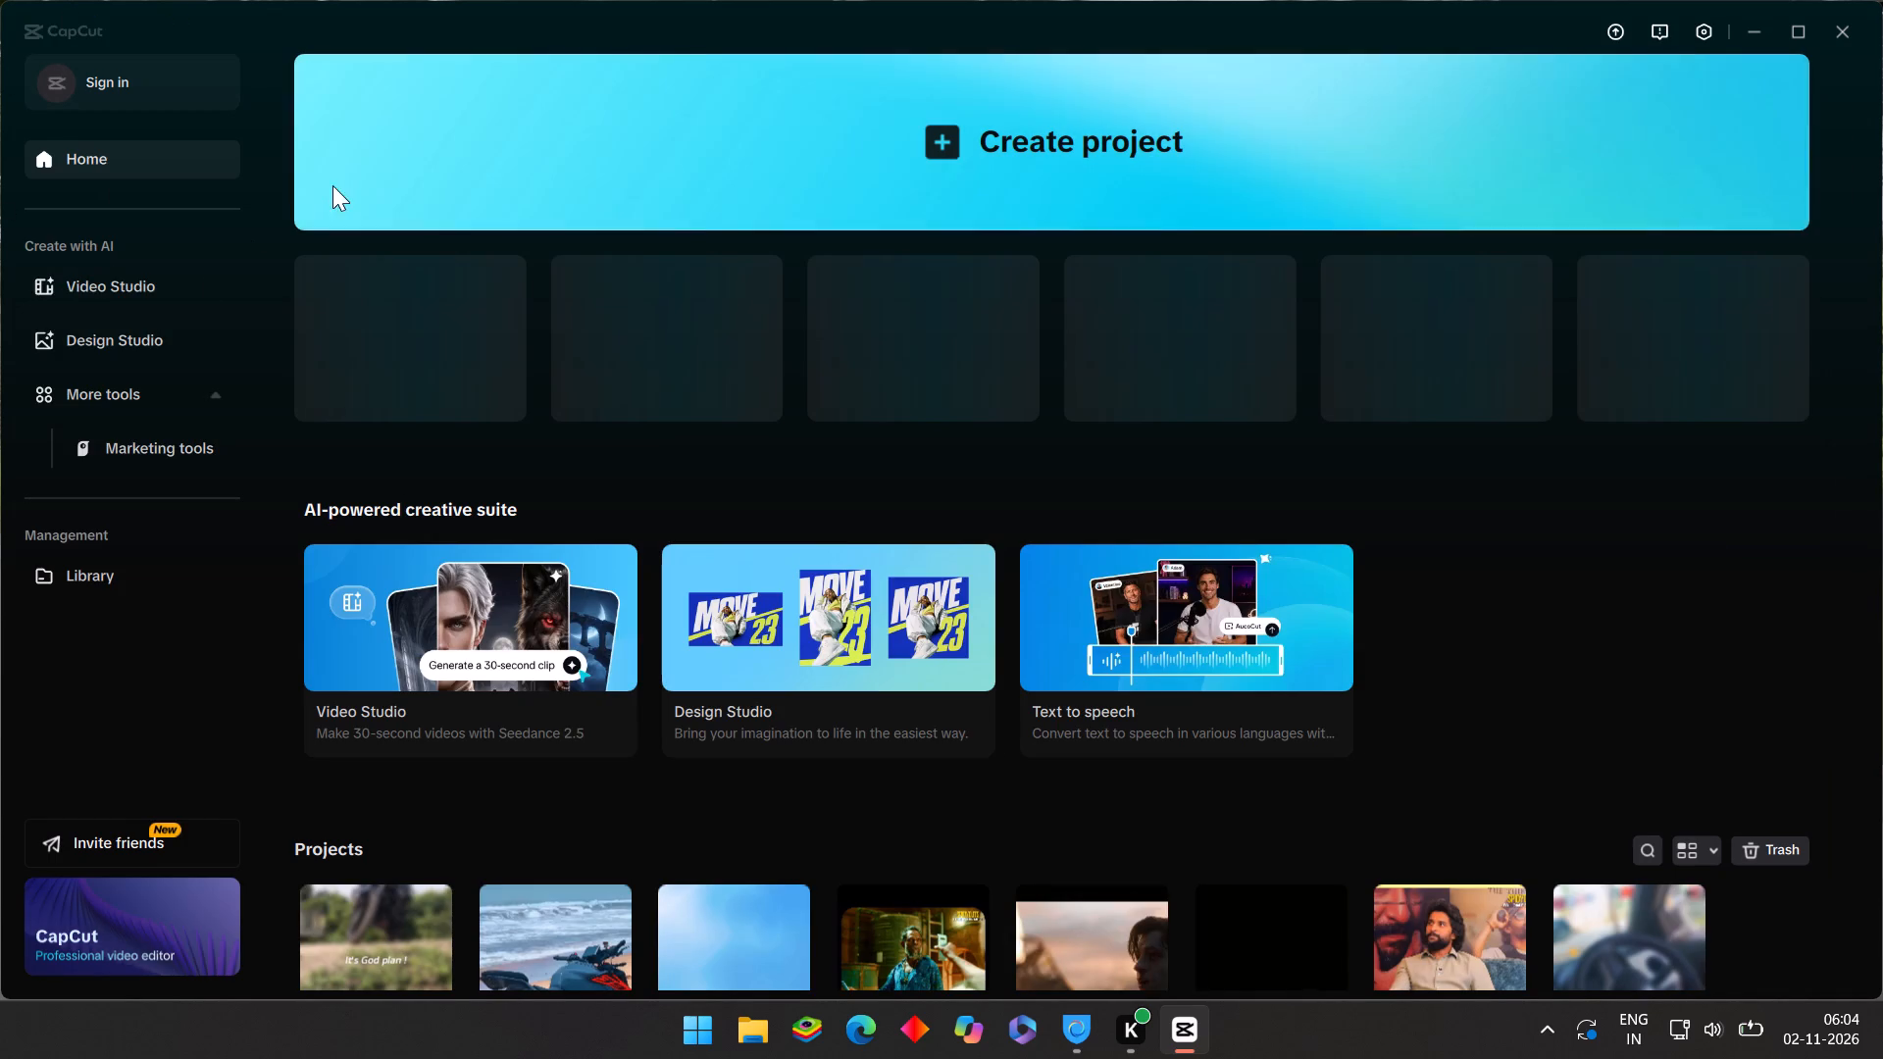
Look through the saved projects listed on the home page.
scroll(352, 520, "down", 1)
scroll(374, 765, "down", 8)
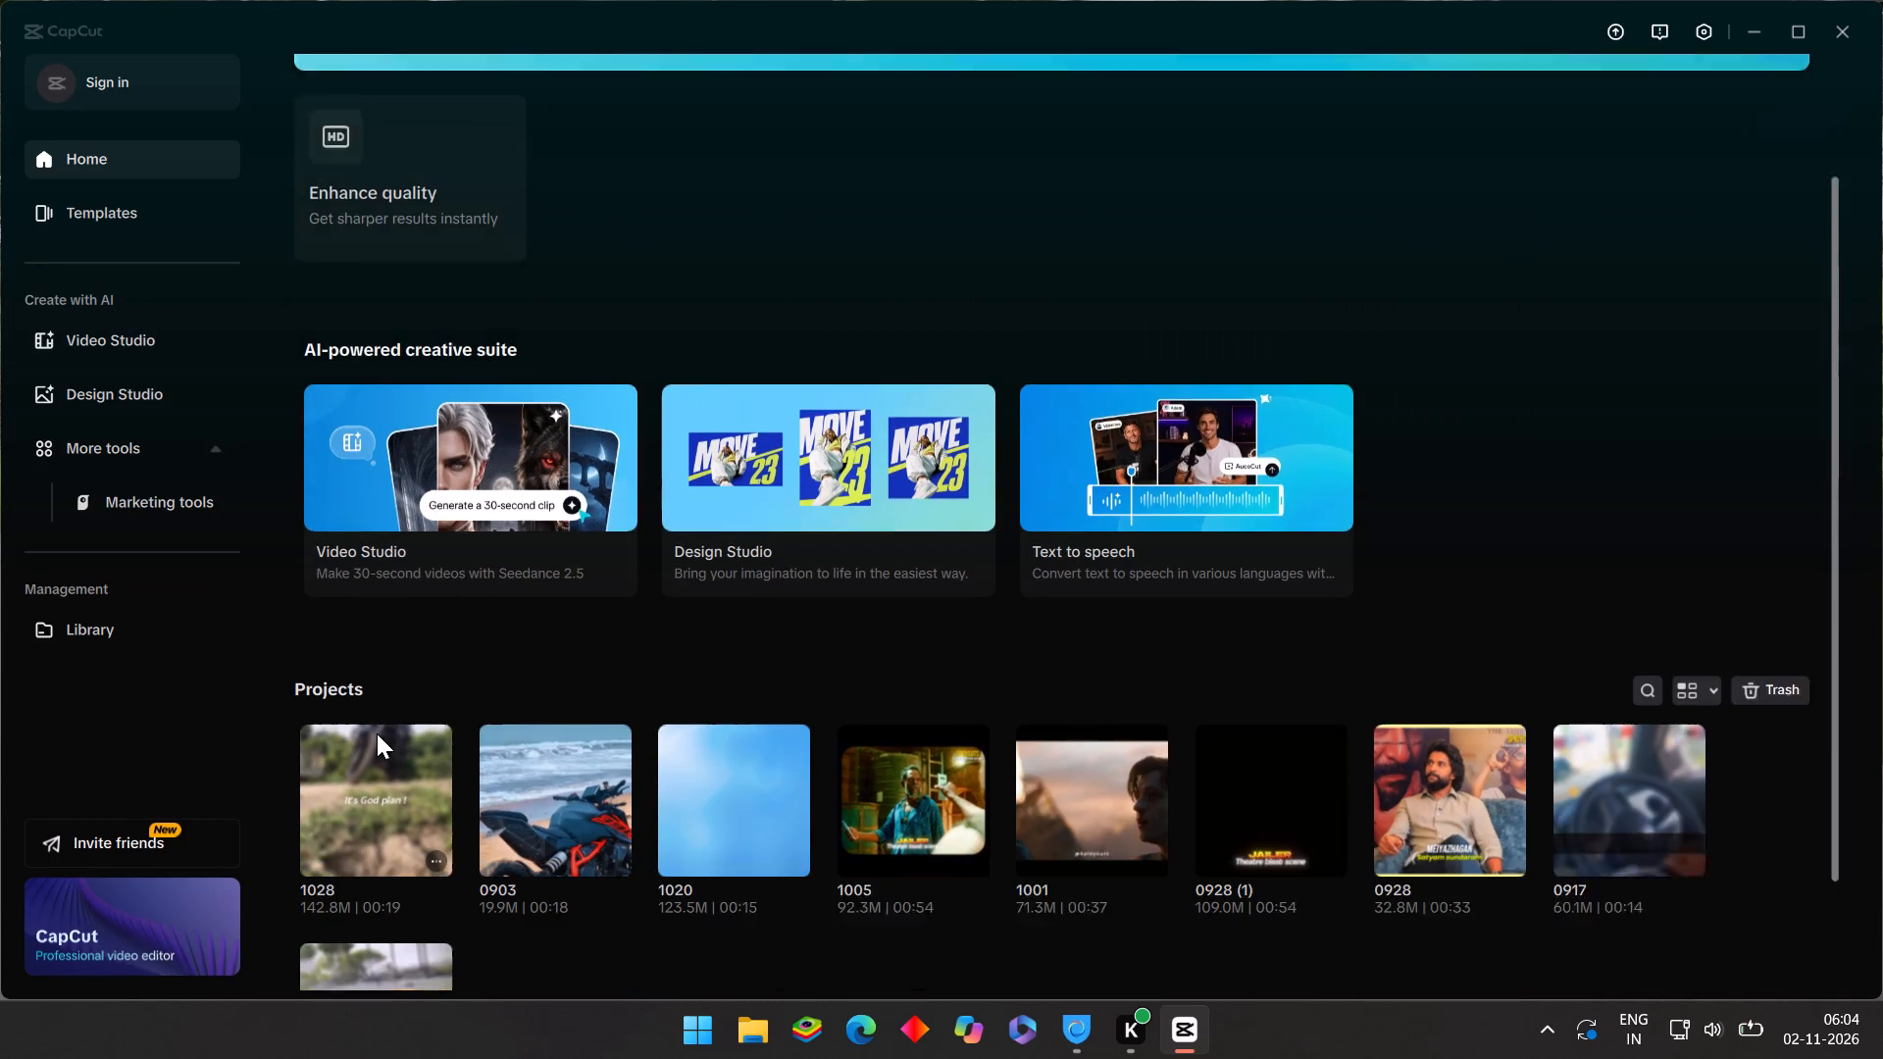
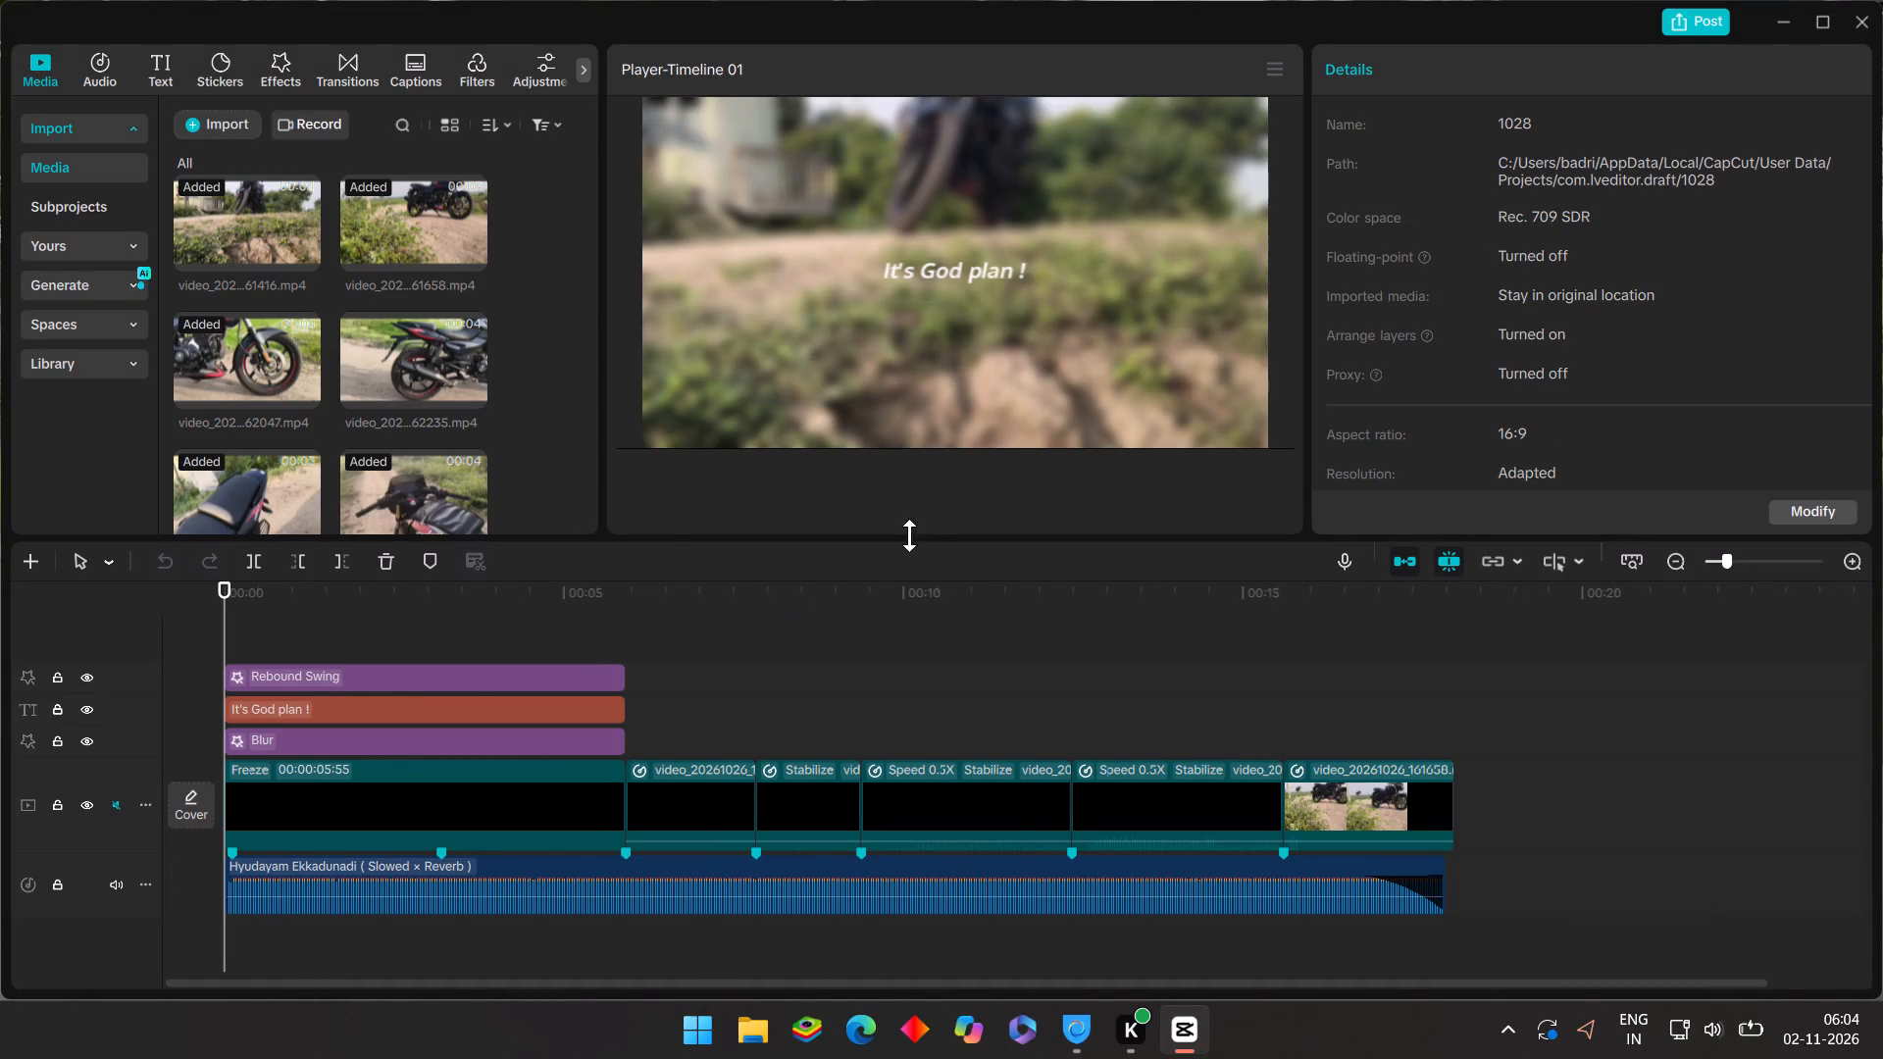
Play the motorbike video through and replay it from the beginning to review the current edit.
left_click(951, 504)
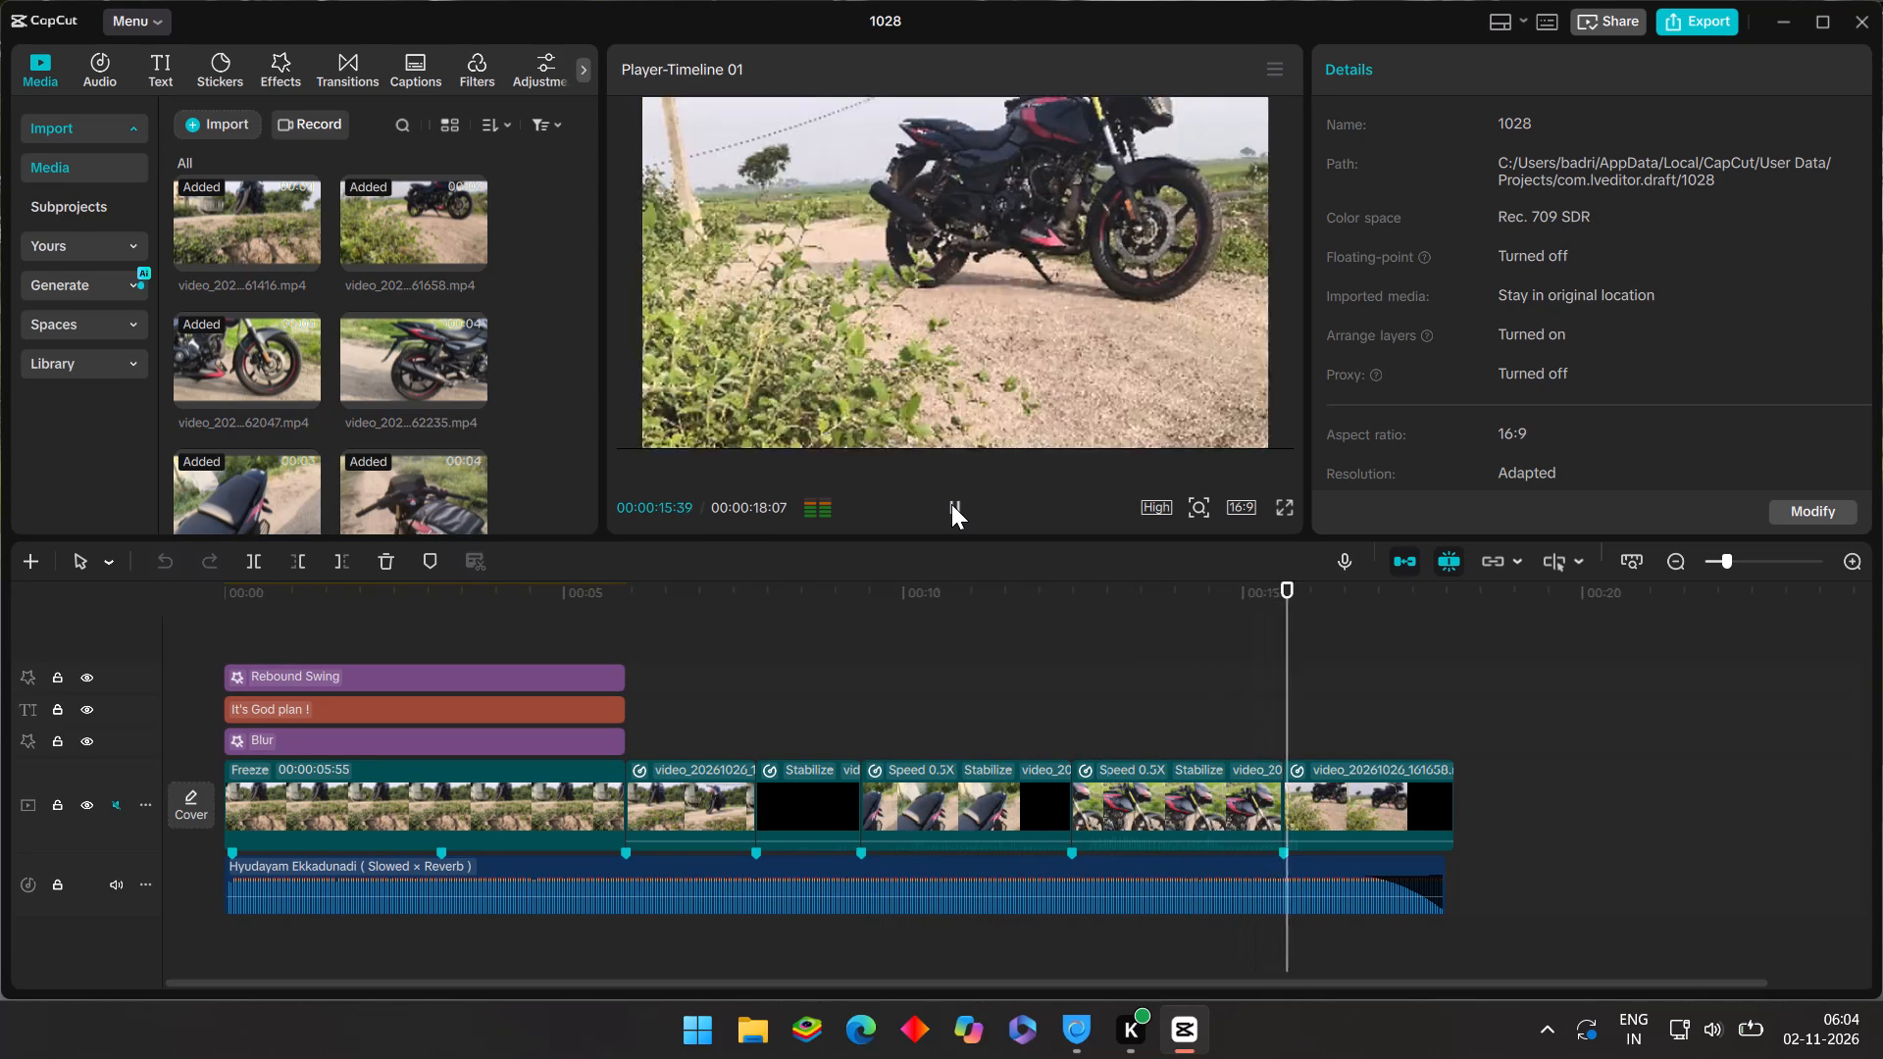
left_click(951, 504)
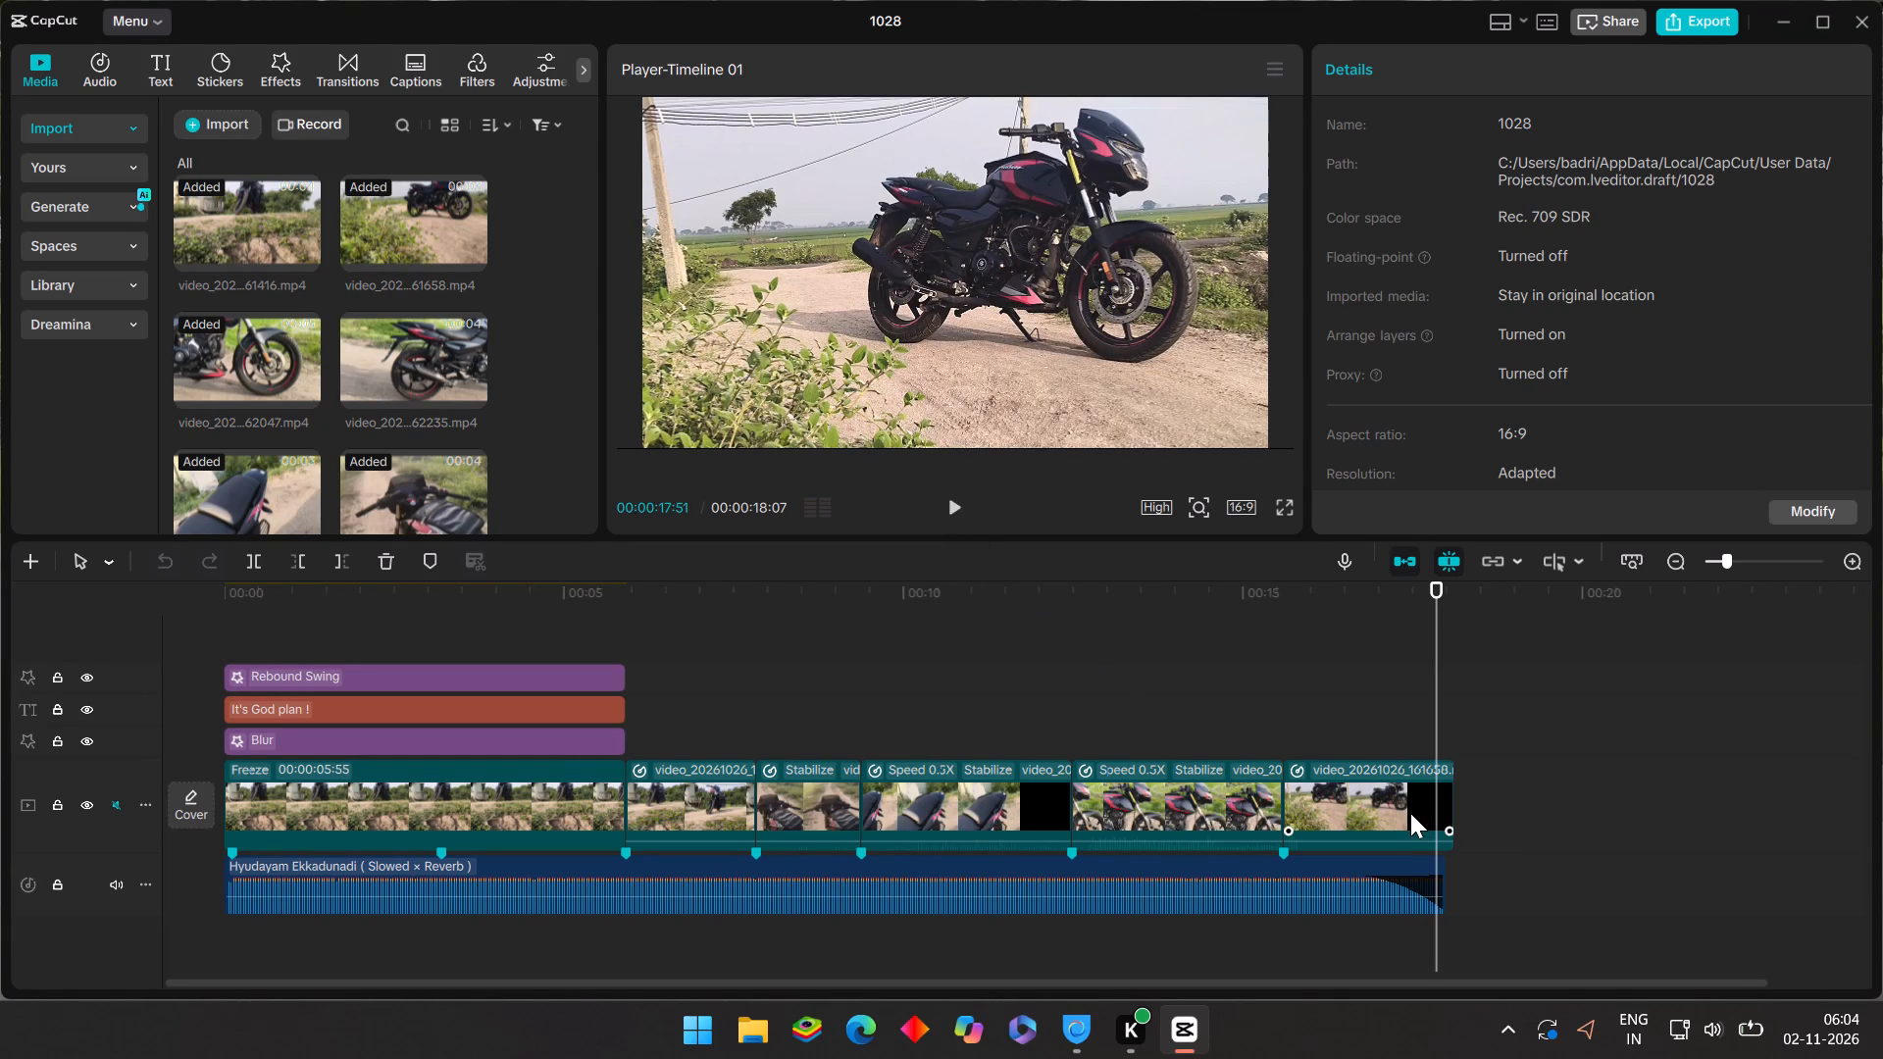
left_click(1354, 796)
left_click(1293, 721)
left_click_drag(1293, 721, 574, 781)
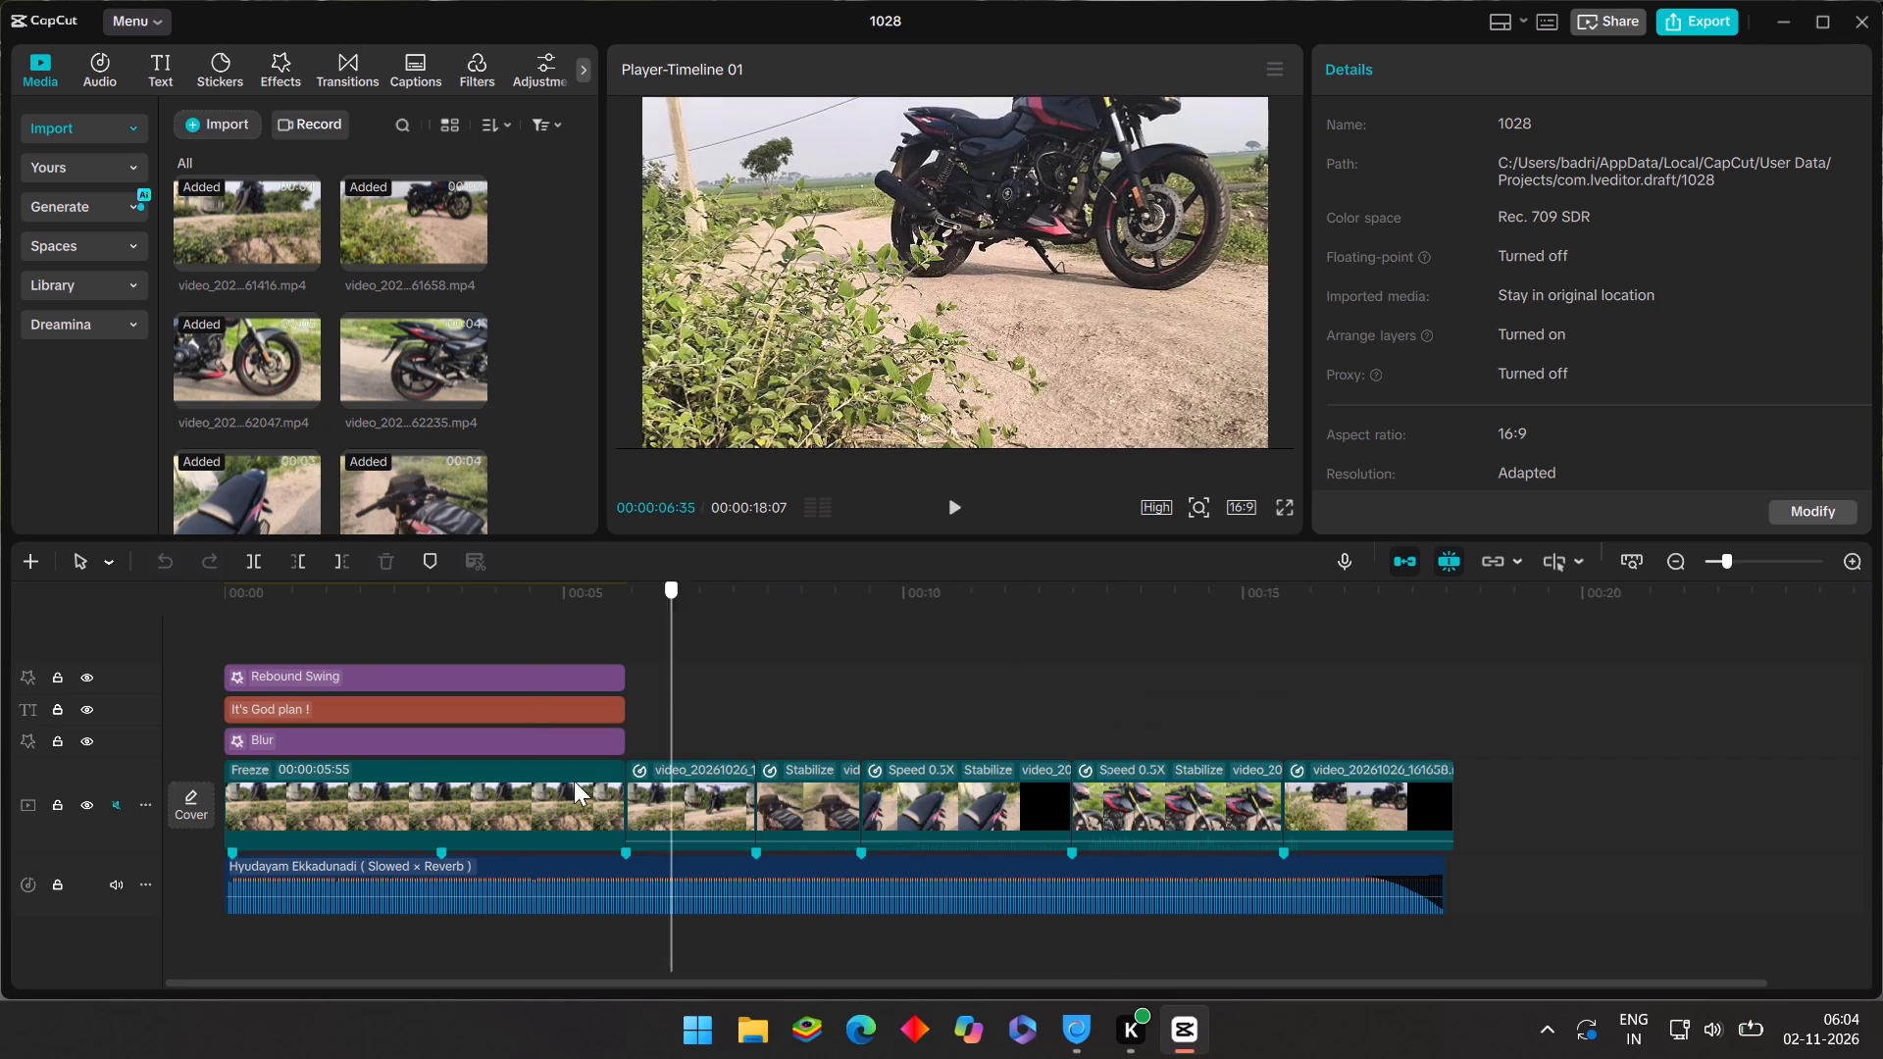
left_click_drag(574, 781, 131, 817)
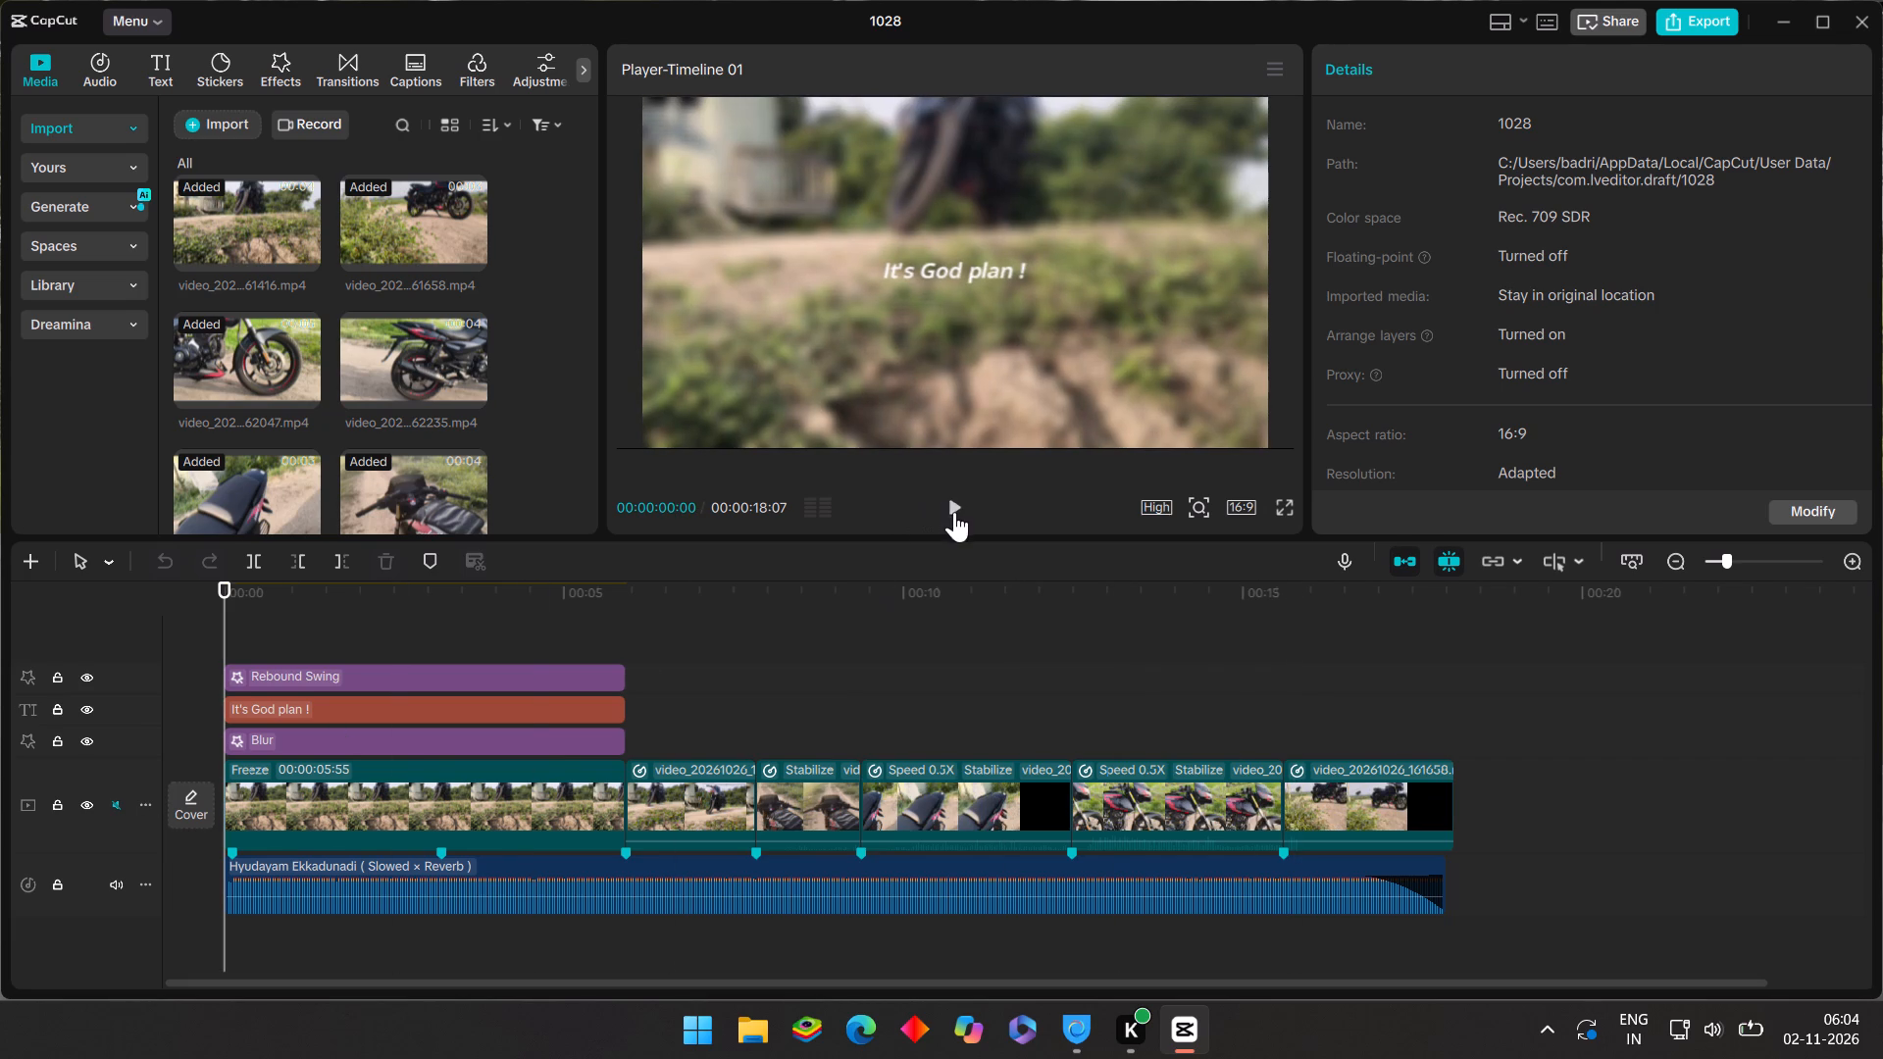
left_click(954, 508)
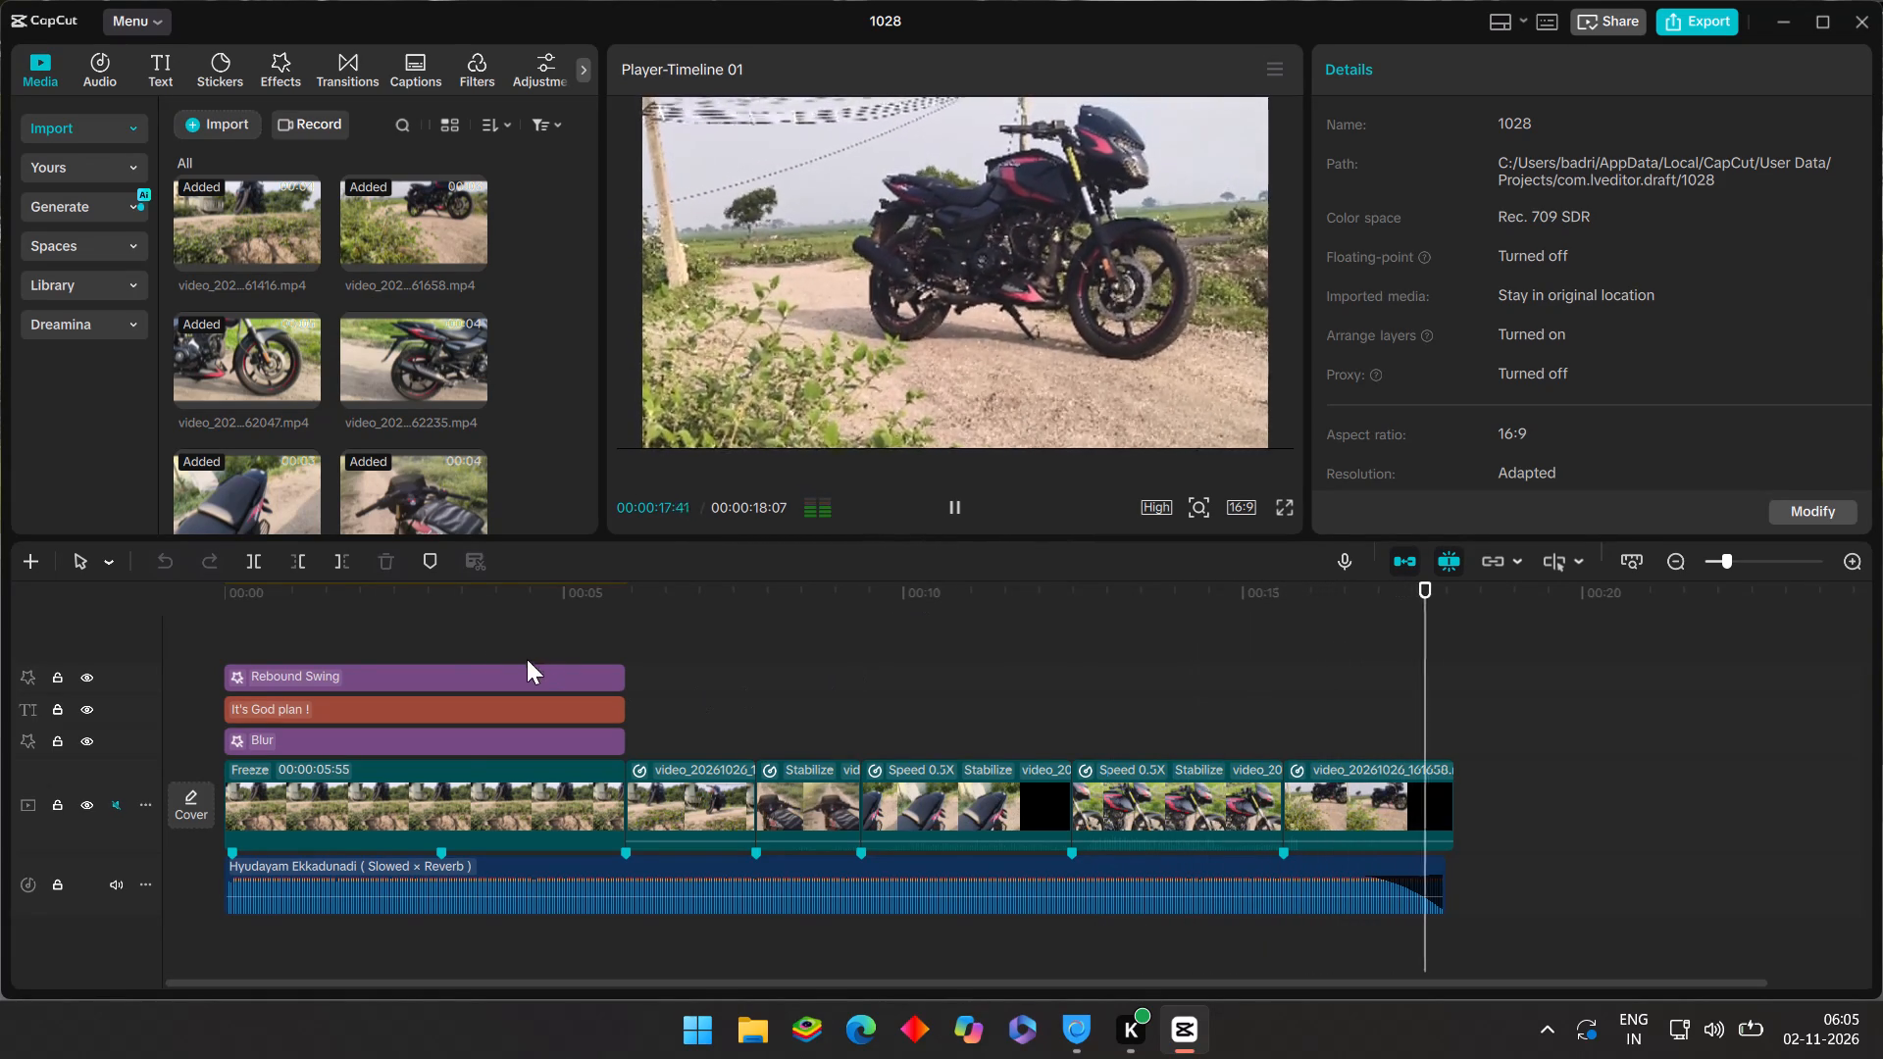
left_click(471, 641)
left_click_drag(469, 639, 0, 701)
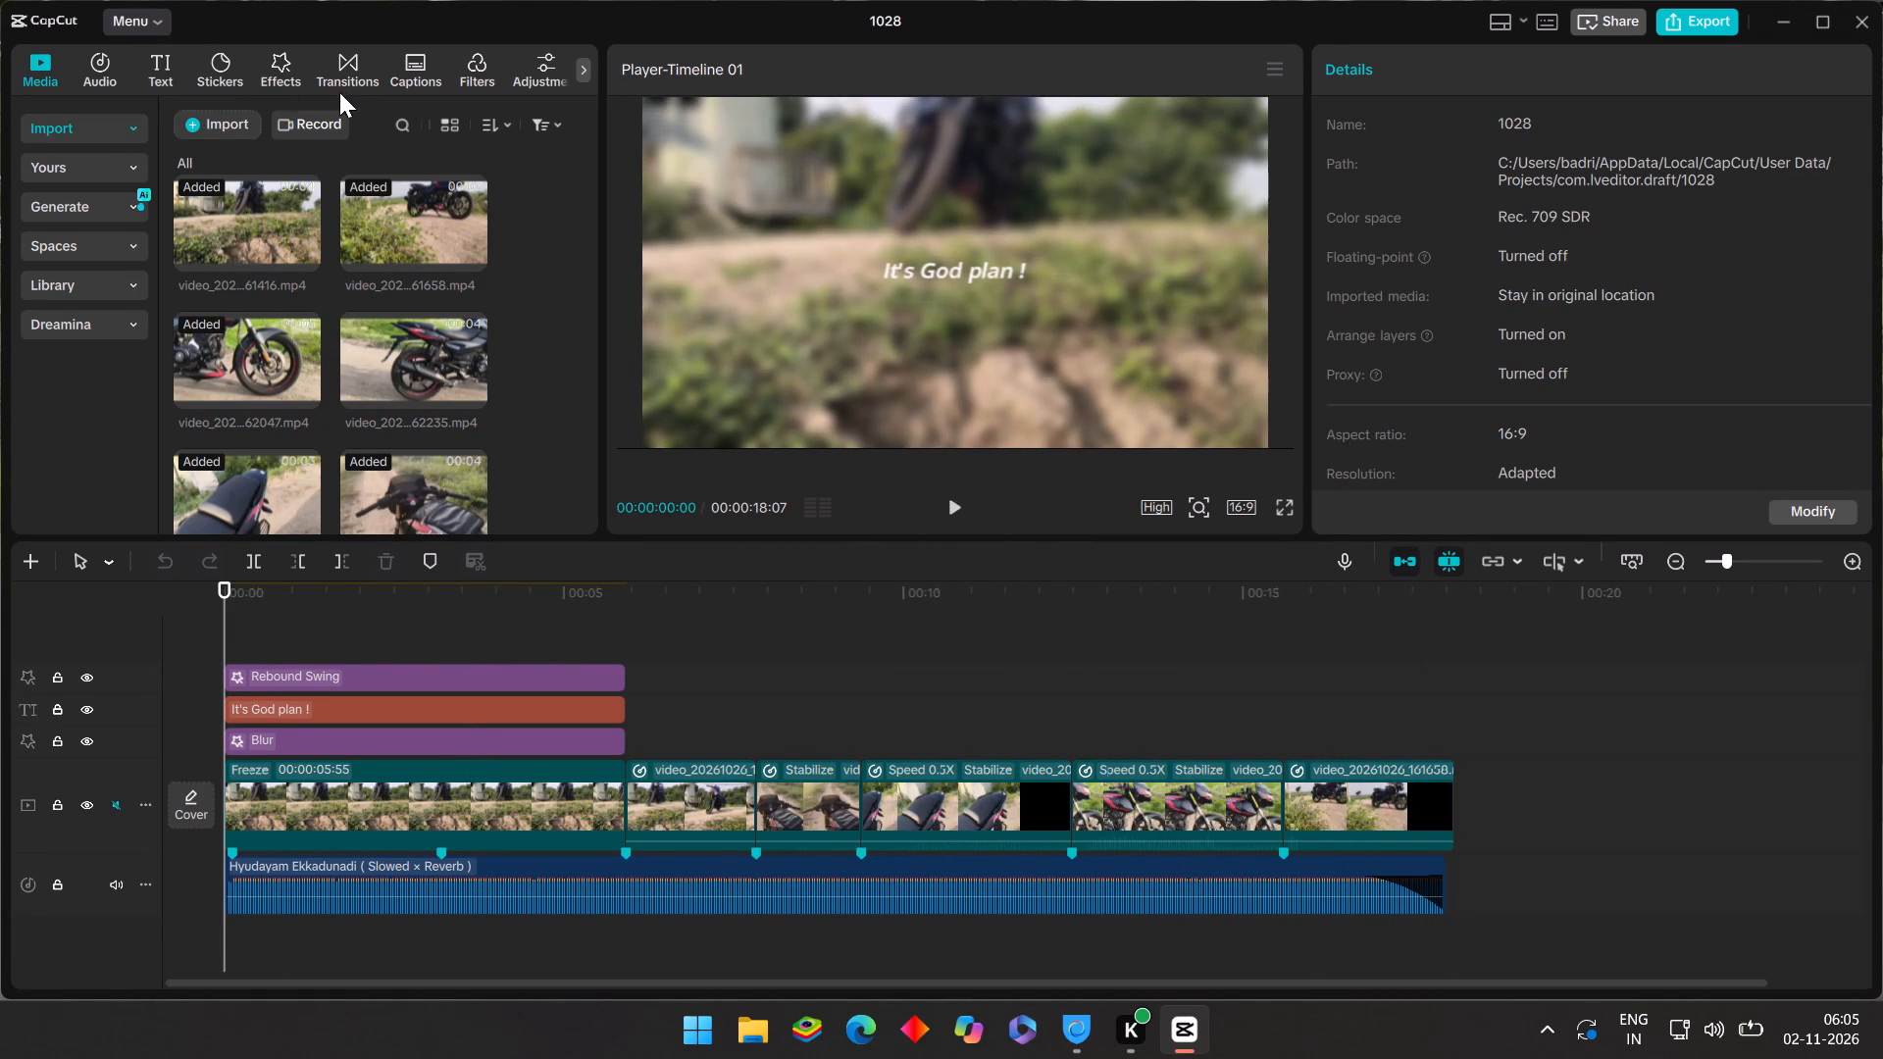
Add a custom adjustment layer at the start of the timeline and extend it to the end of the last video clip.
left_click(538, 74)
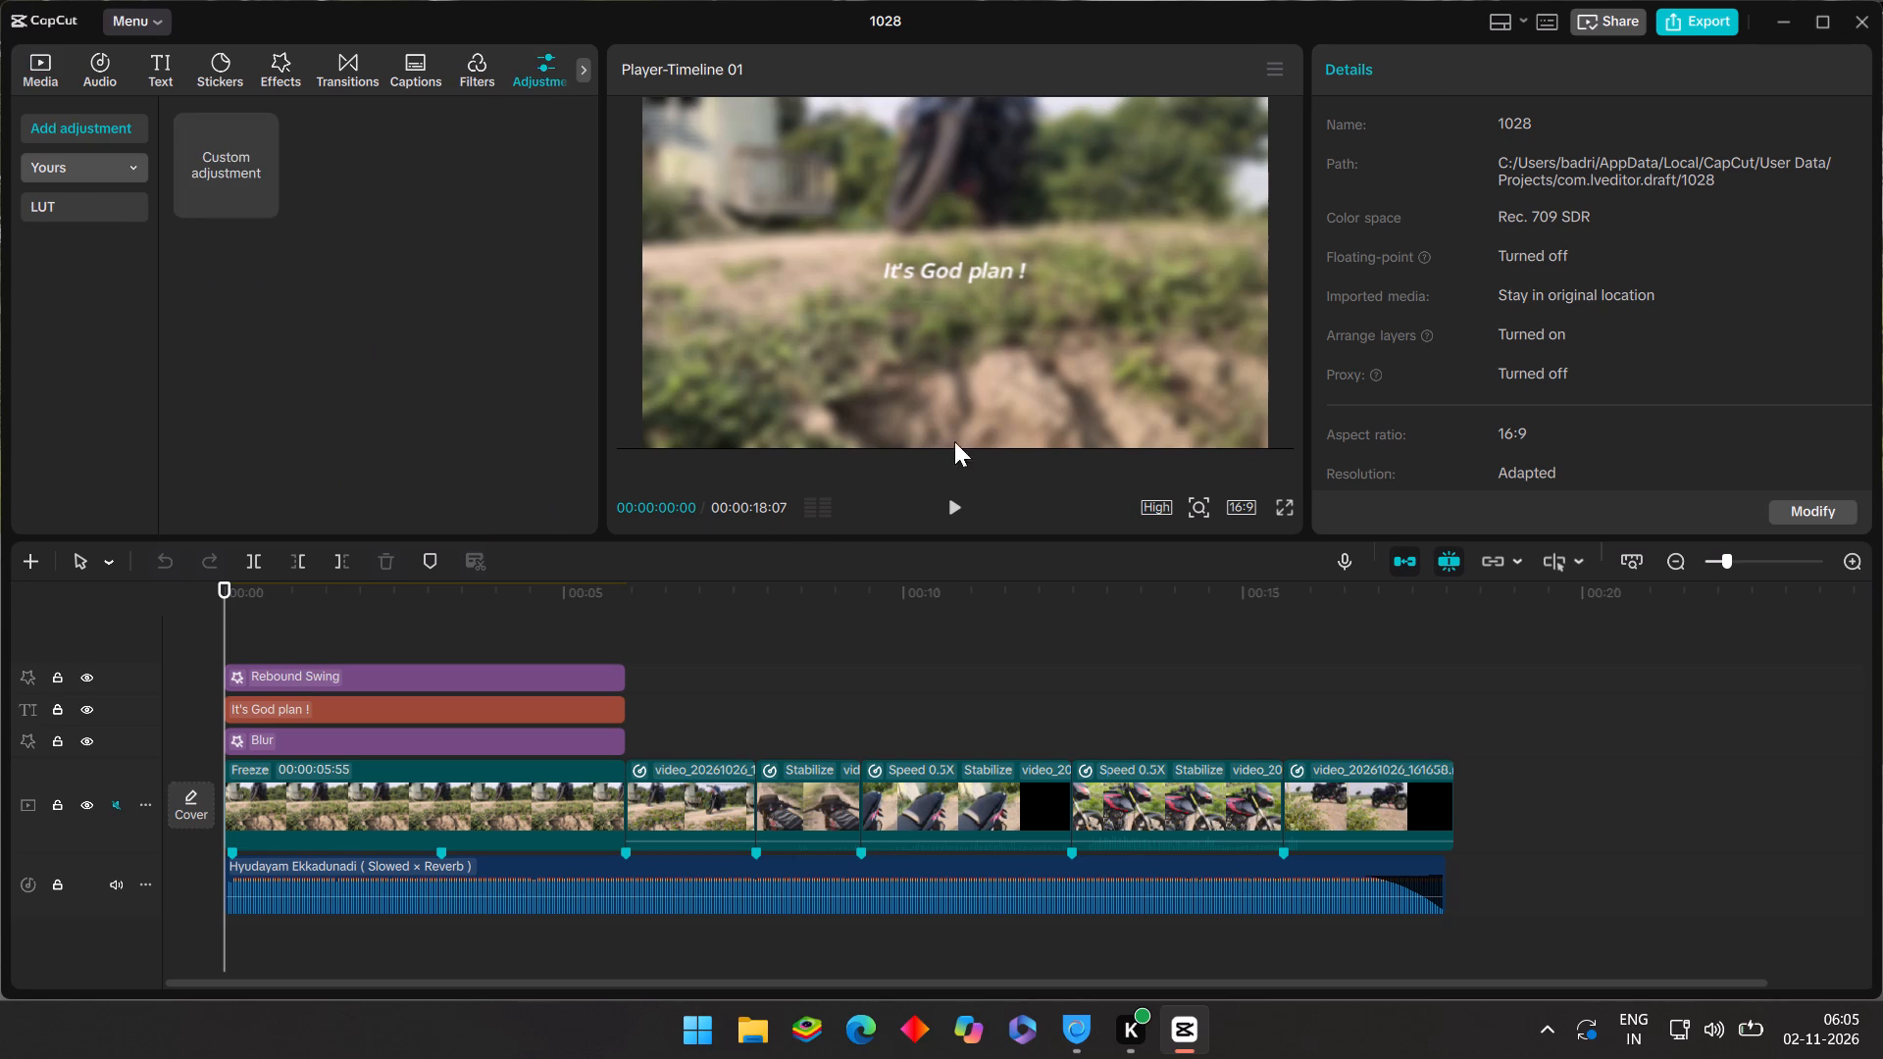
left_click(271, 202)
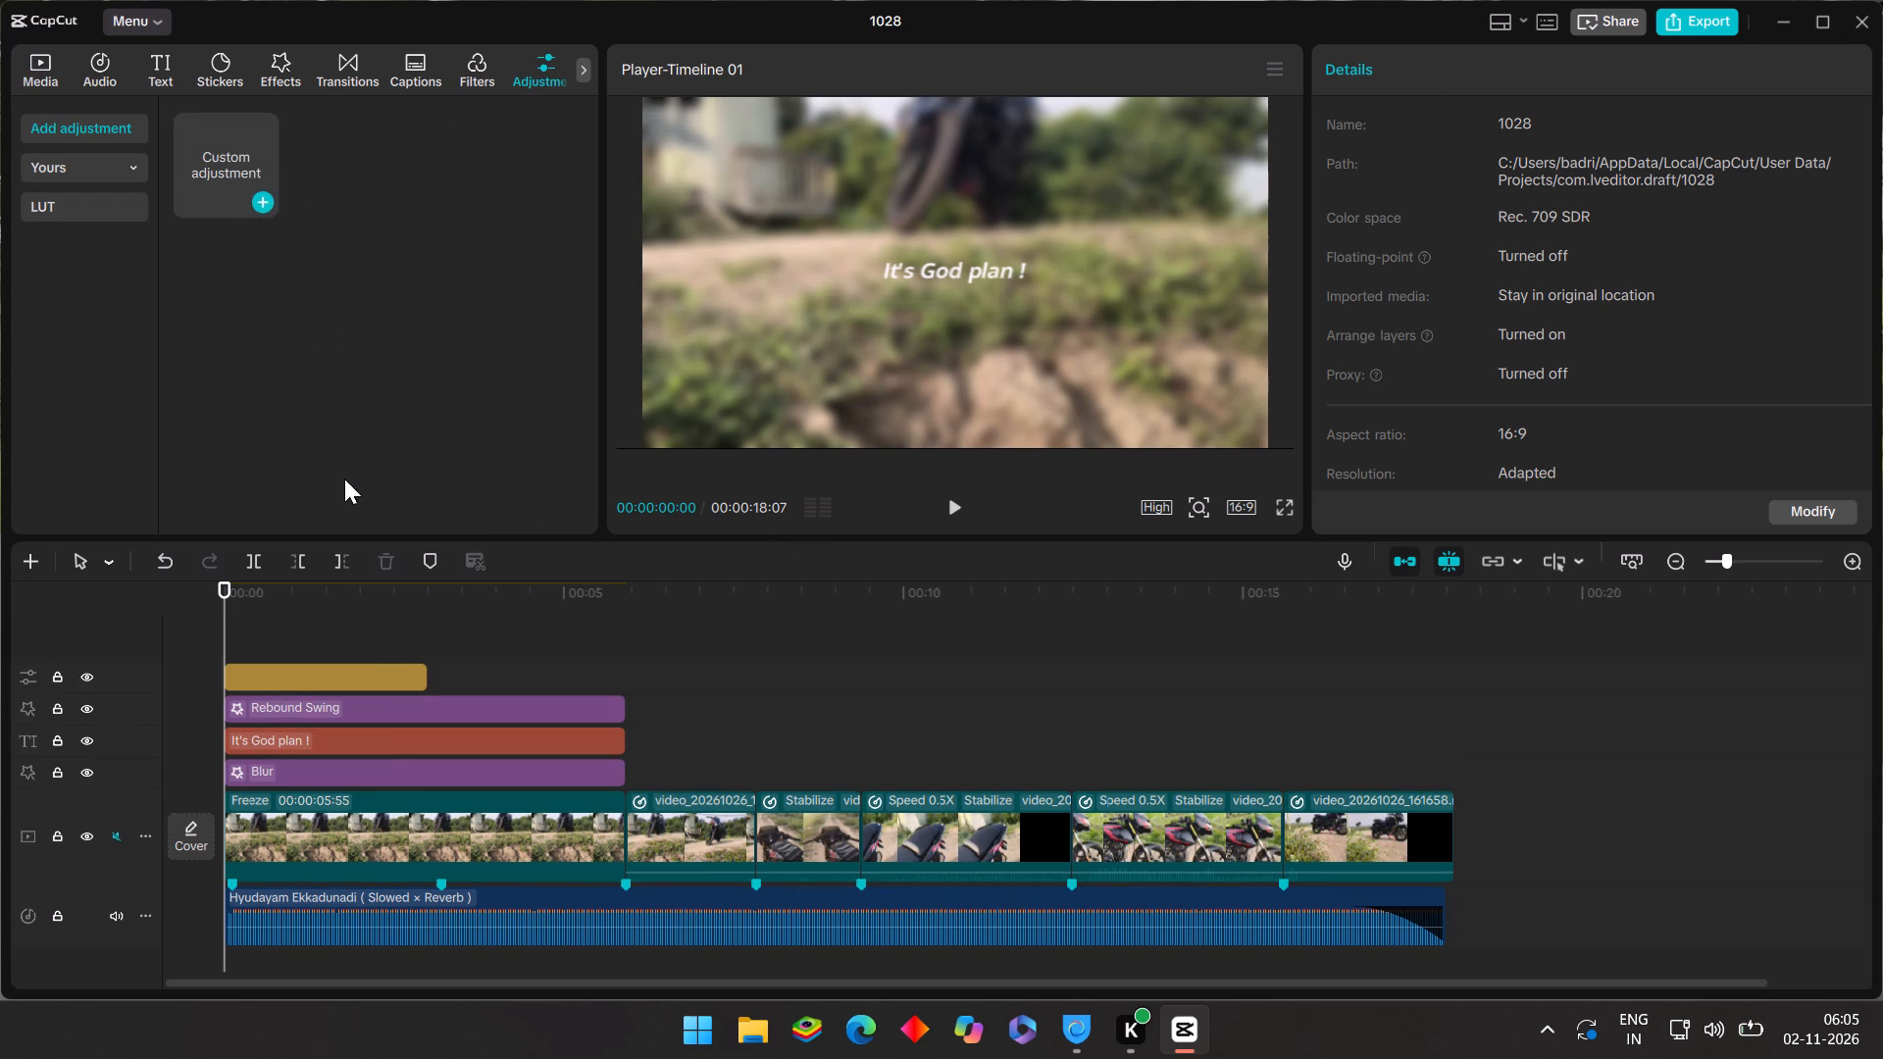
left_click(383, 655)
left_click(362, 669)
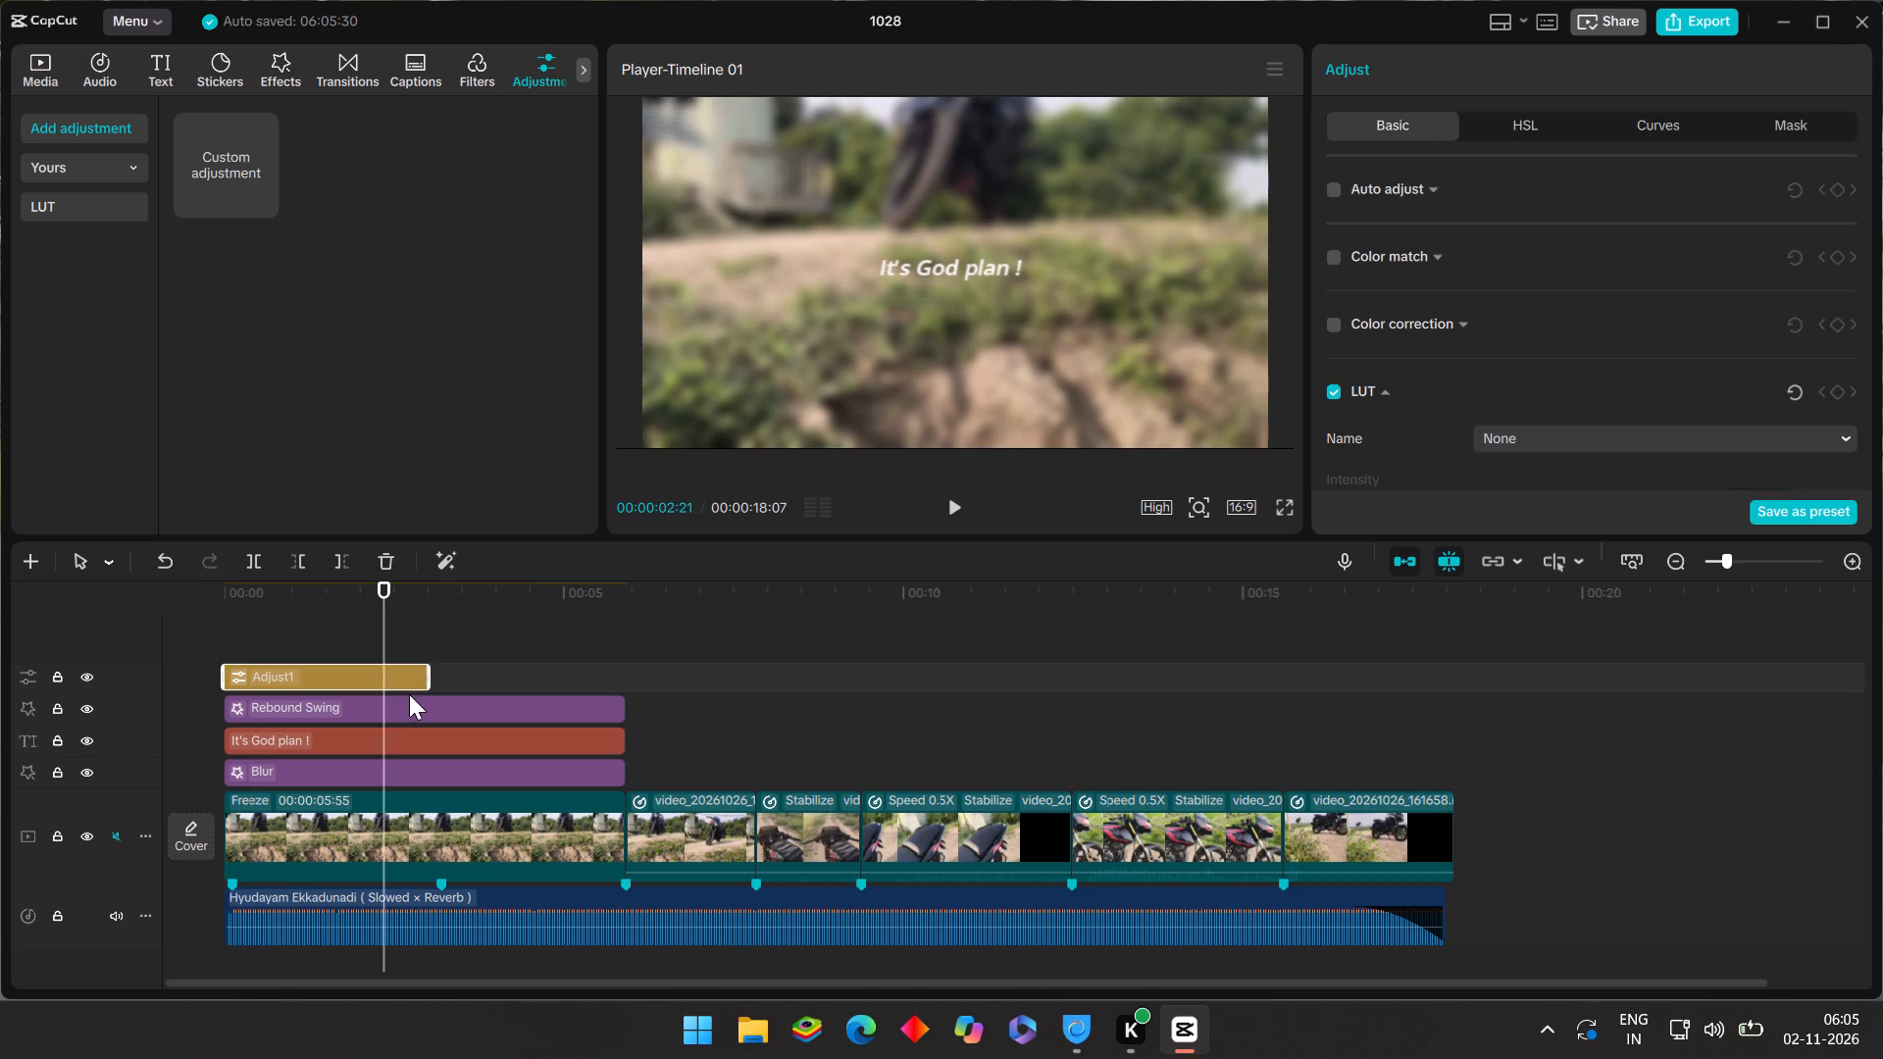
left_click_drag(425, 681, 1491, 809)
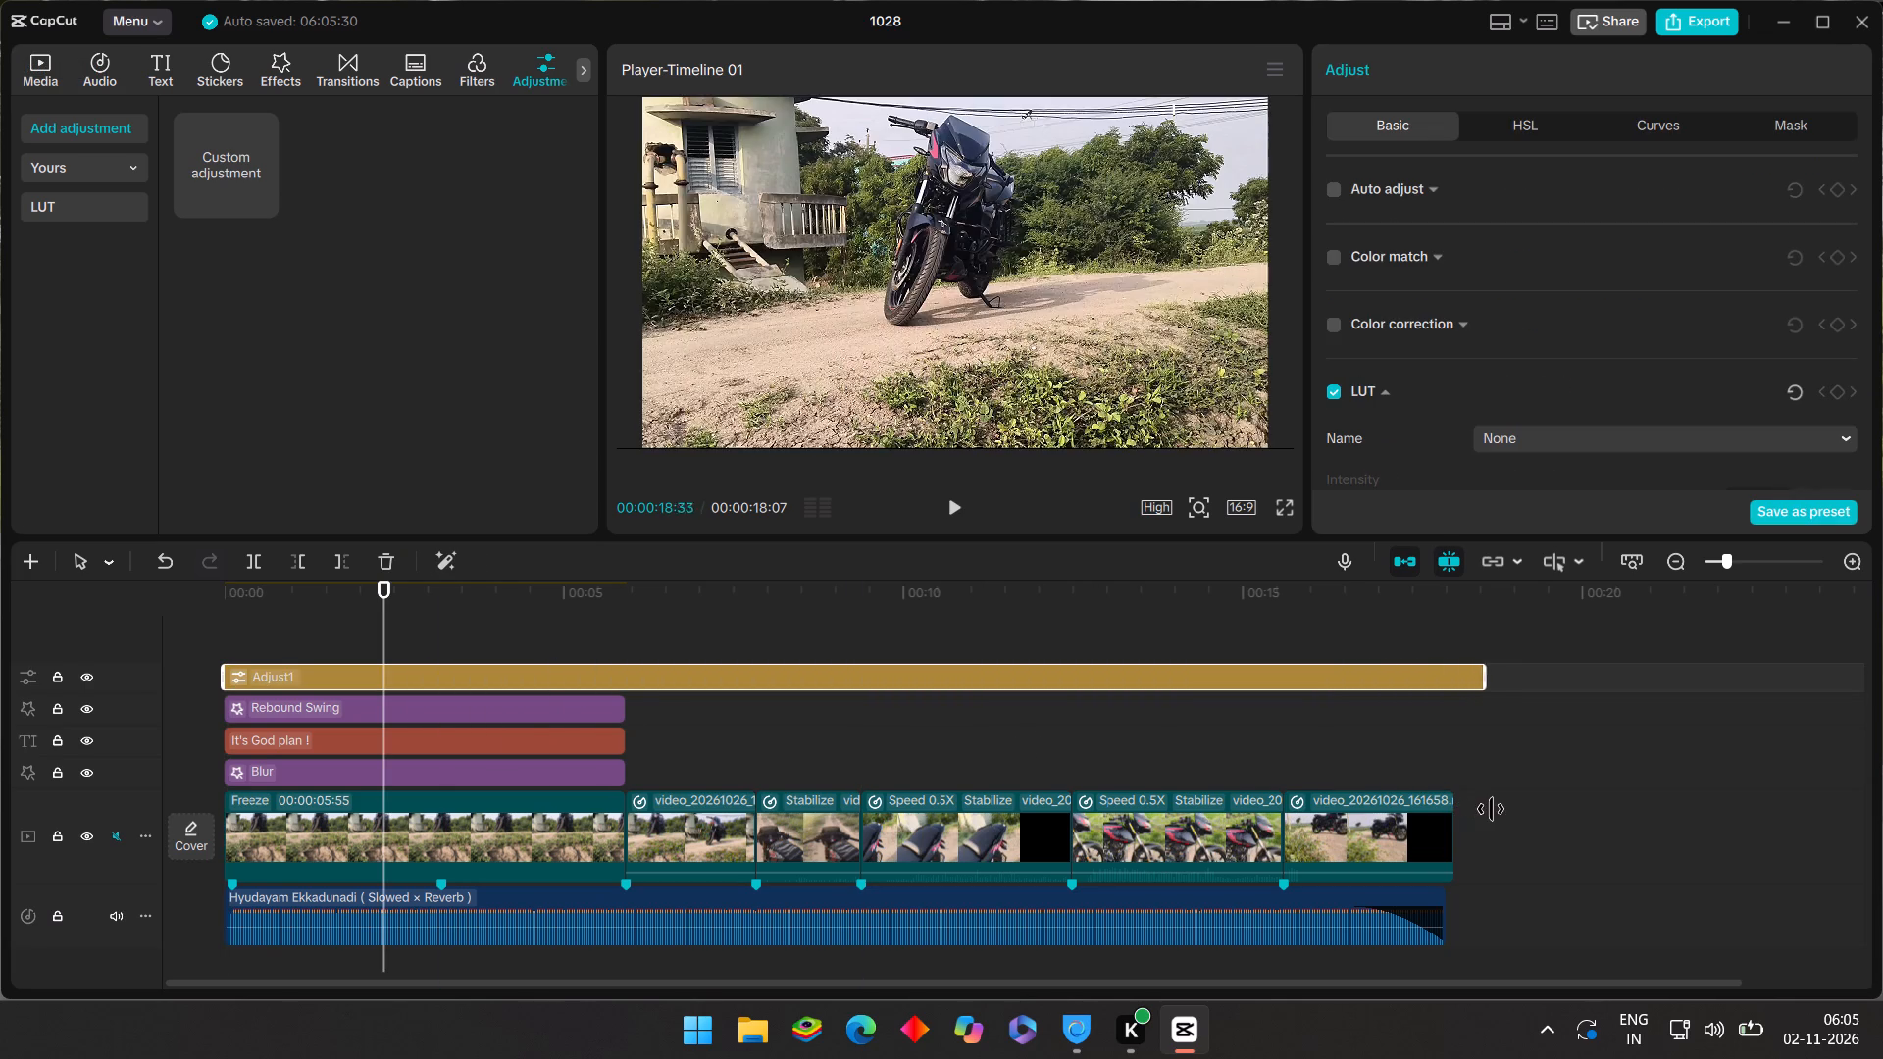
left_click_drag(1491, 809, 1450, 811)
Set the adjustment layer's colour temperature to -5, judging it on the opening frame.
left_click(1020, 630)
left_click_drag(1020, 630, 920, 693)
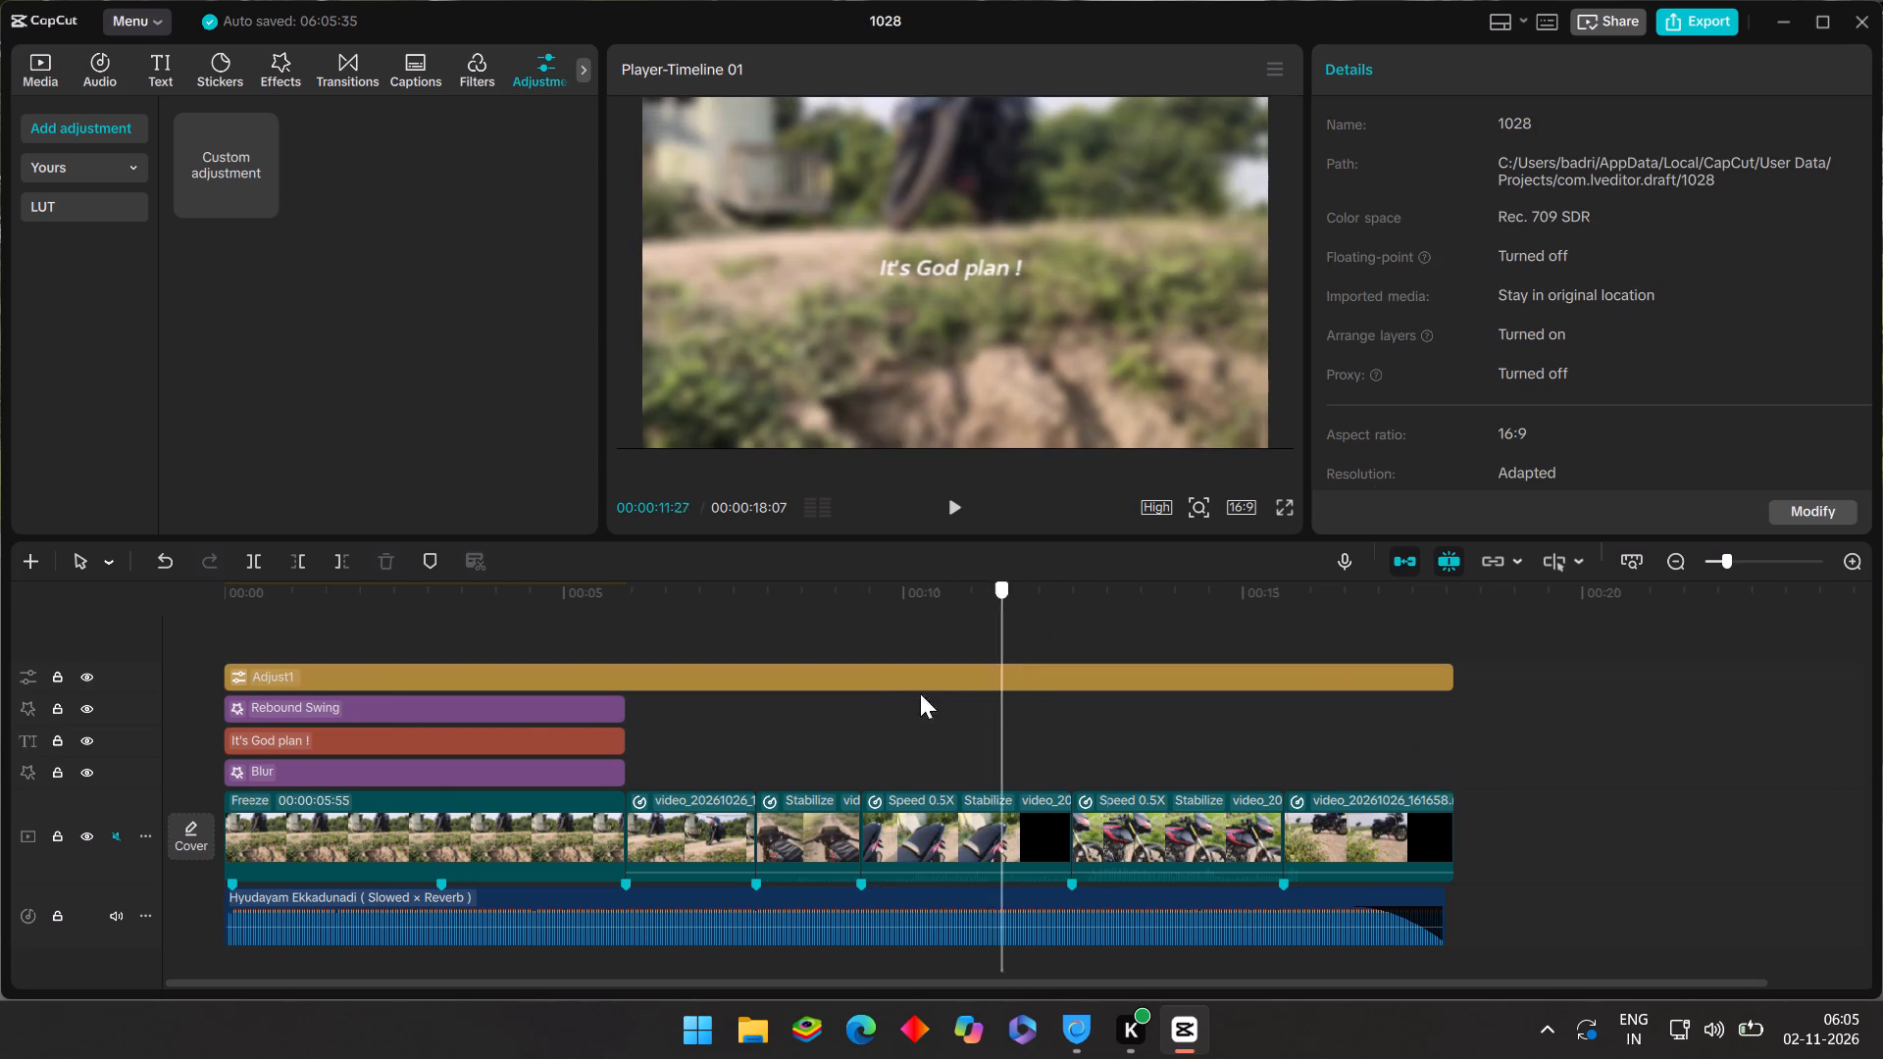
left_click_drag(920, 693, 211, 868)
left_click(888, 681)
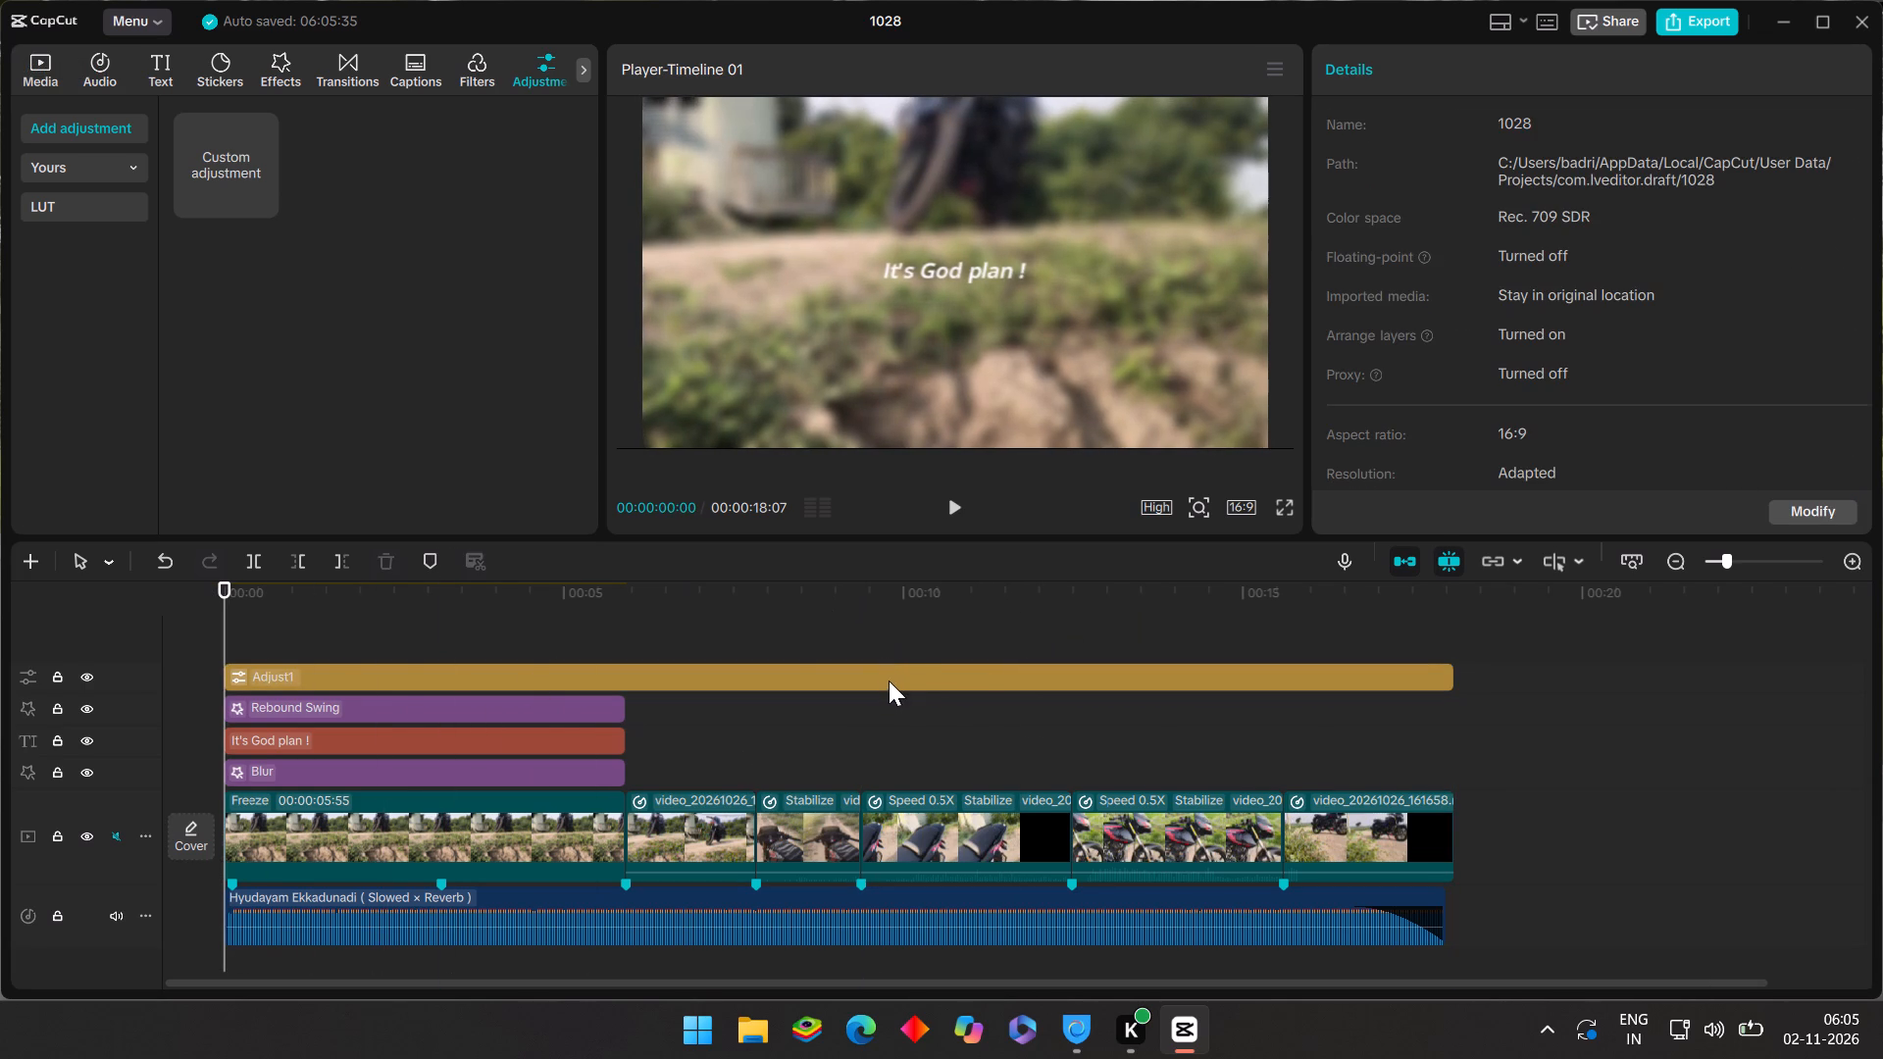
scroll(1344, 306, "down", 1)
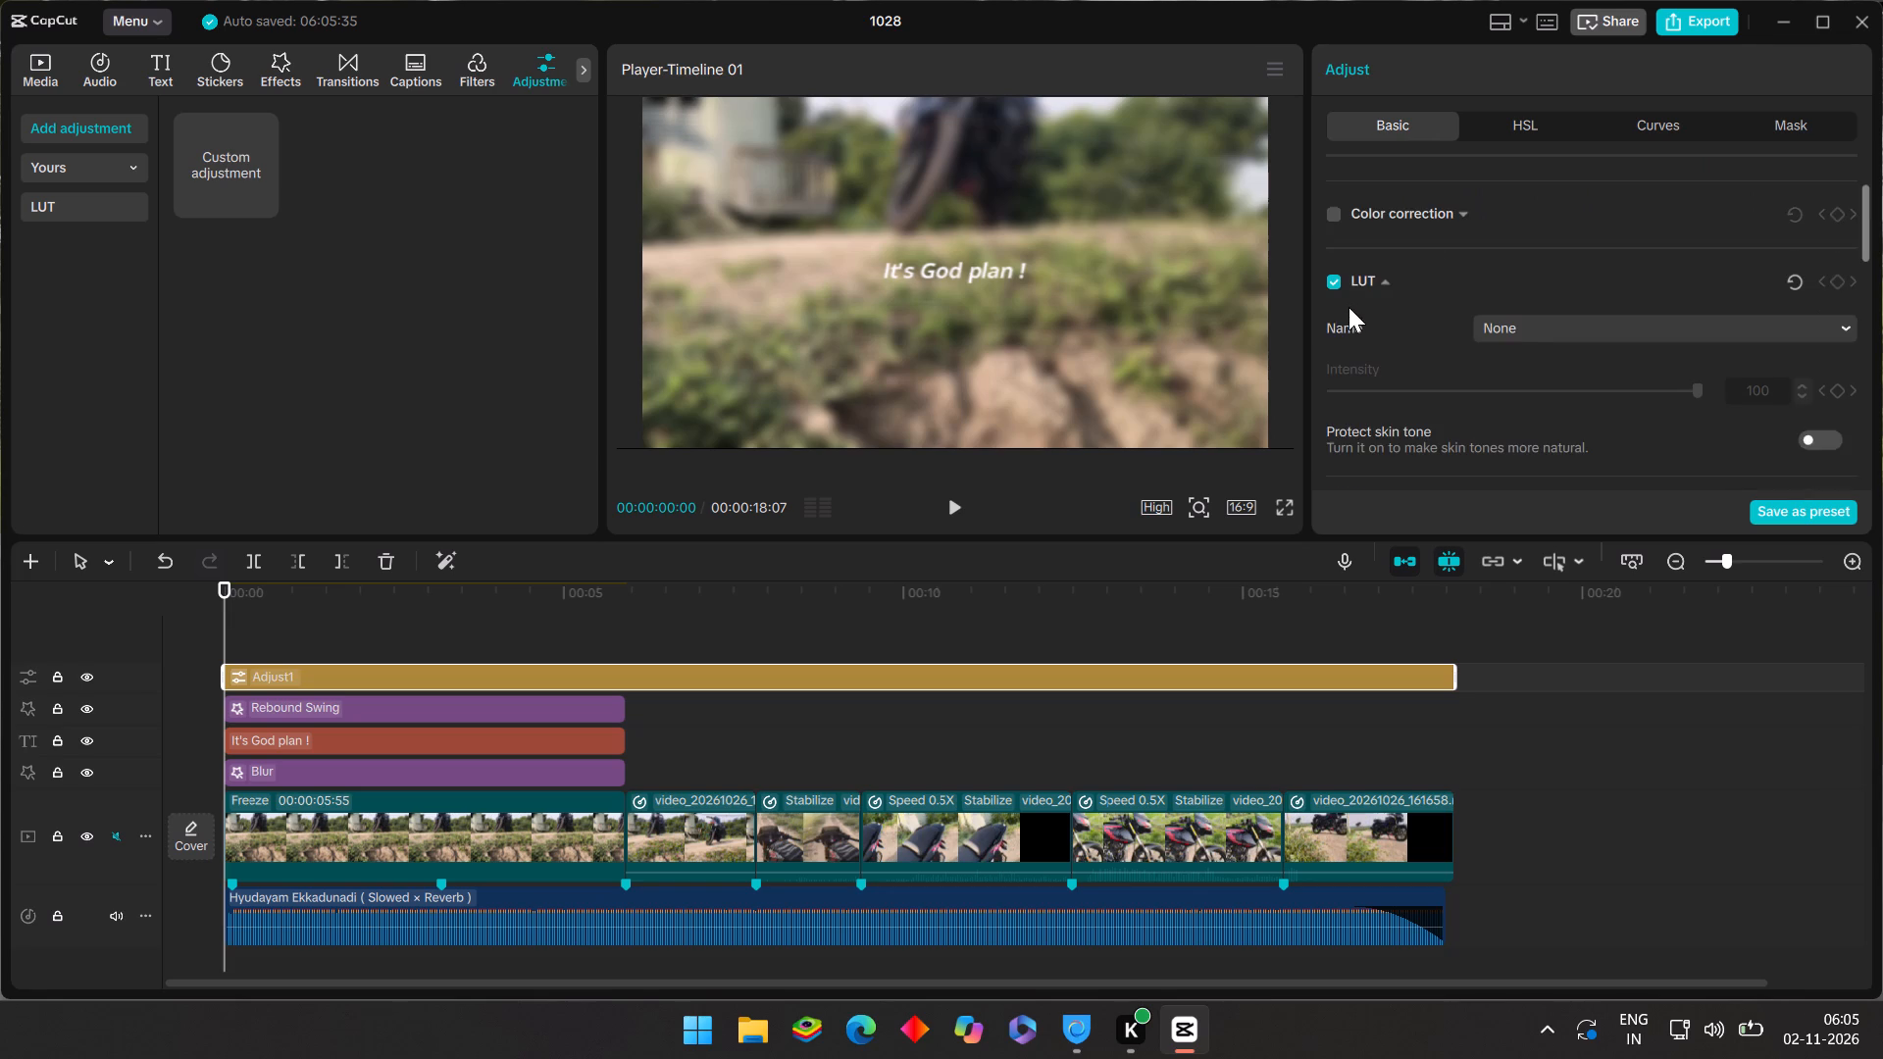
scroll(1368, 310, "down", 2)
scroll(1429, 396, "down", 1)
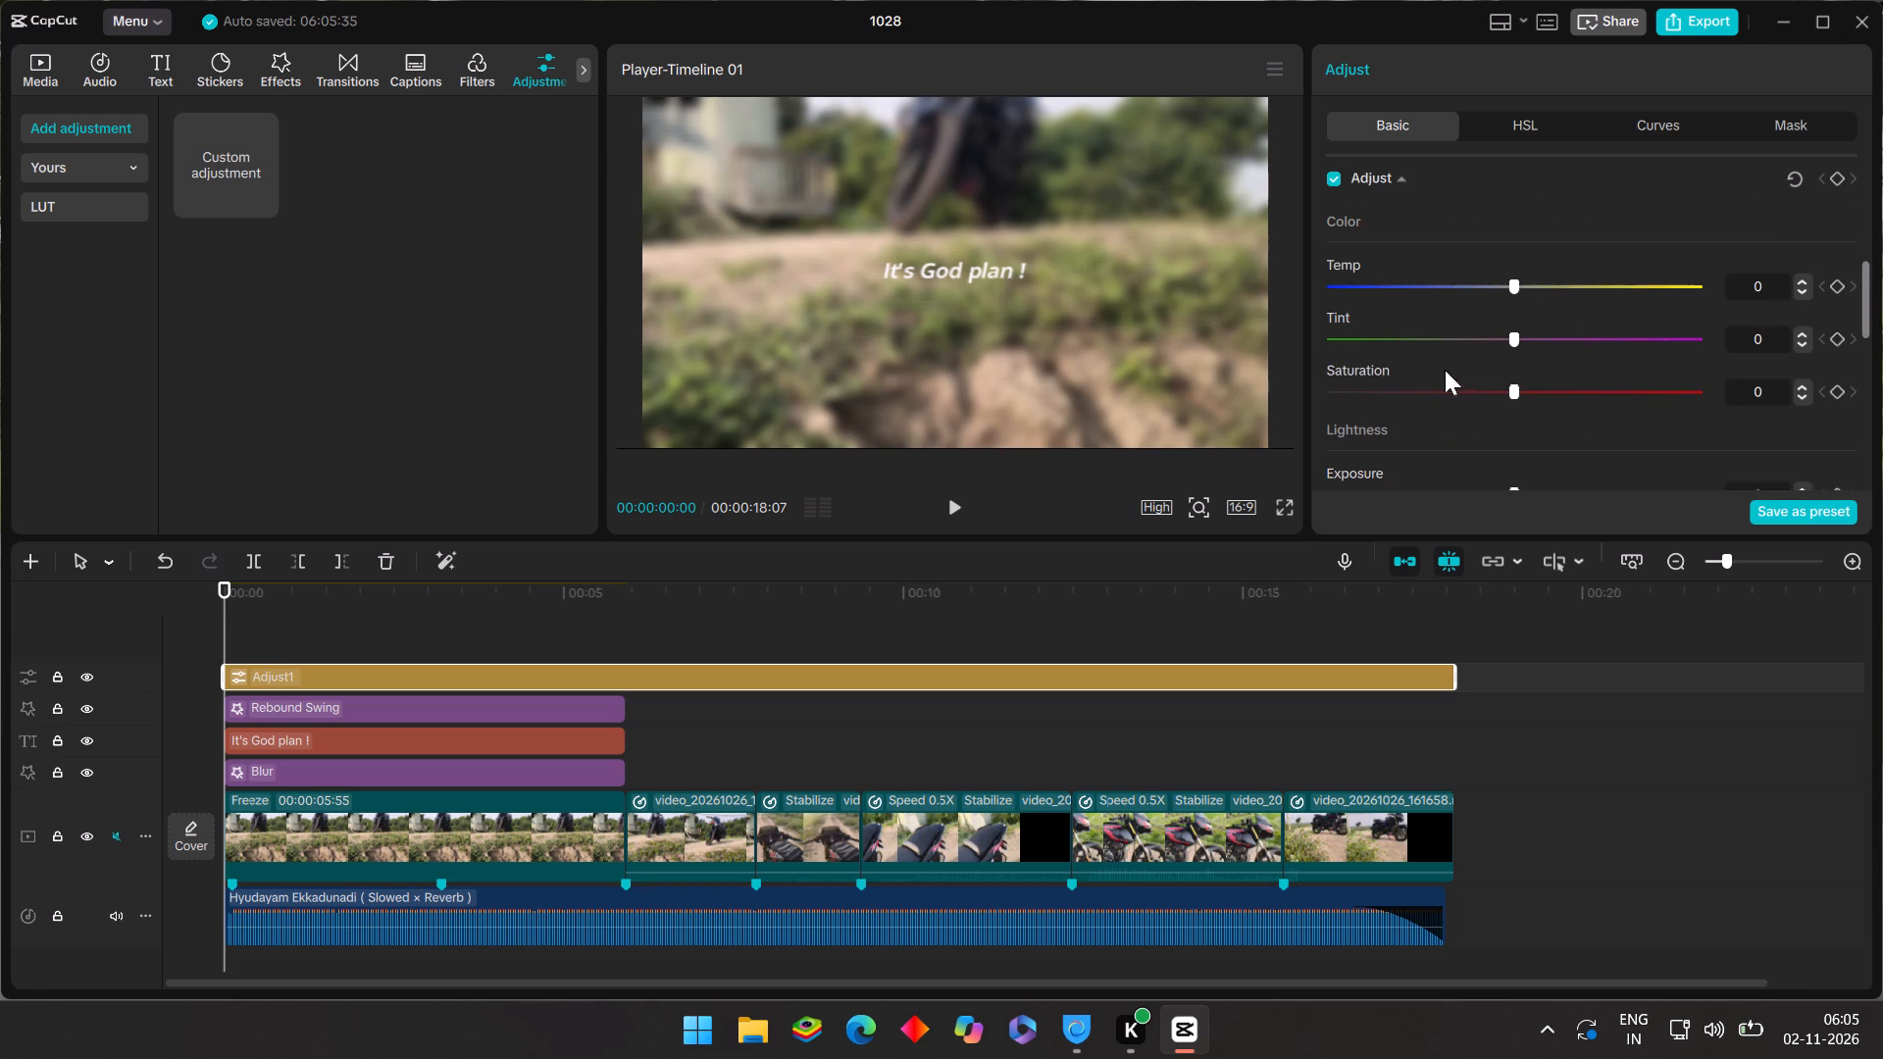
left_click_drag(1517, 284, 1505, 290)
left_click_drag(1505, 290, 1489, 318)
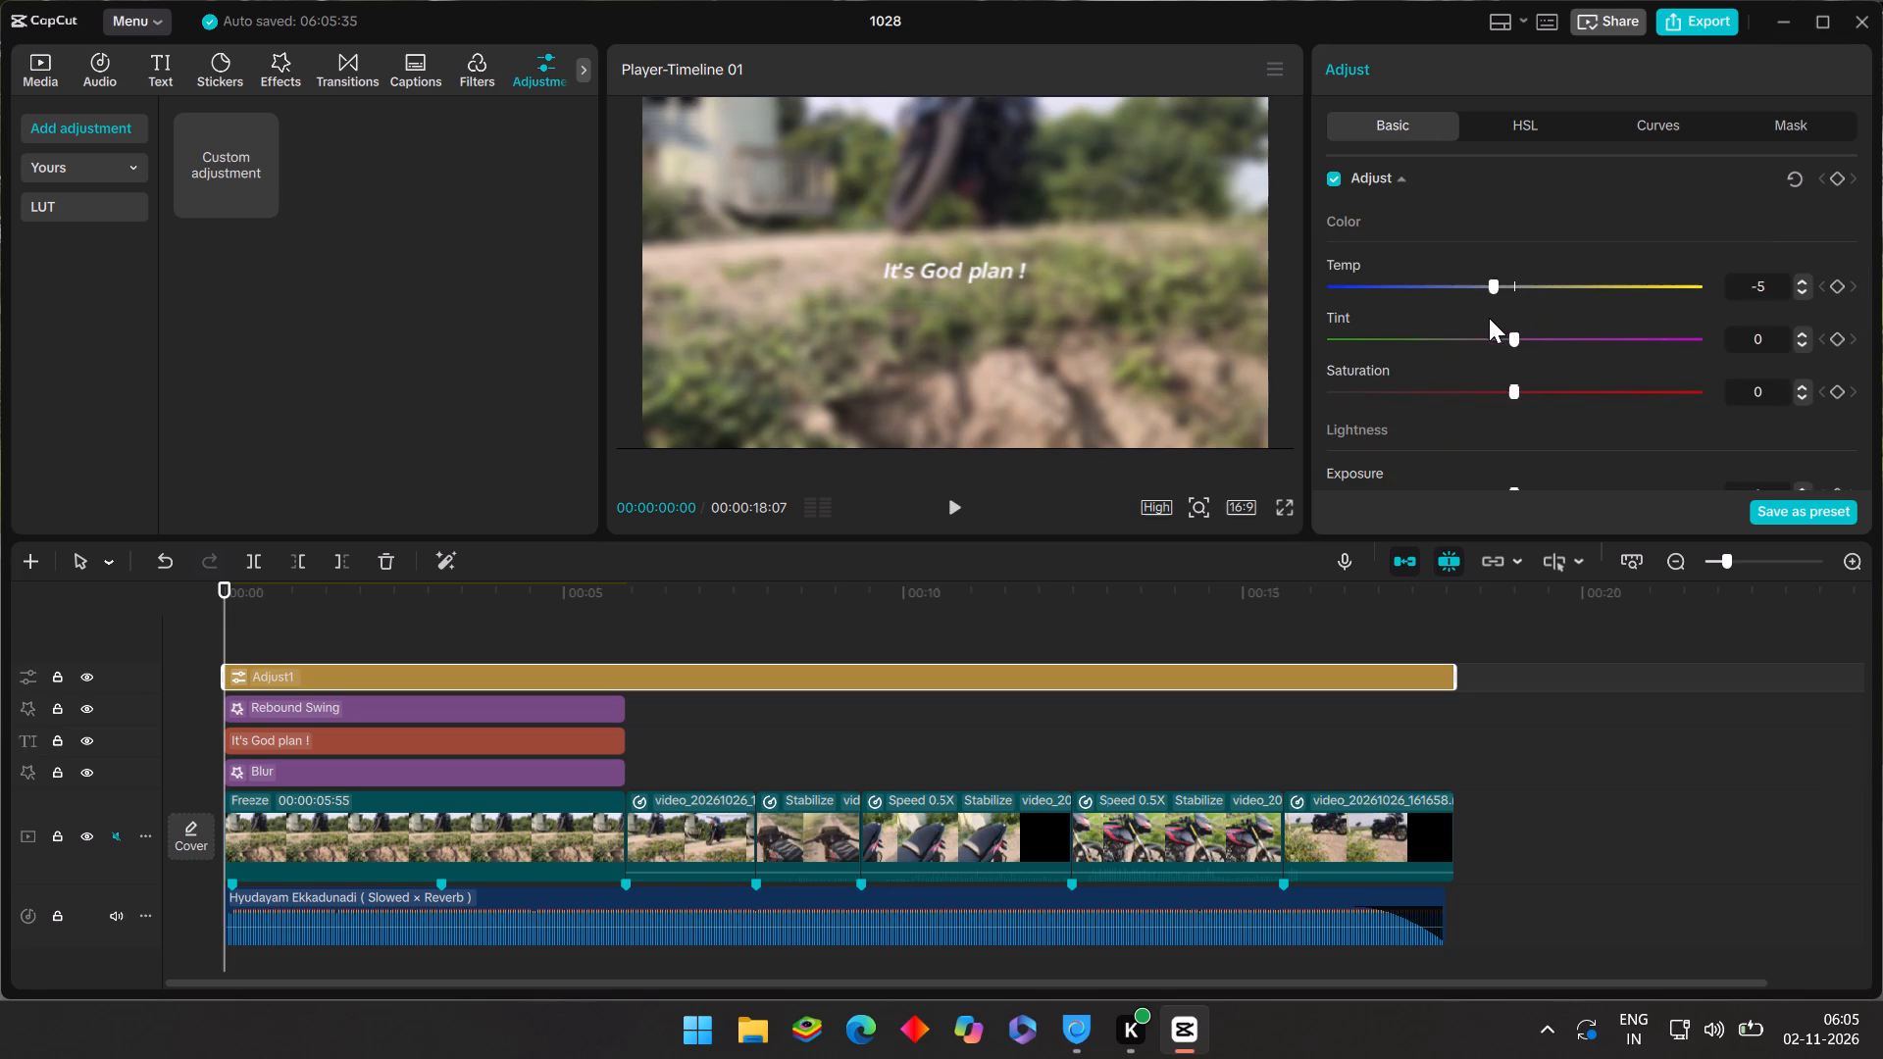
left_click_drag(1489, 318, 1502, 333)
left_click_drag(1502, 333, 1490, 341)
Set the adjustment layer's tint to -10.
left_click(1476, 332)
left_click_drag(1476, 332, 1420, 338)
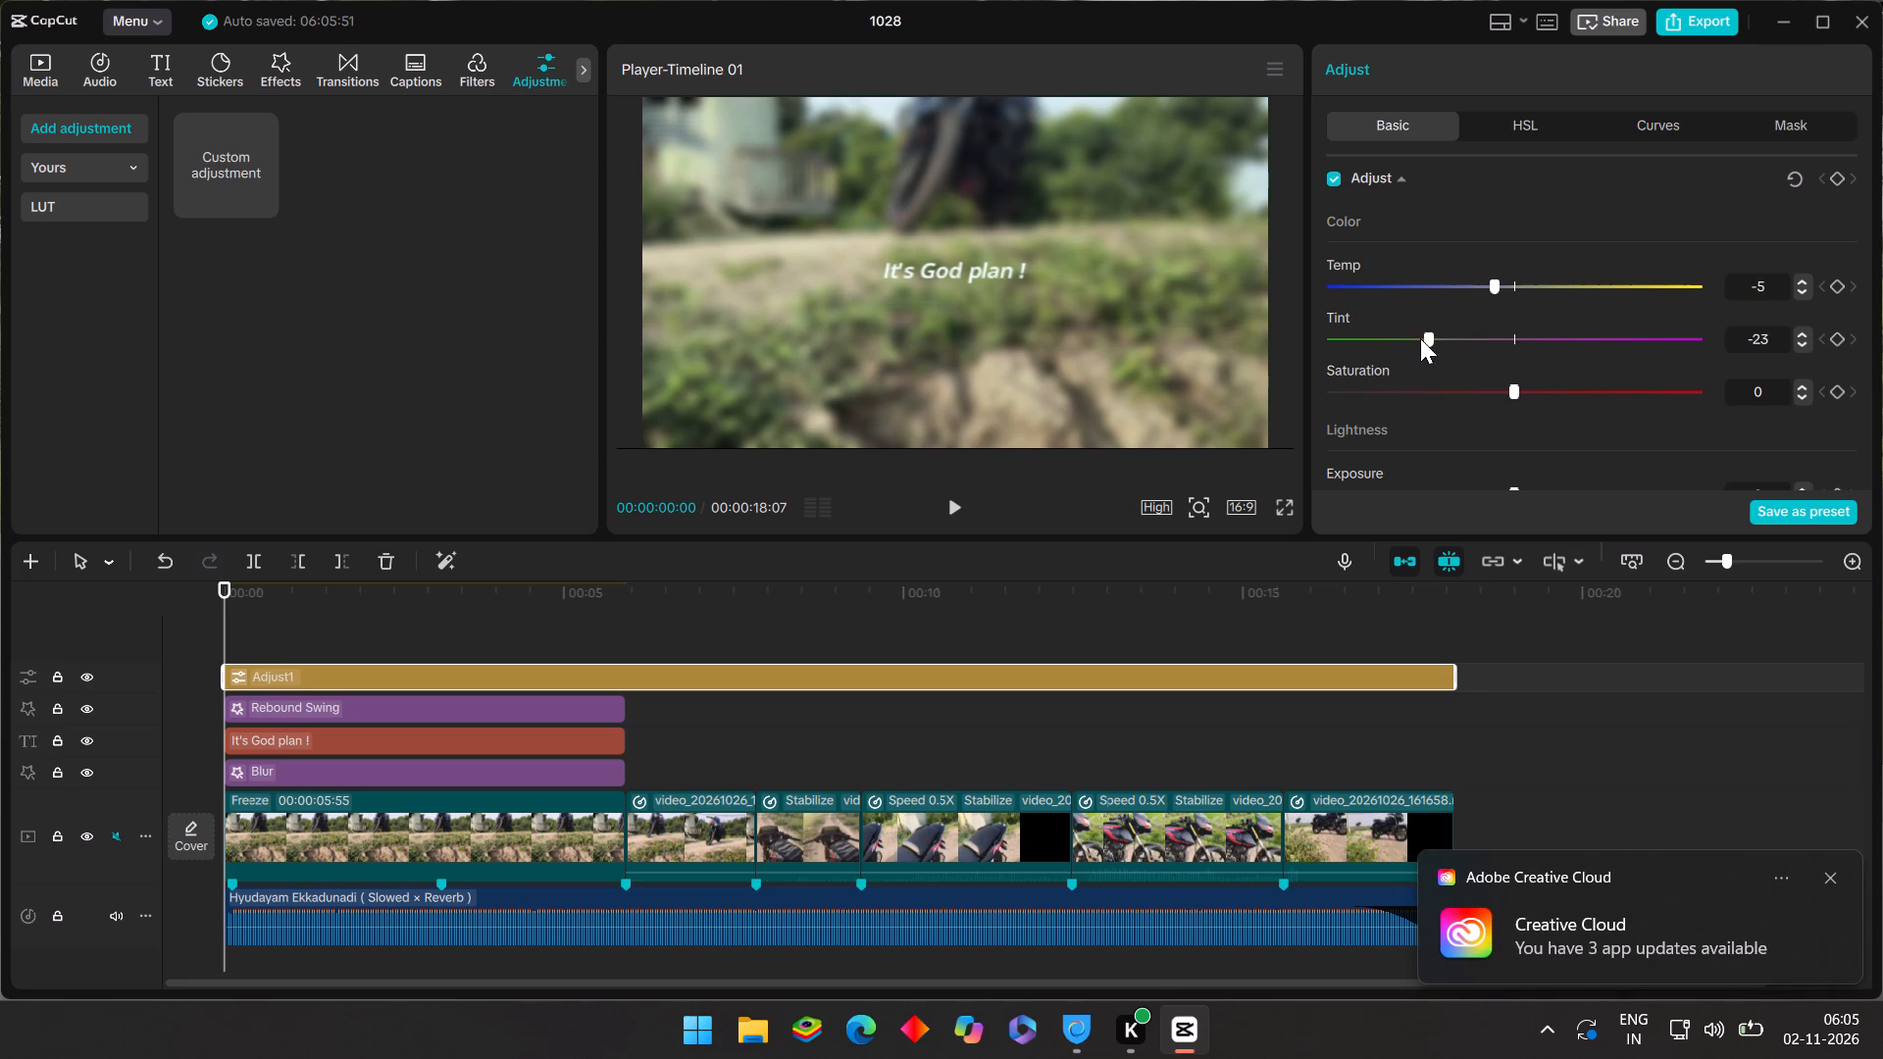
left_click_drag(1420, 338, 1412, 352)
left_click_drag(1412, 352, 1448, 352)
left_click_drag(1448, 352, 1472, 355)
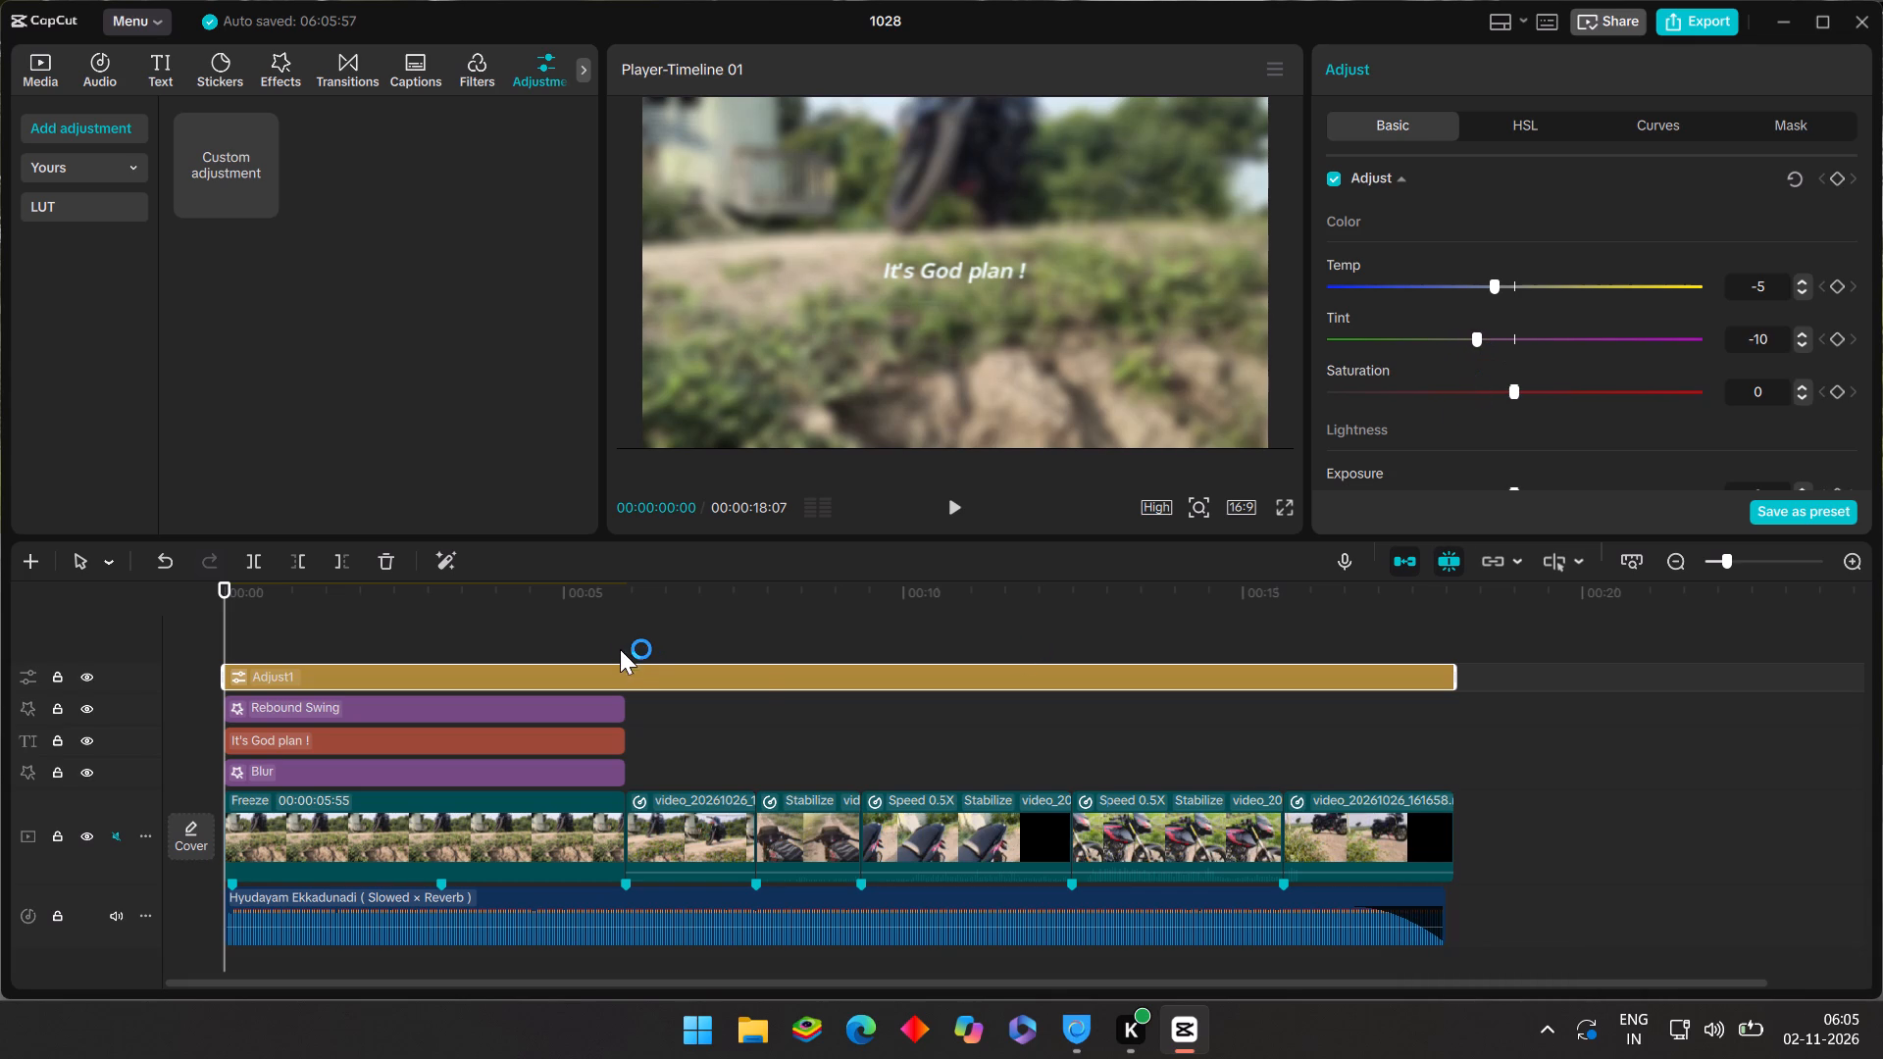
Check the colour adjustment on the opening title and on the motorbike clips between about 6 and 10 seconds.
left_click(618, 634)
left_click(683, 640)
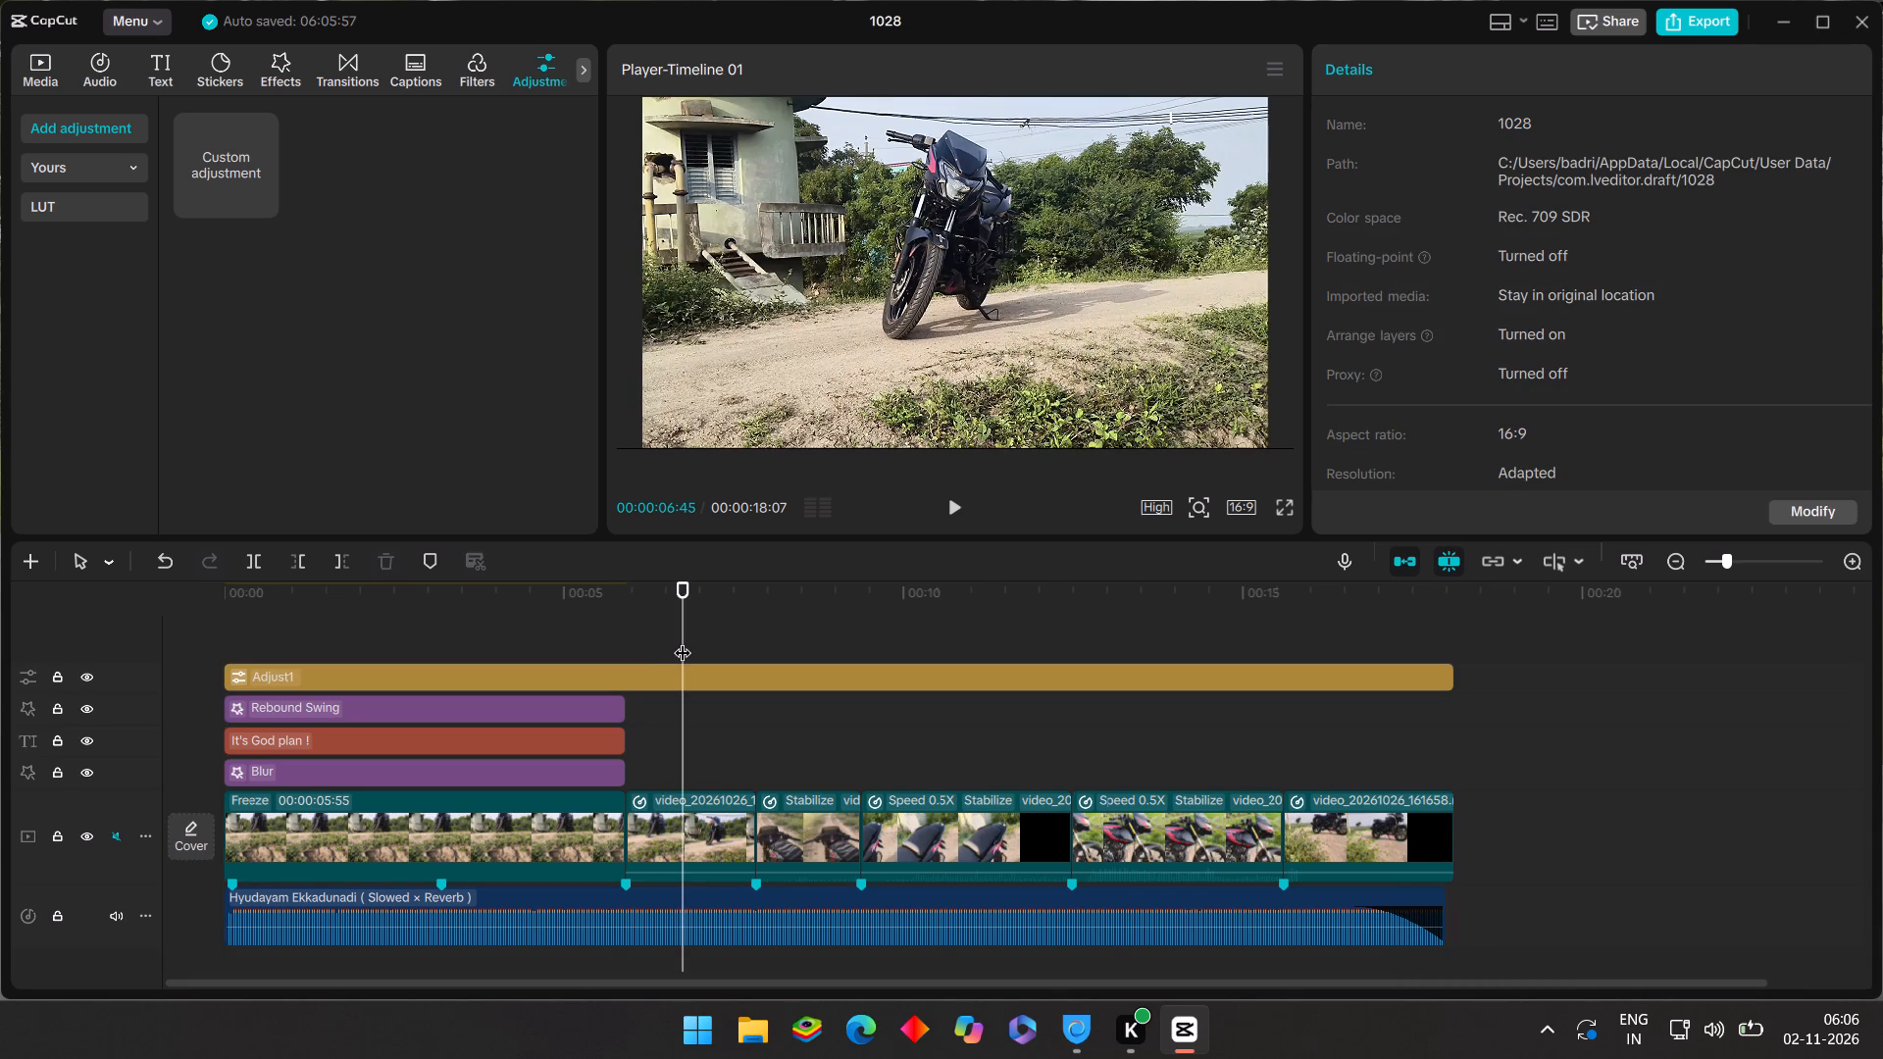
left_click_drag(683, 640, 246, 686)
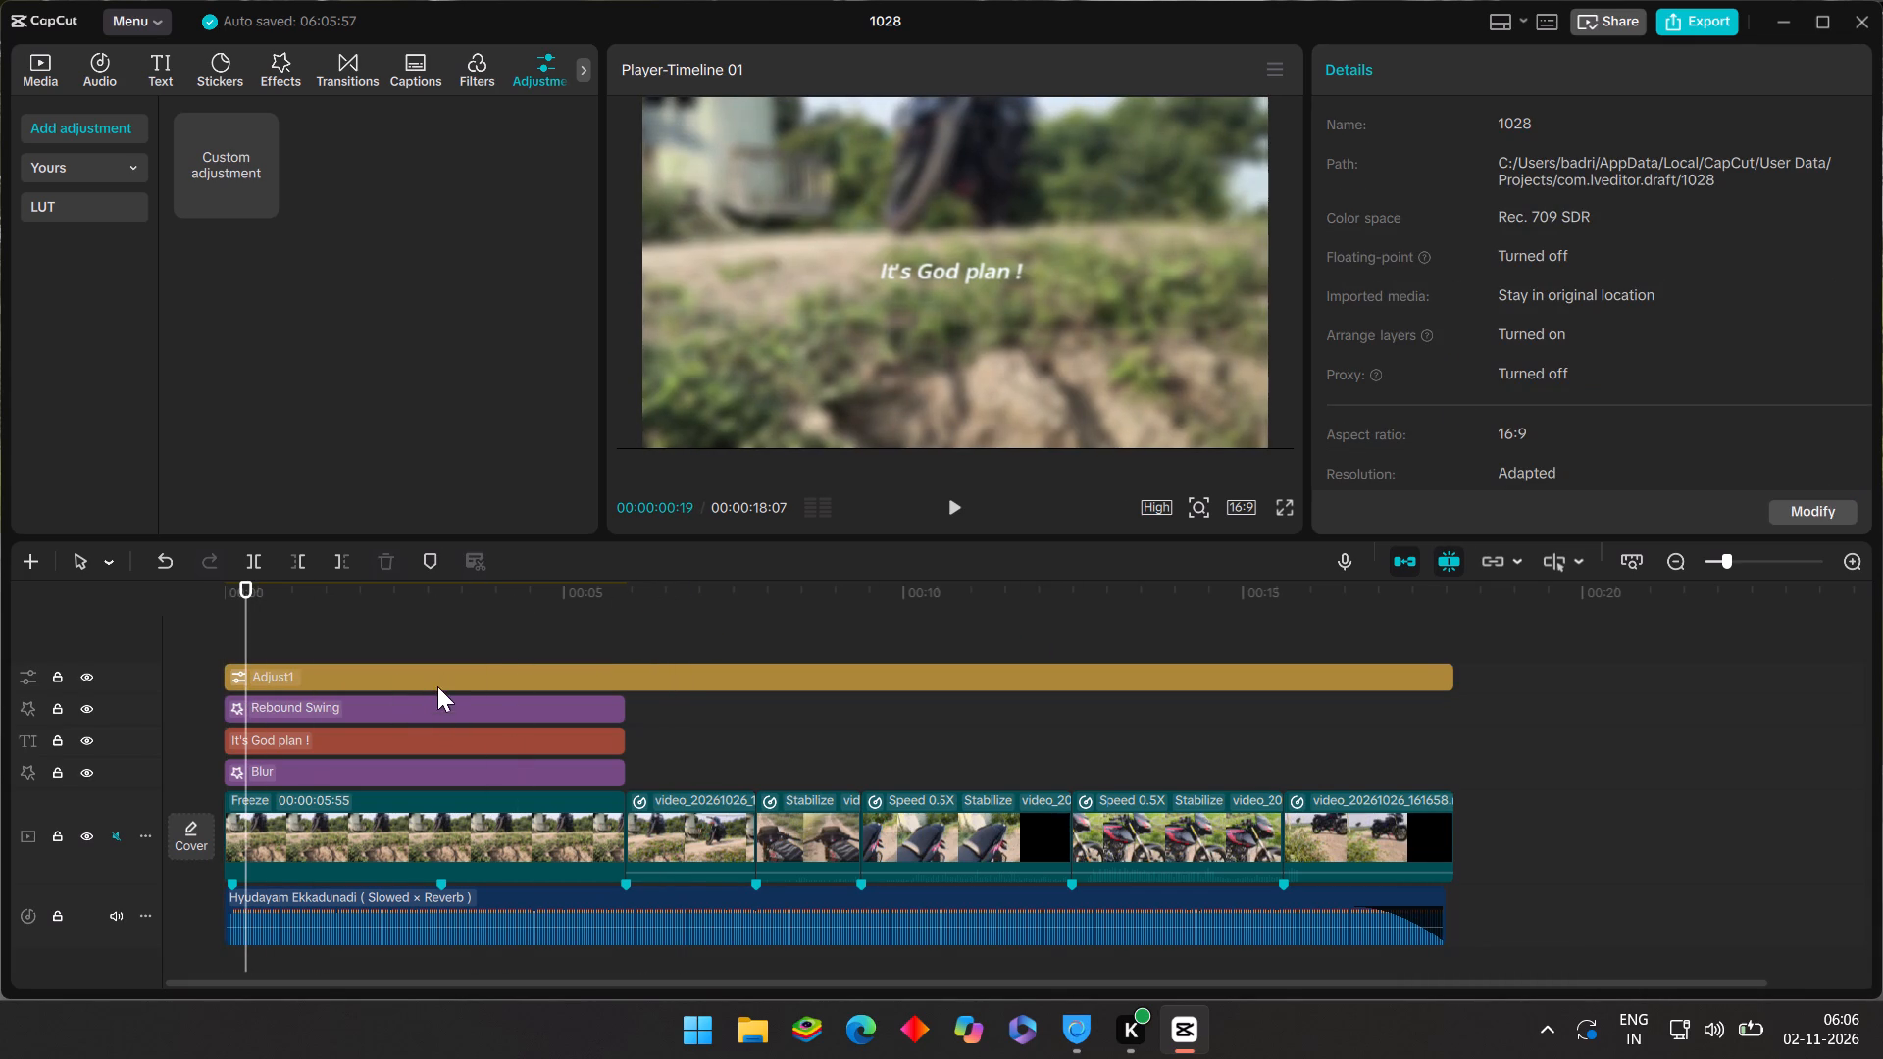
left_click(438, 681)
scroll(1382, 377, "down", 6)
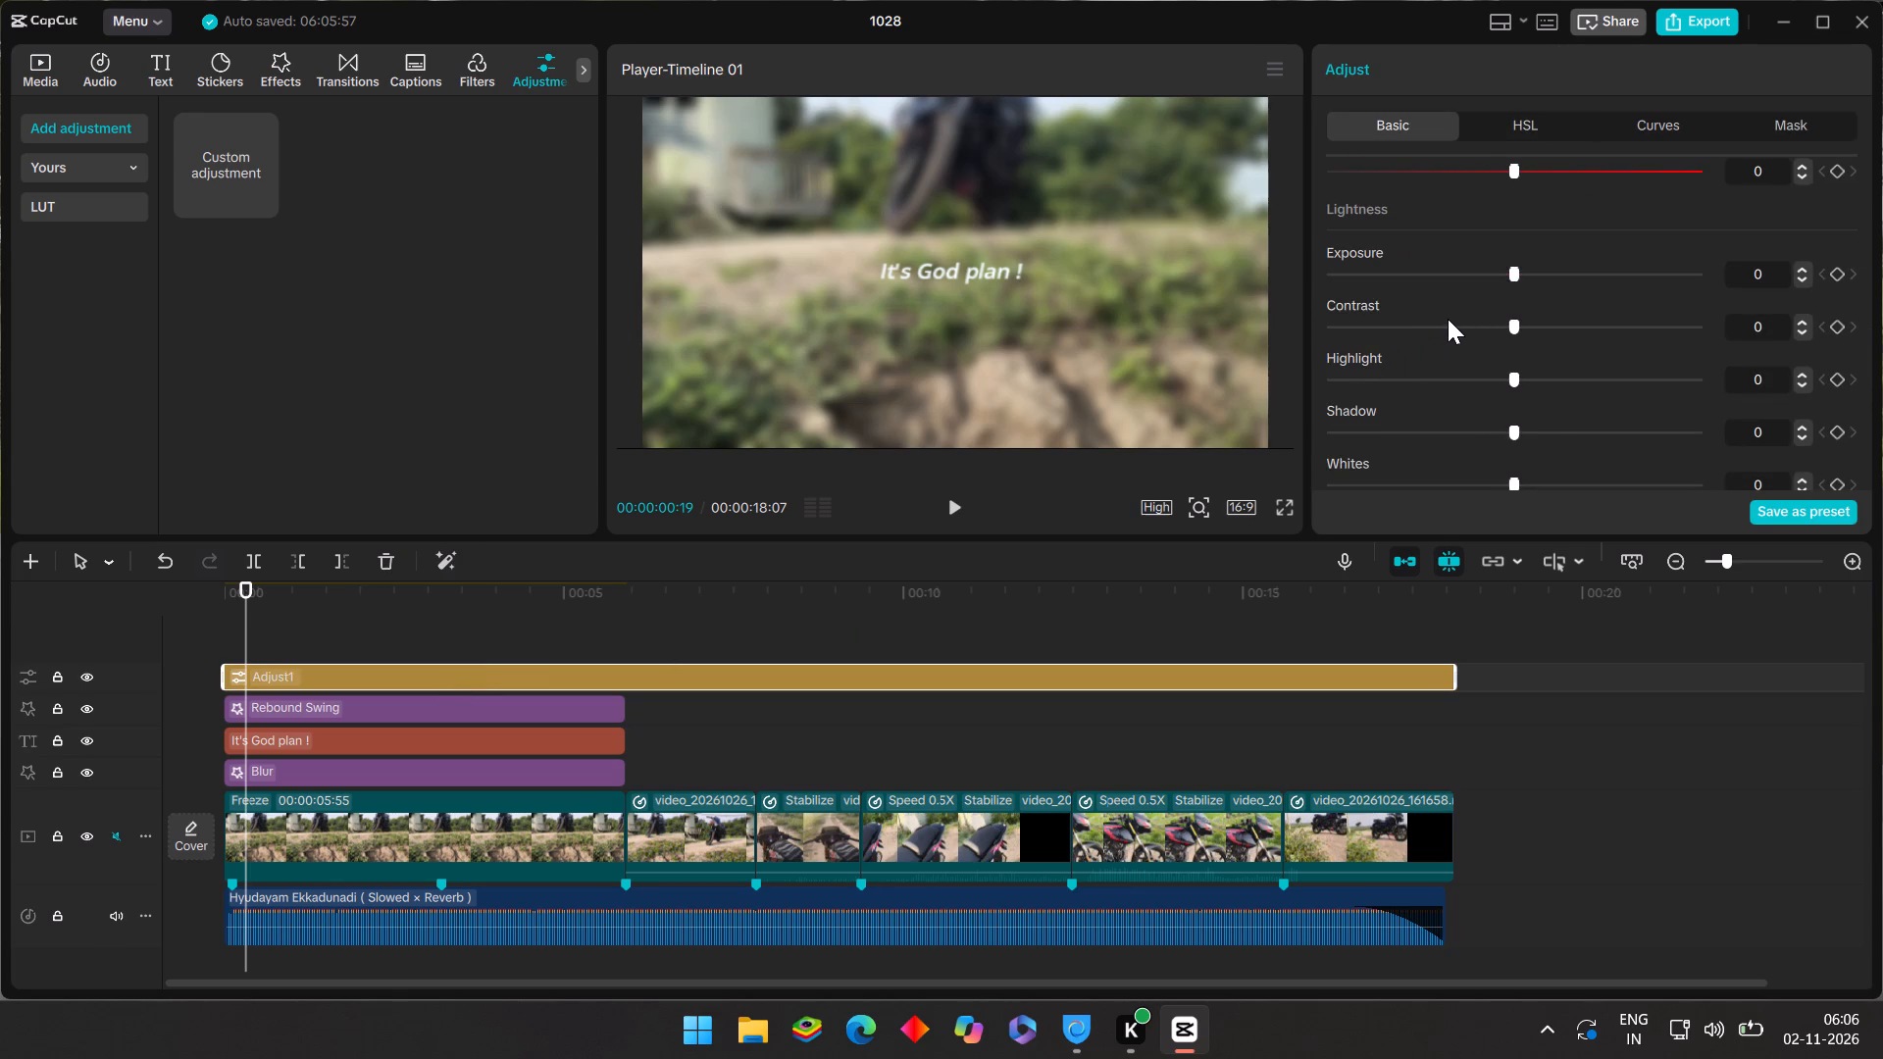
left_click(923, 635)
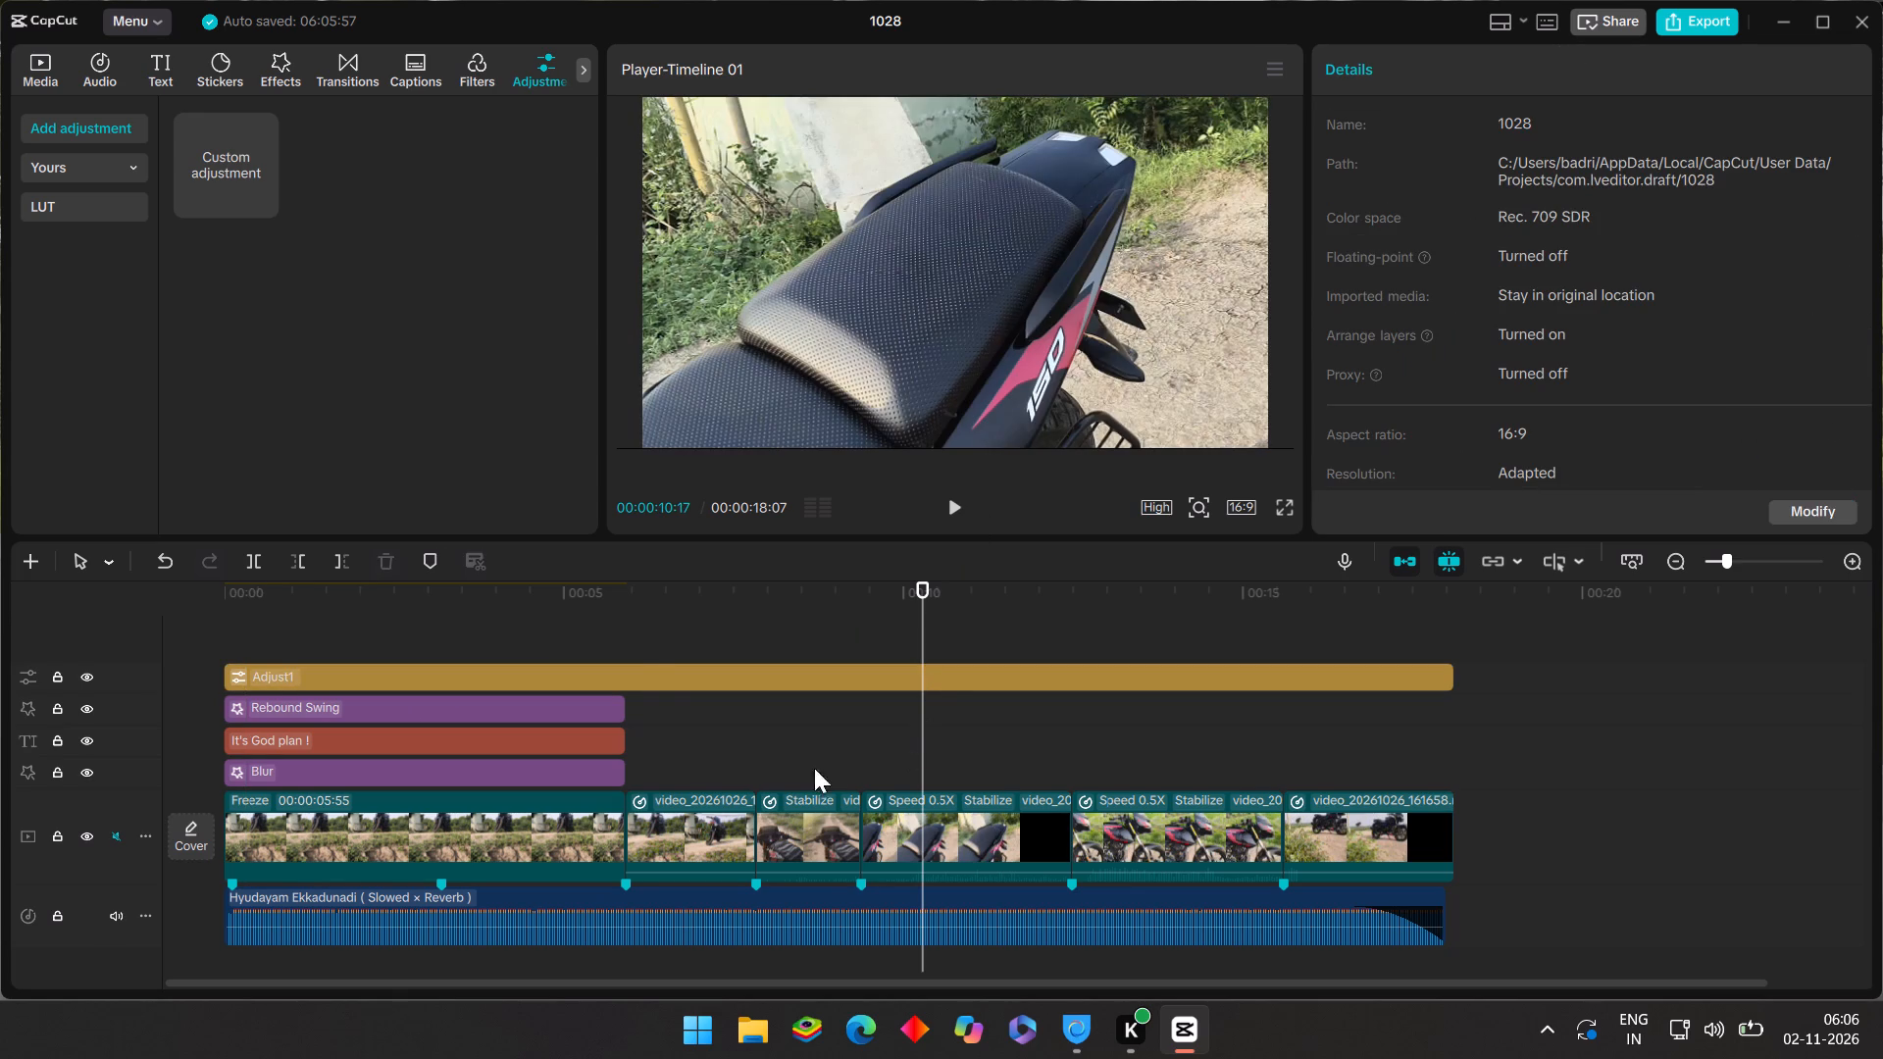
left_click(763, 630)
left_click(693, 616)
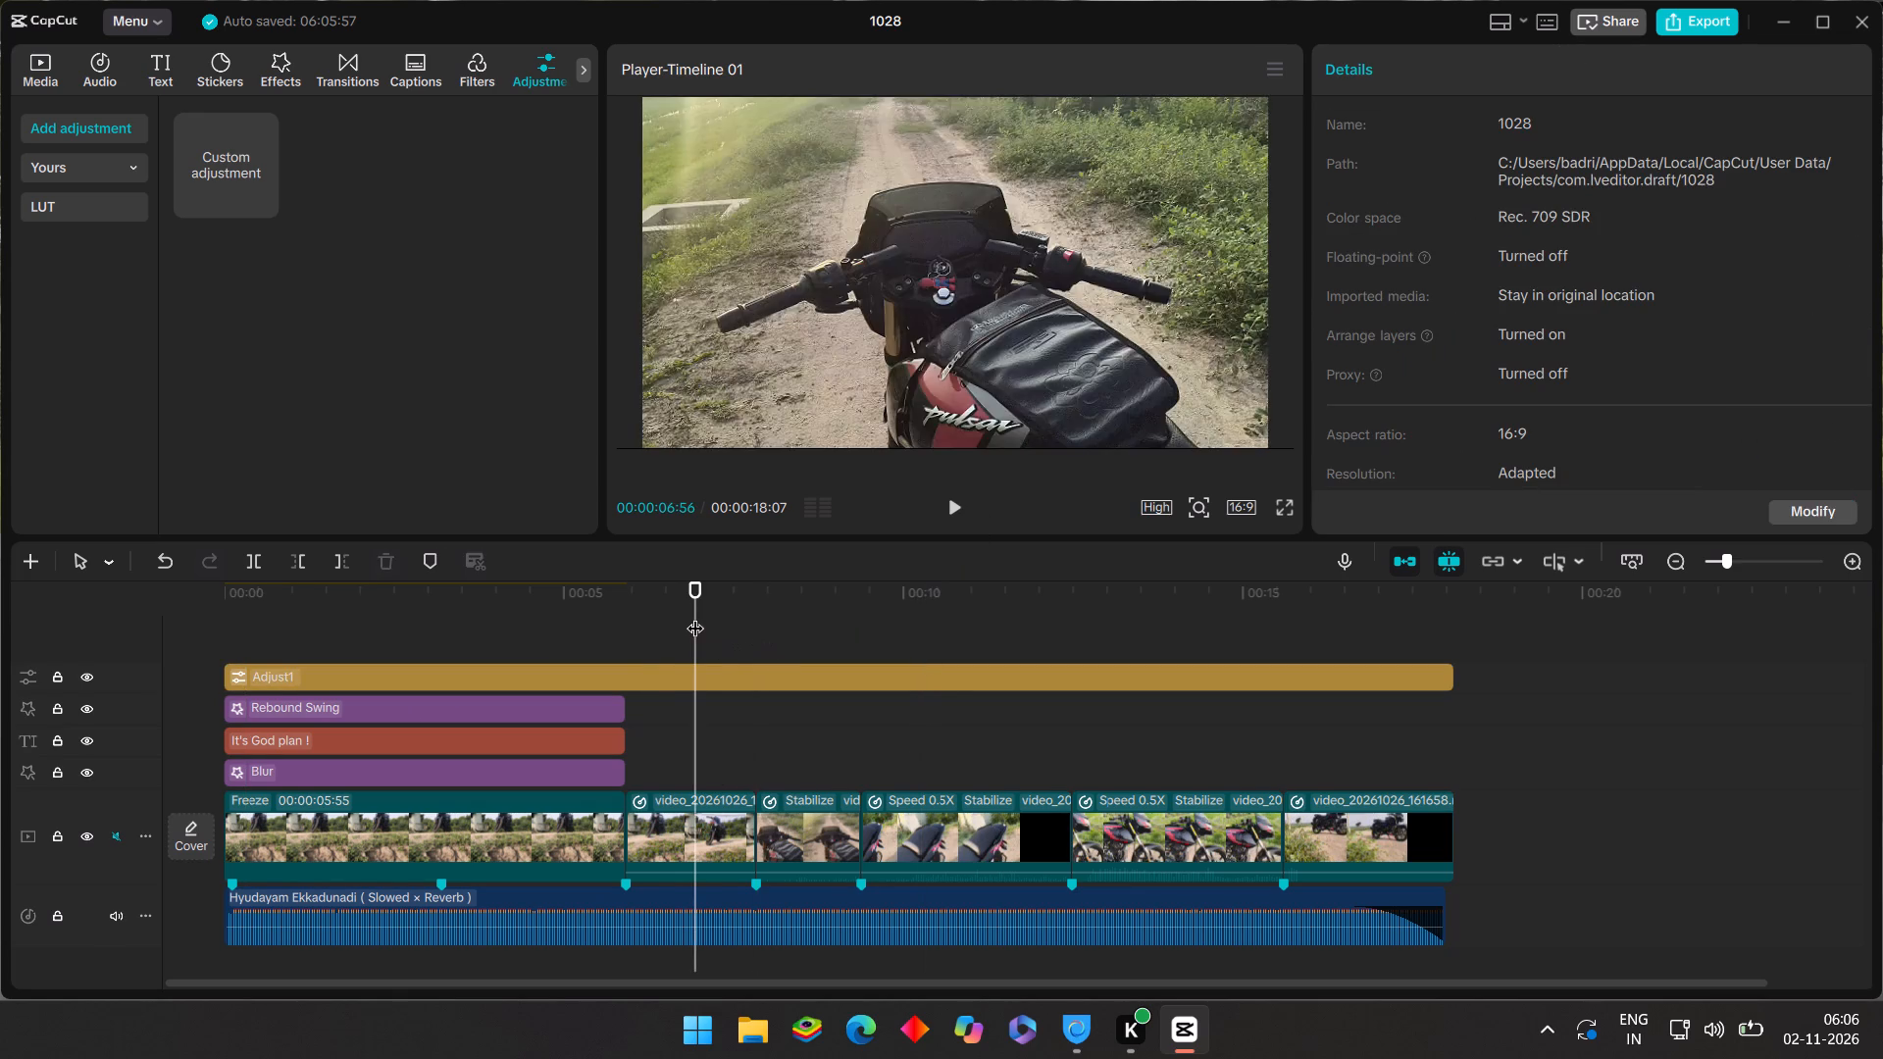
Raise the adjustment layer's saturation to 50, judging it on the first motorbike clip after the freeze frame.
left_click(776, 676)
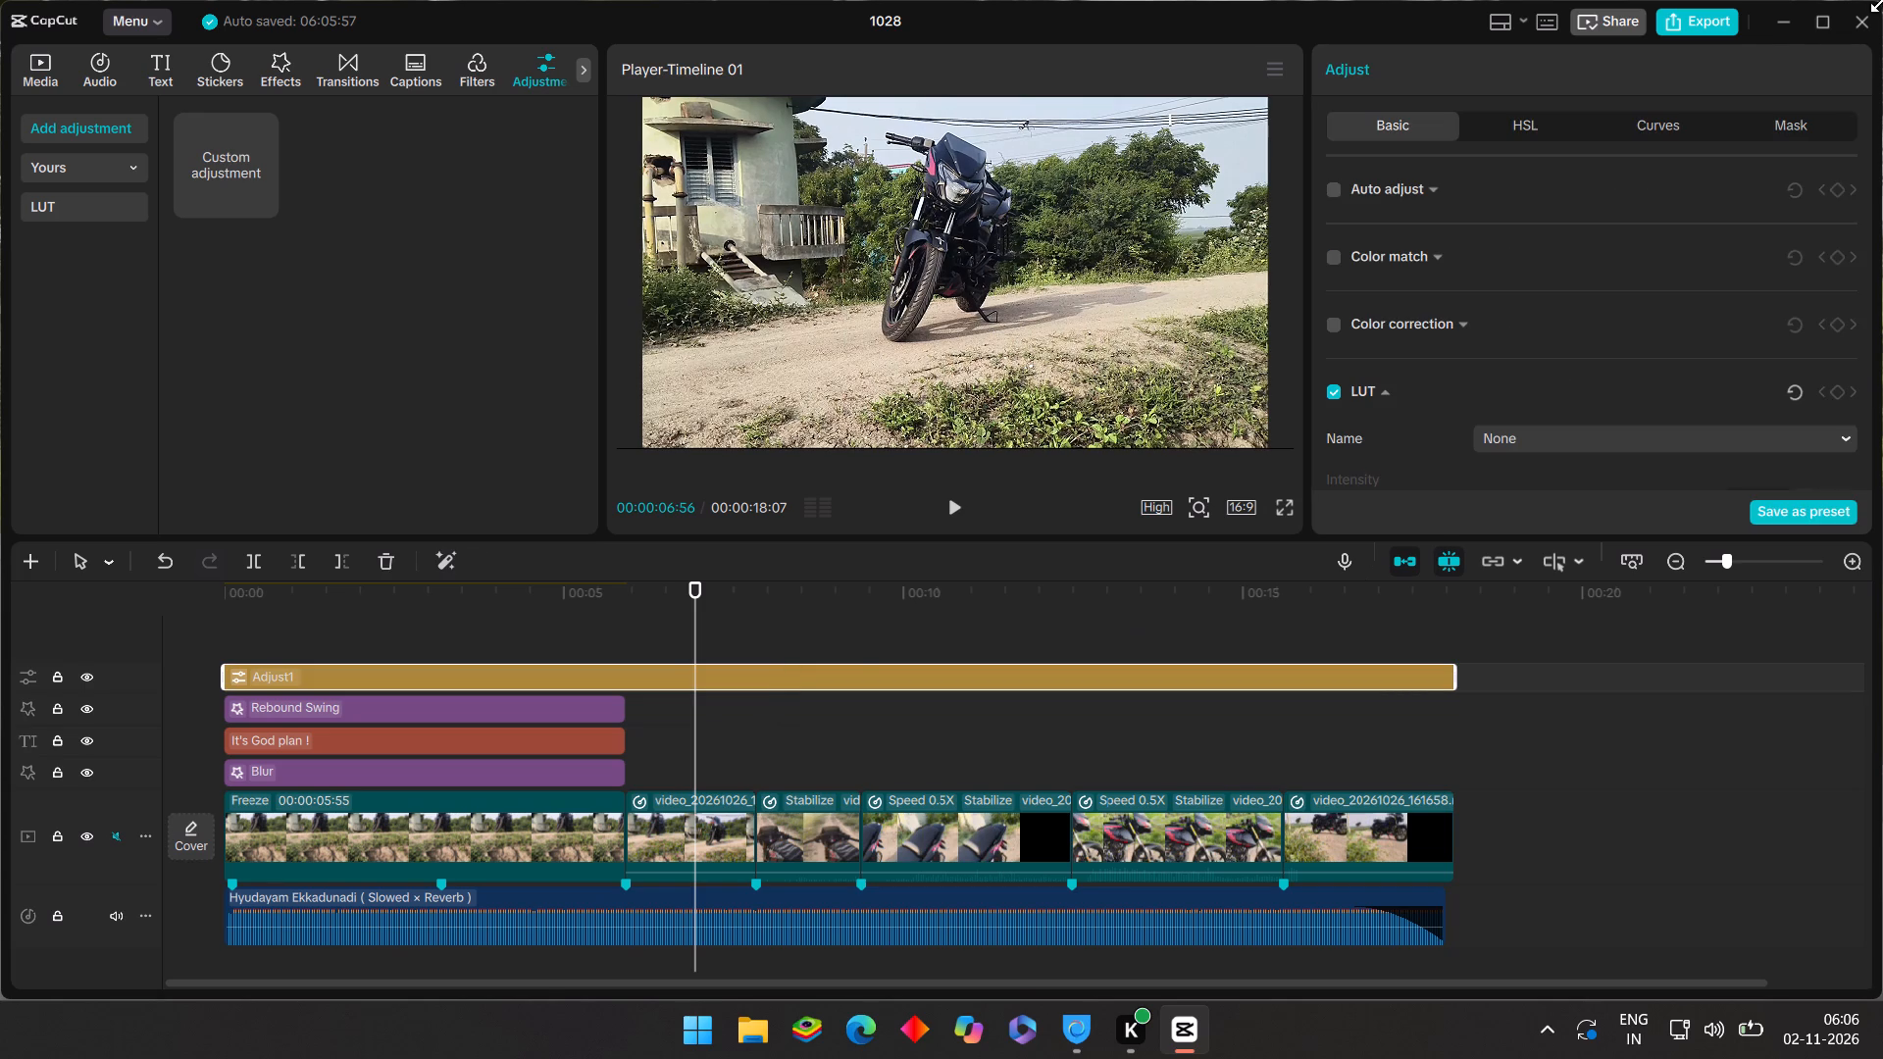
scroll(1627, 416, "down", 4)
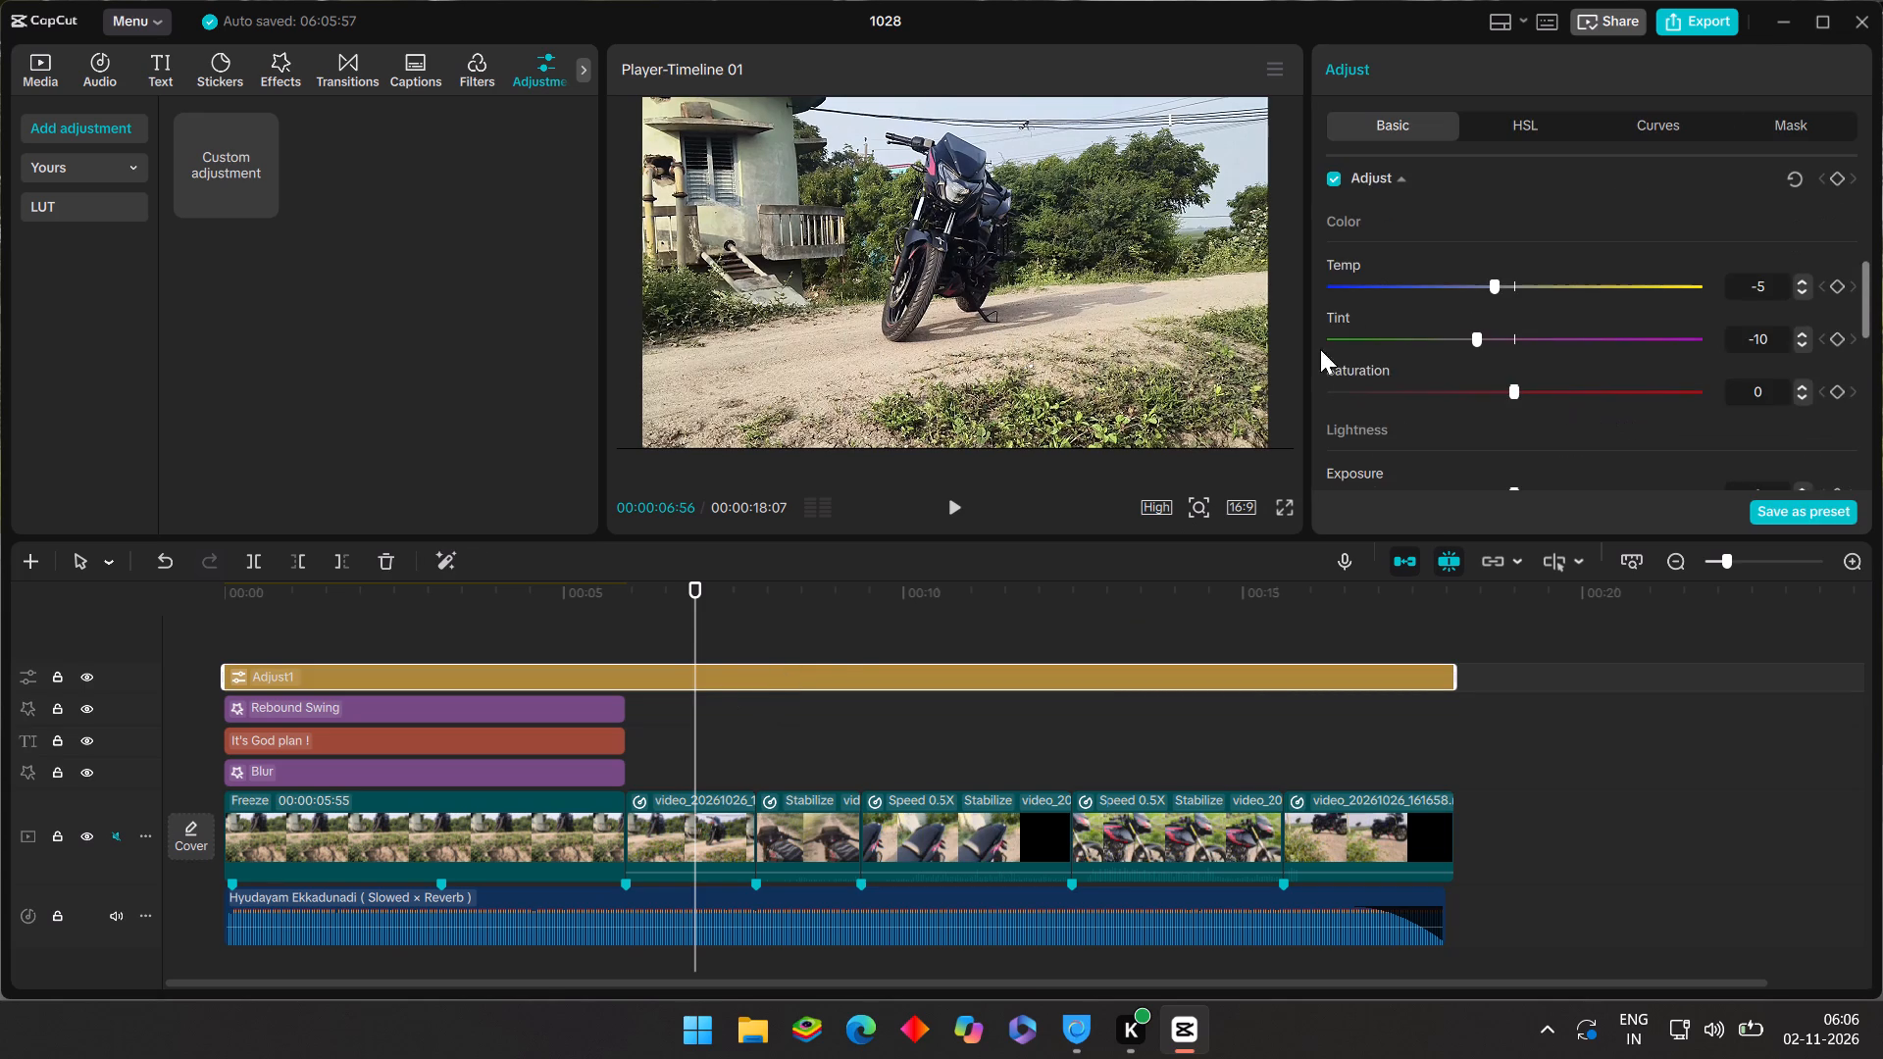
scroll(1382, 318, "down", 3)
scroll(1401, 304, "up", 3)
left_click(1550, 391)
left_click_drag(1547, 386, 1561, 386)
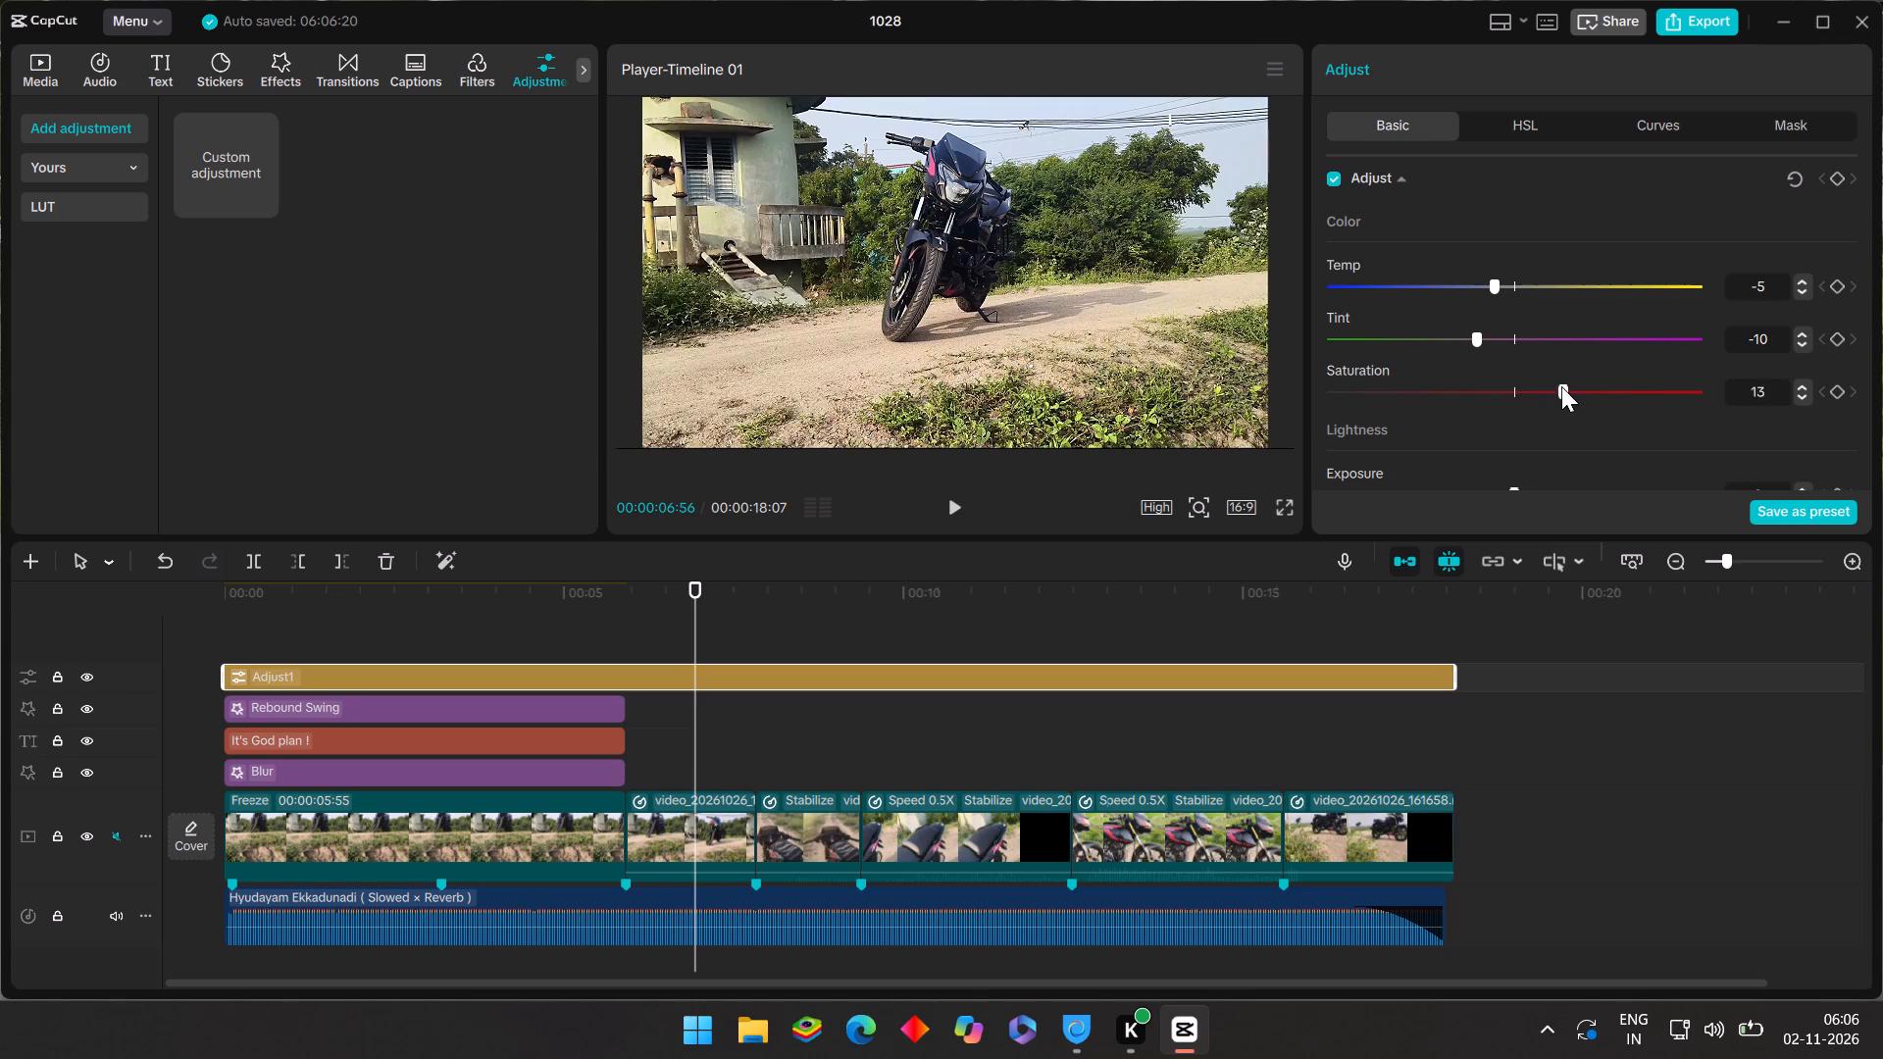
left_click_drag(1561, 386, 1582, 398)
scroll(1540, 402, "down", 1)
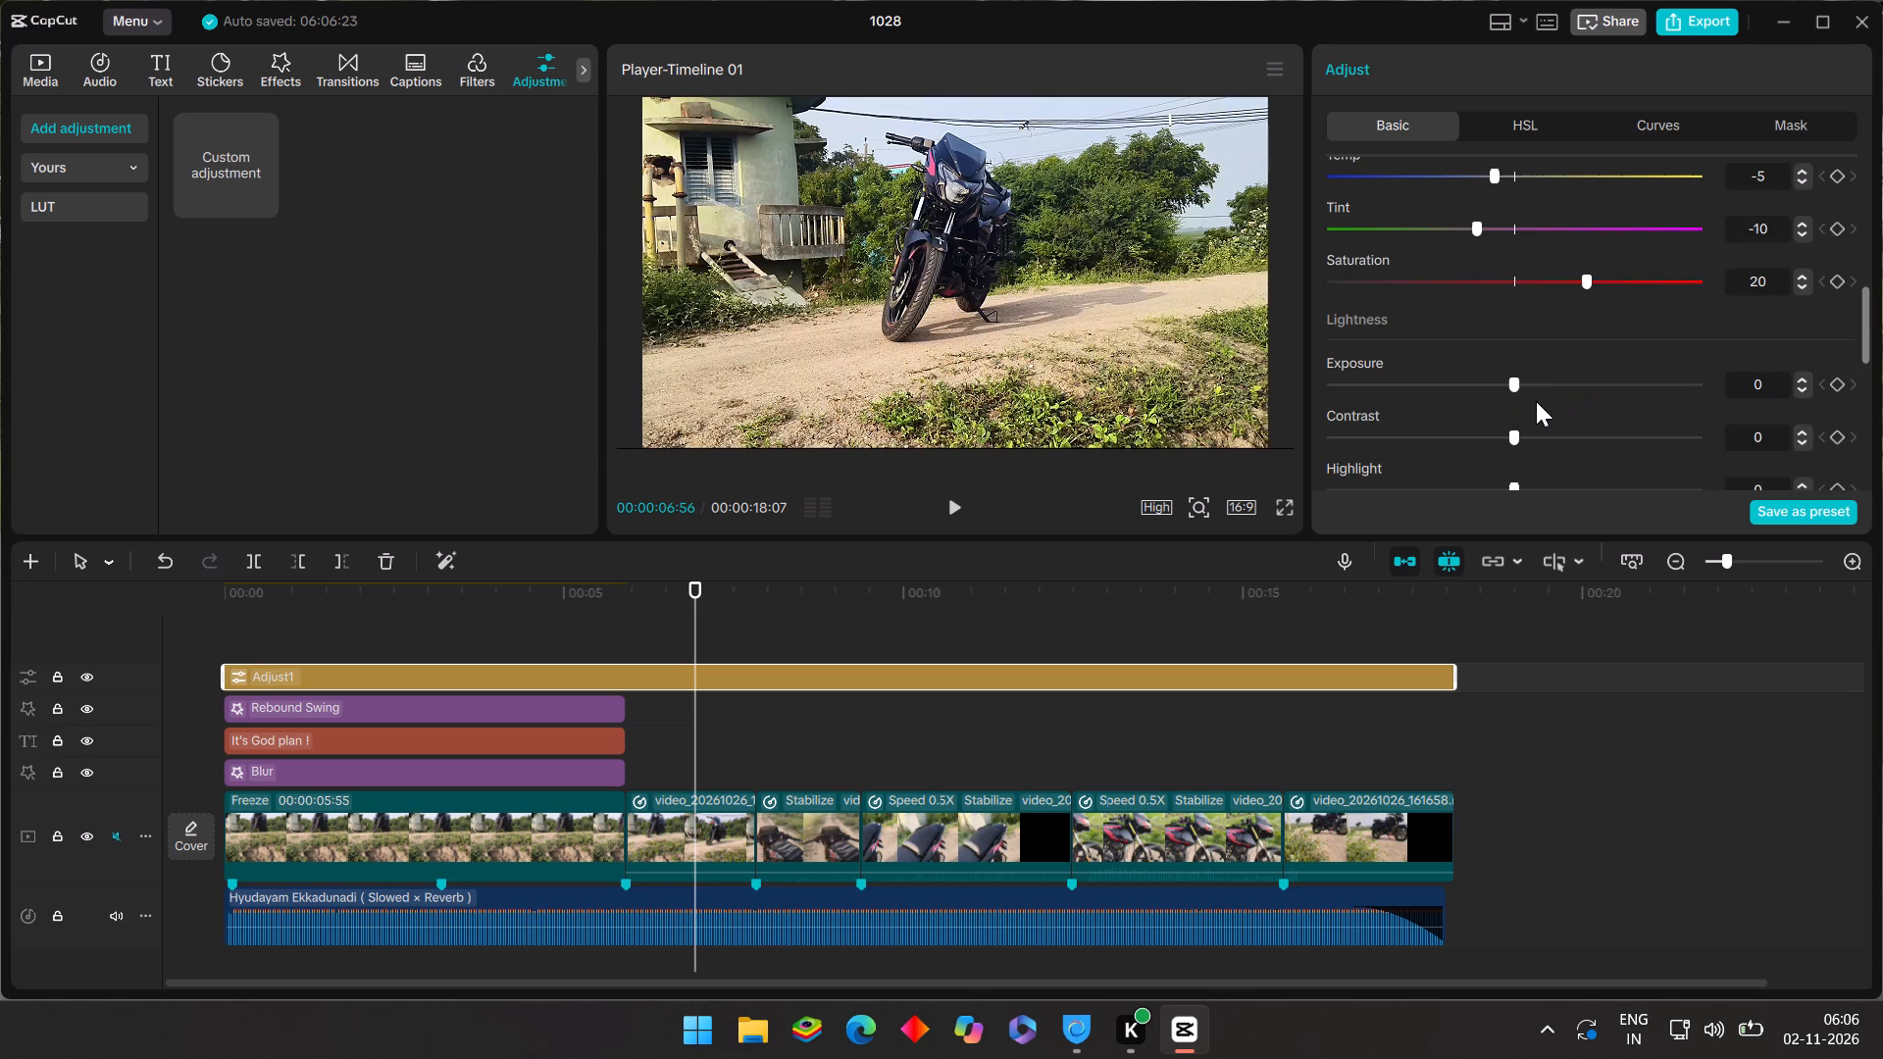
left_click_drag(1583, 284, 1717, 285)
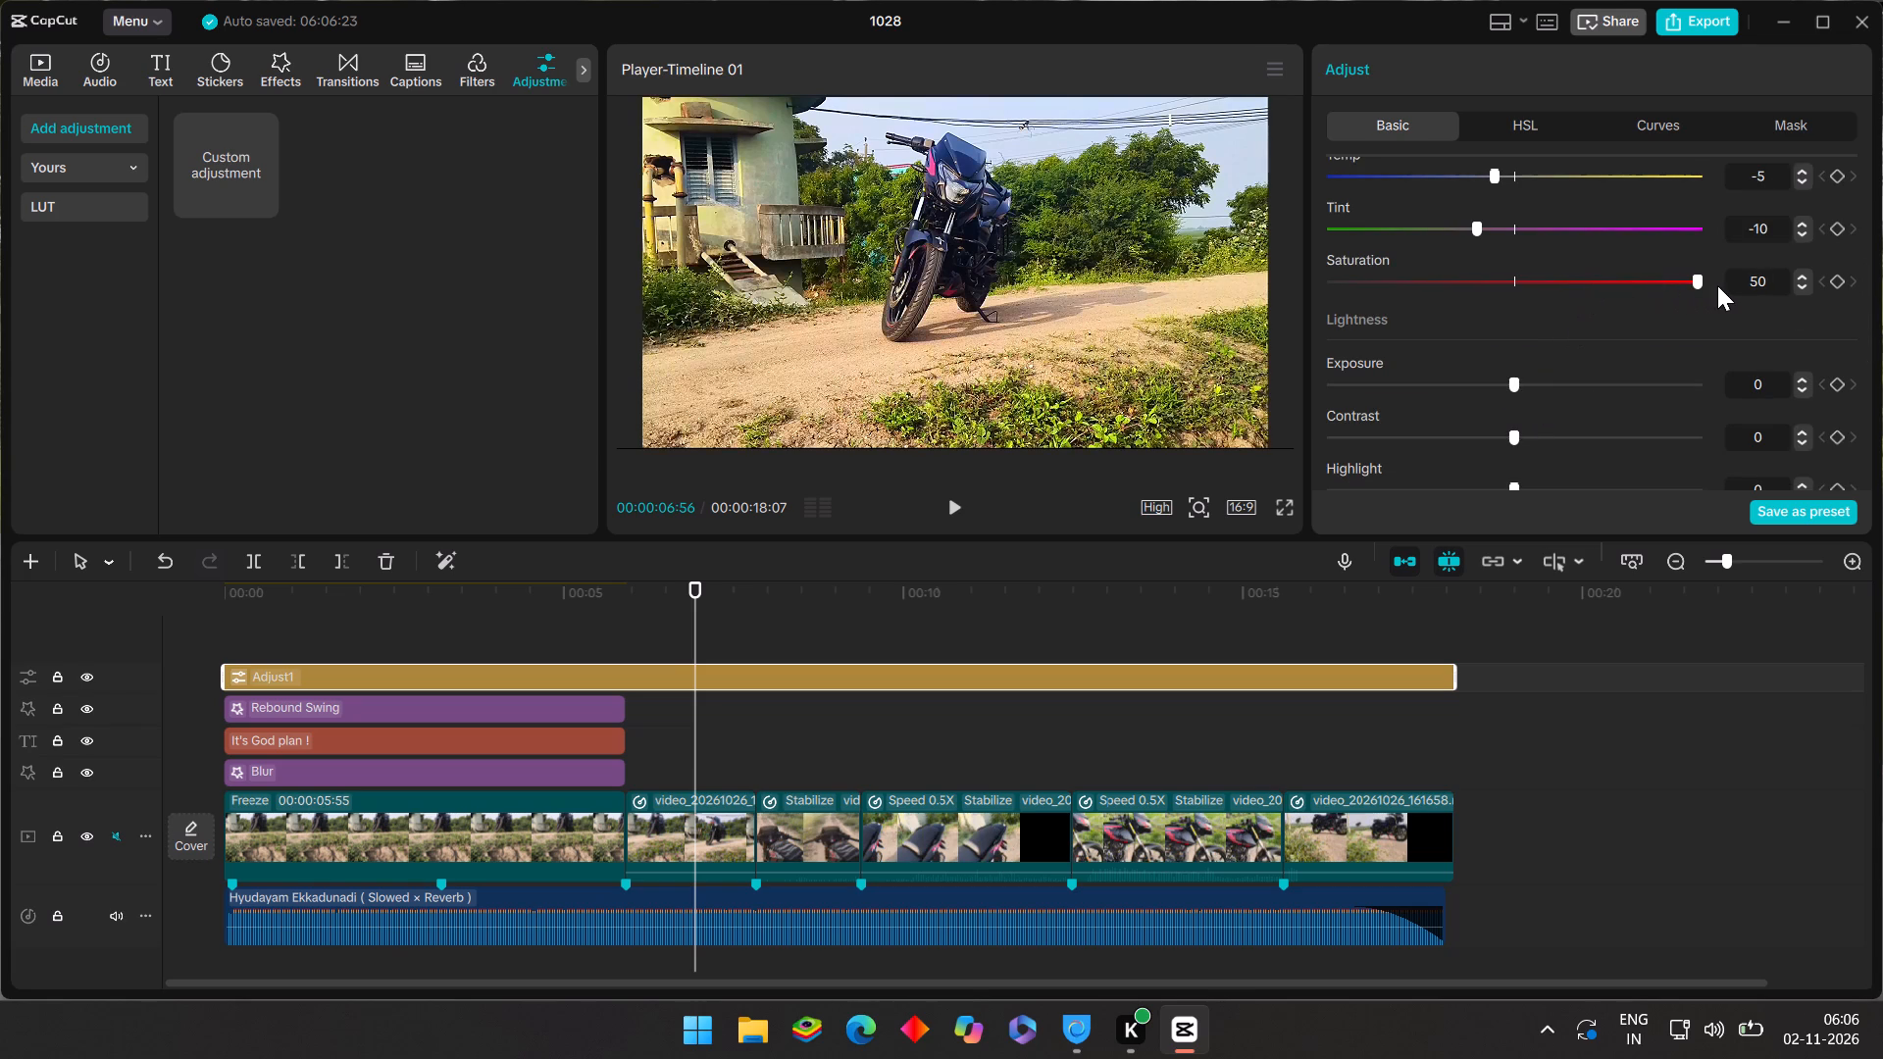
left_click_drag(1717, 285, 1629, 304)
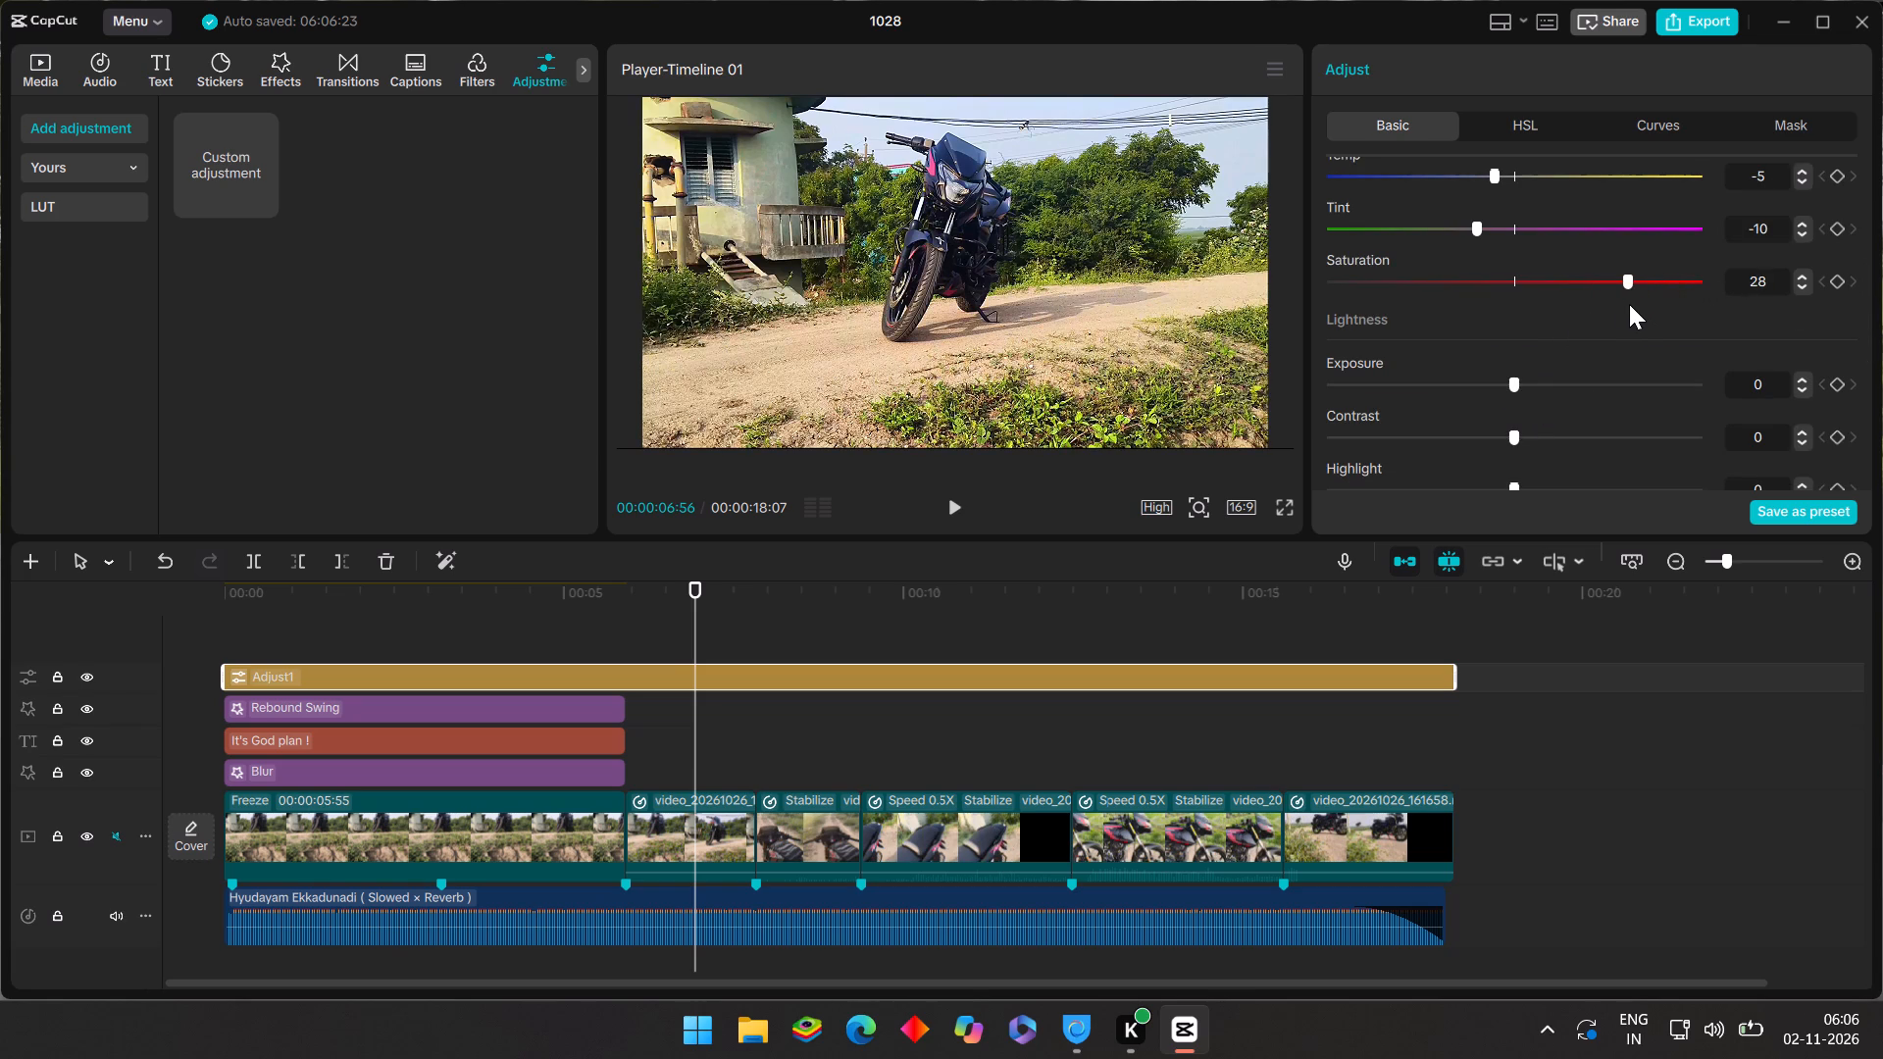
left_click_drag(1629, 304, 1773, 320)
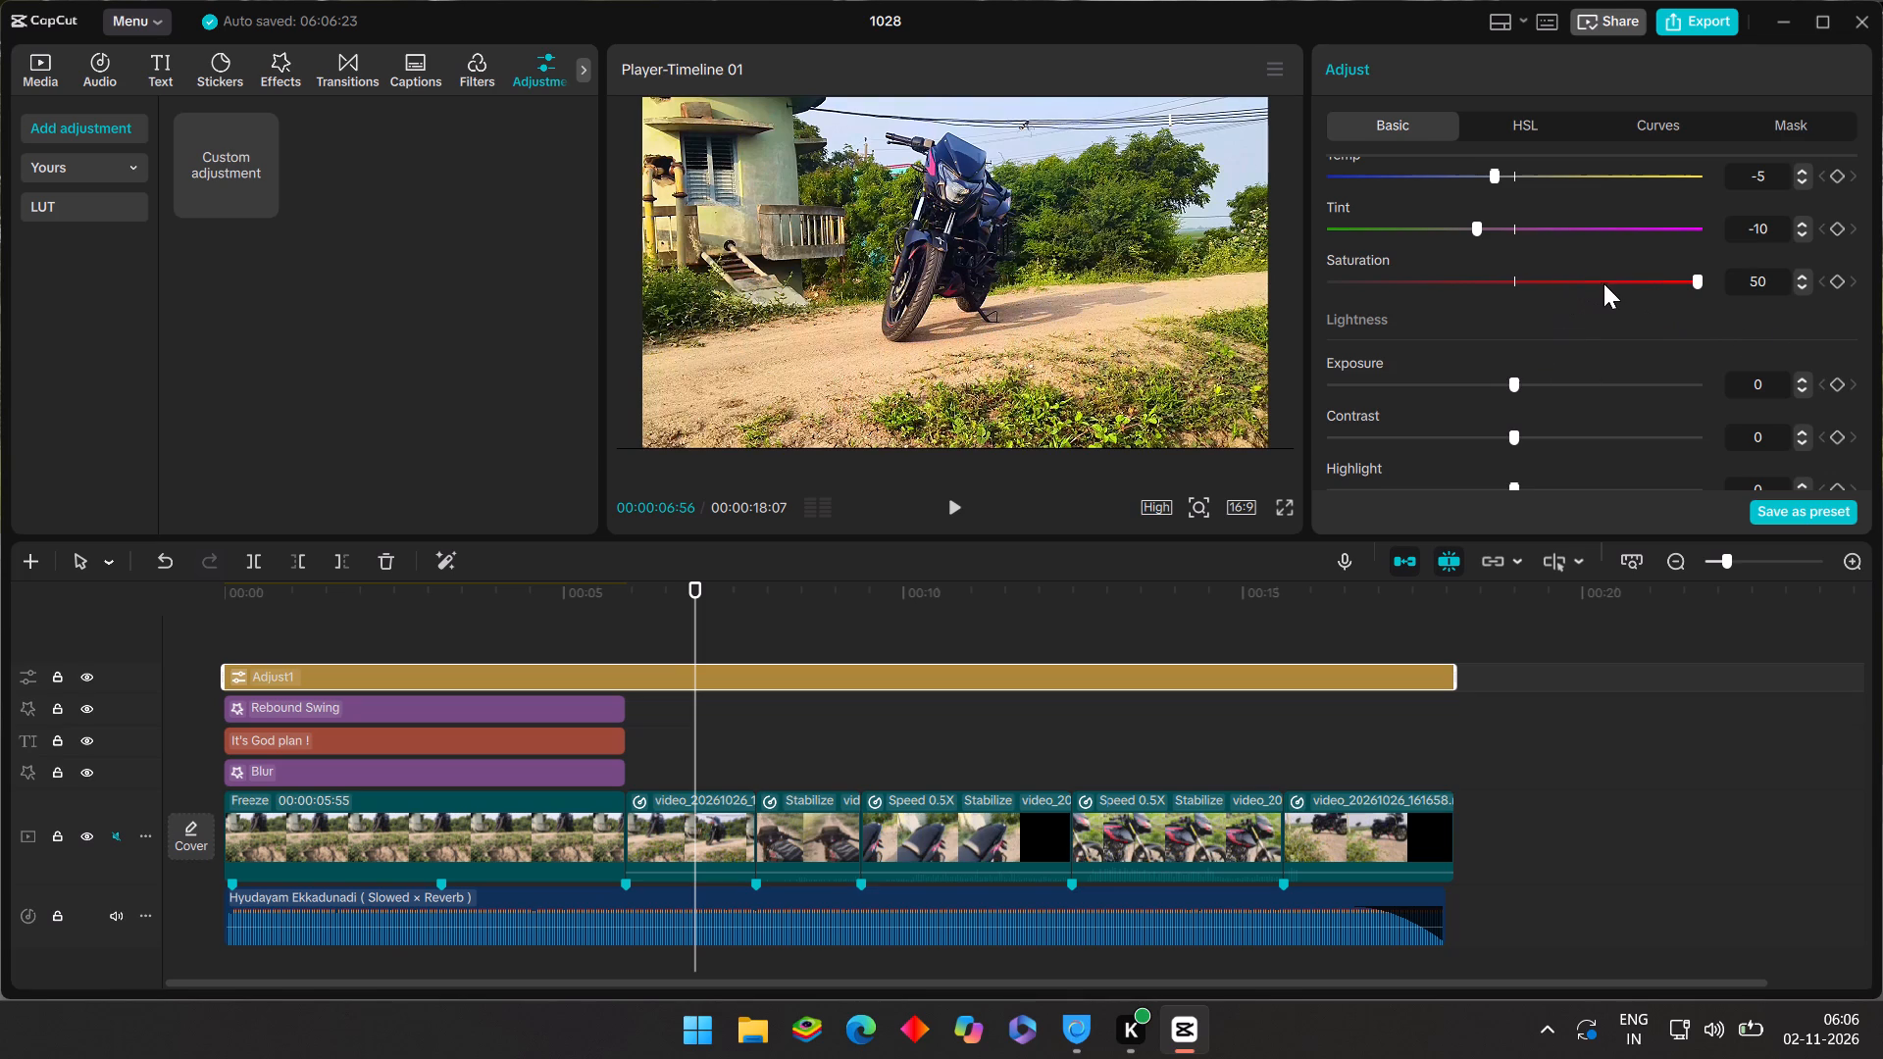
Set the adjustment layer's exposure to -1, judging it on the motorbike clip after the freeze frame.
left_click(1526, 381)
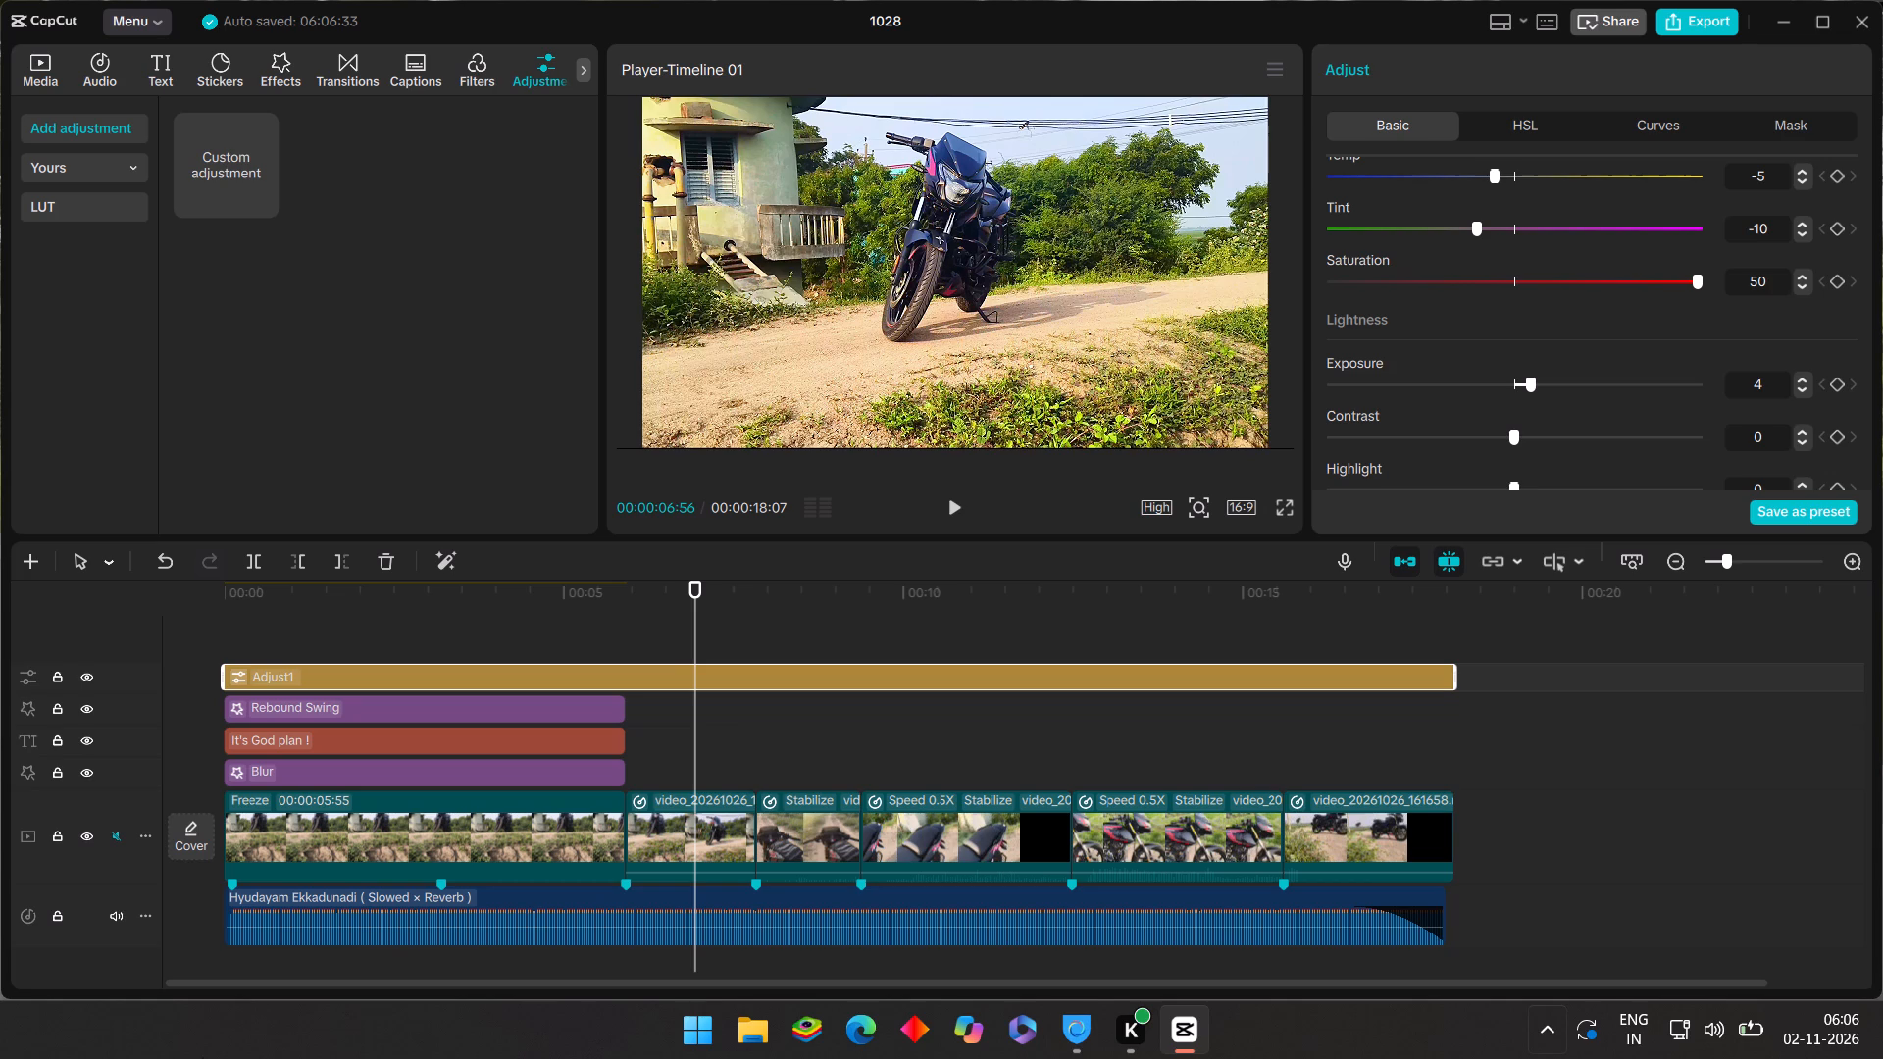
left_click(1503, 380)
left_click(1502, 380)
left_click(1497, 387)
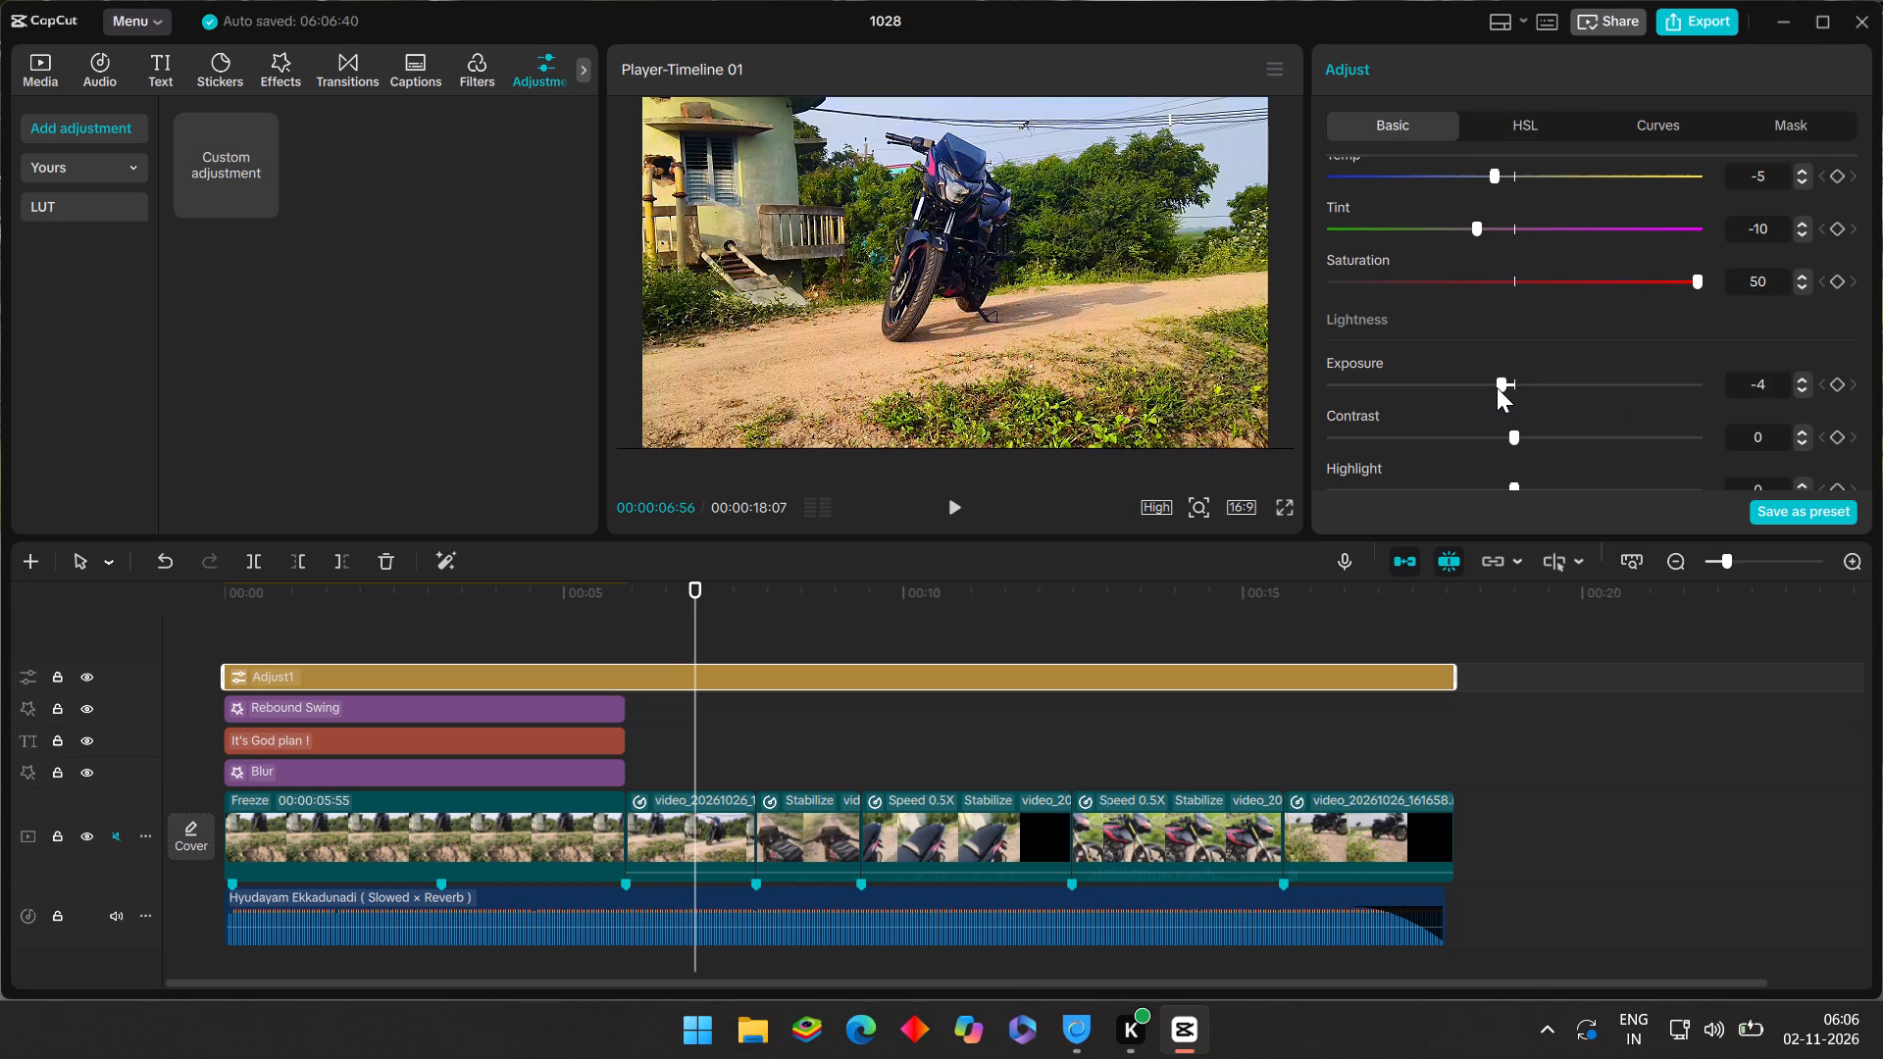
left_click(1513, 380)
left_click(1800, 388)
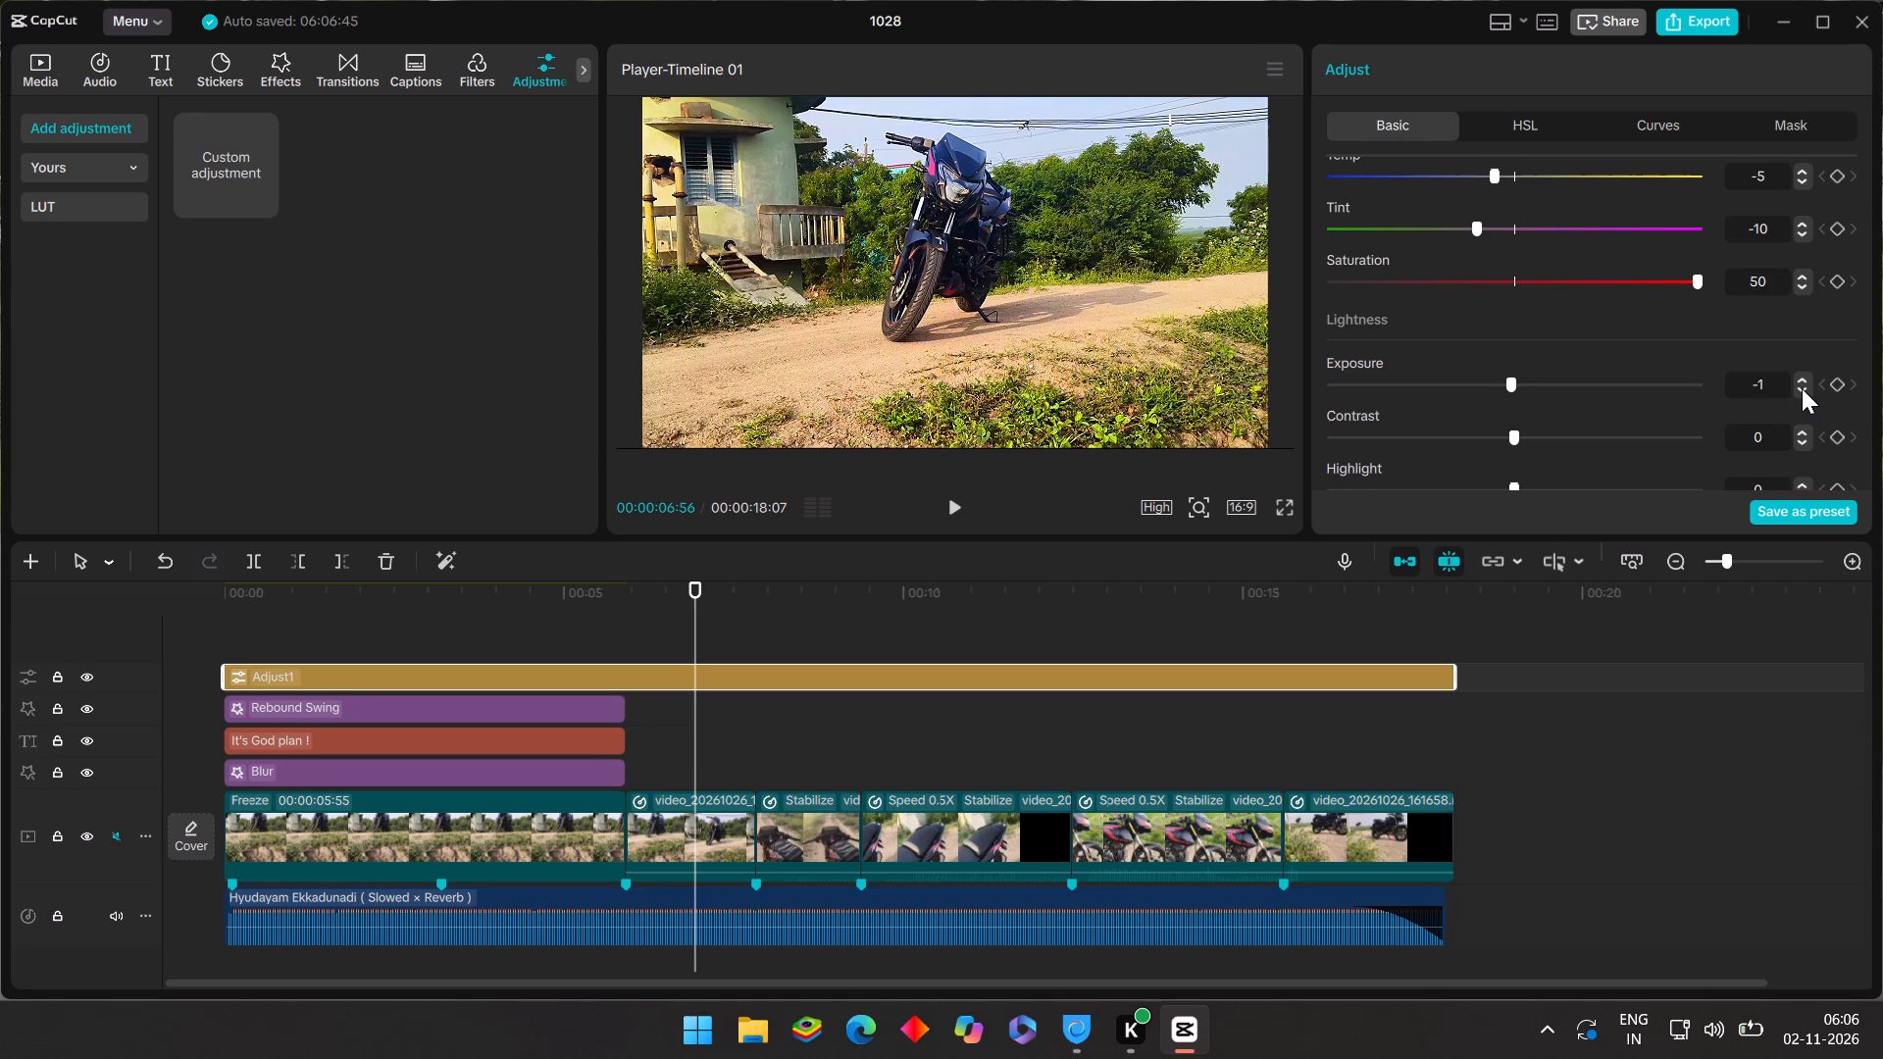
Lower the adjustment layer's contrast to -20.
left_click(1484, 441)
left_click(1451, 430)
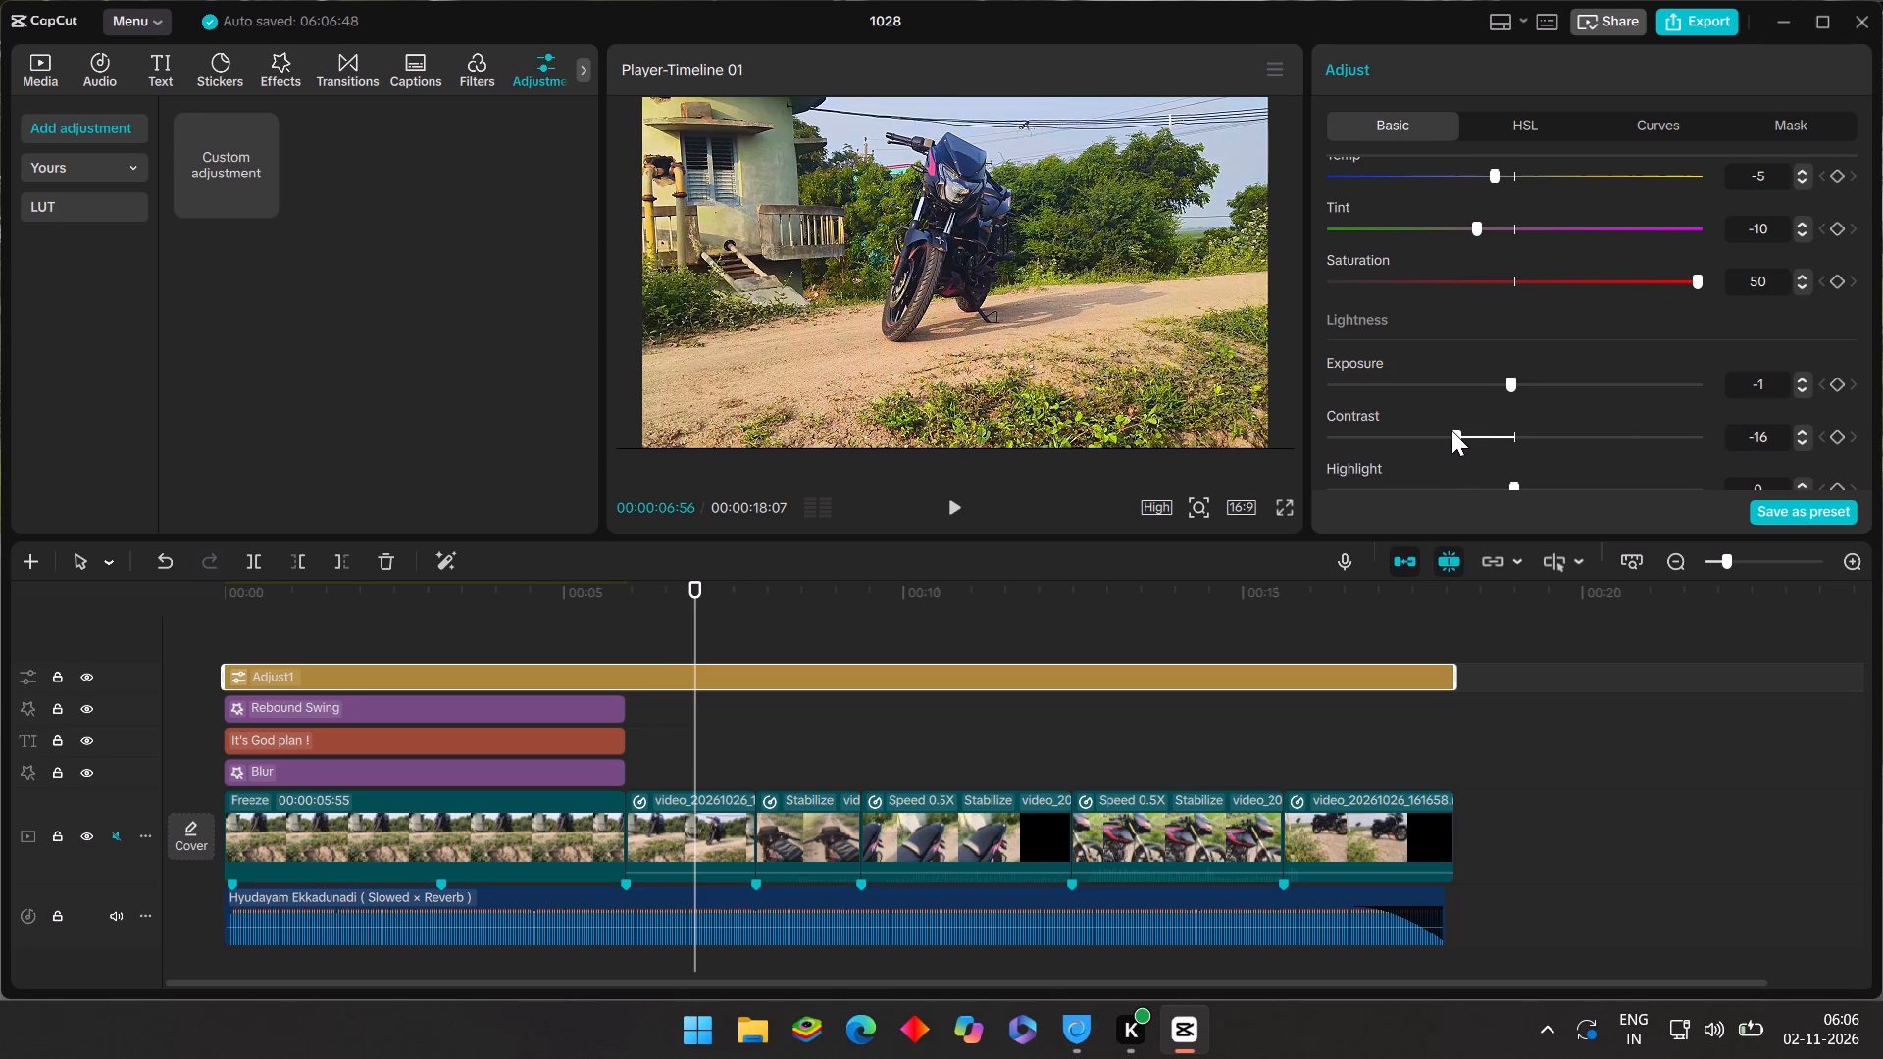
left_click(1437, 433)
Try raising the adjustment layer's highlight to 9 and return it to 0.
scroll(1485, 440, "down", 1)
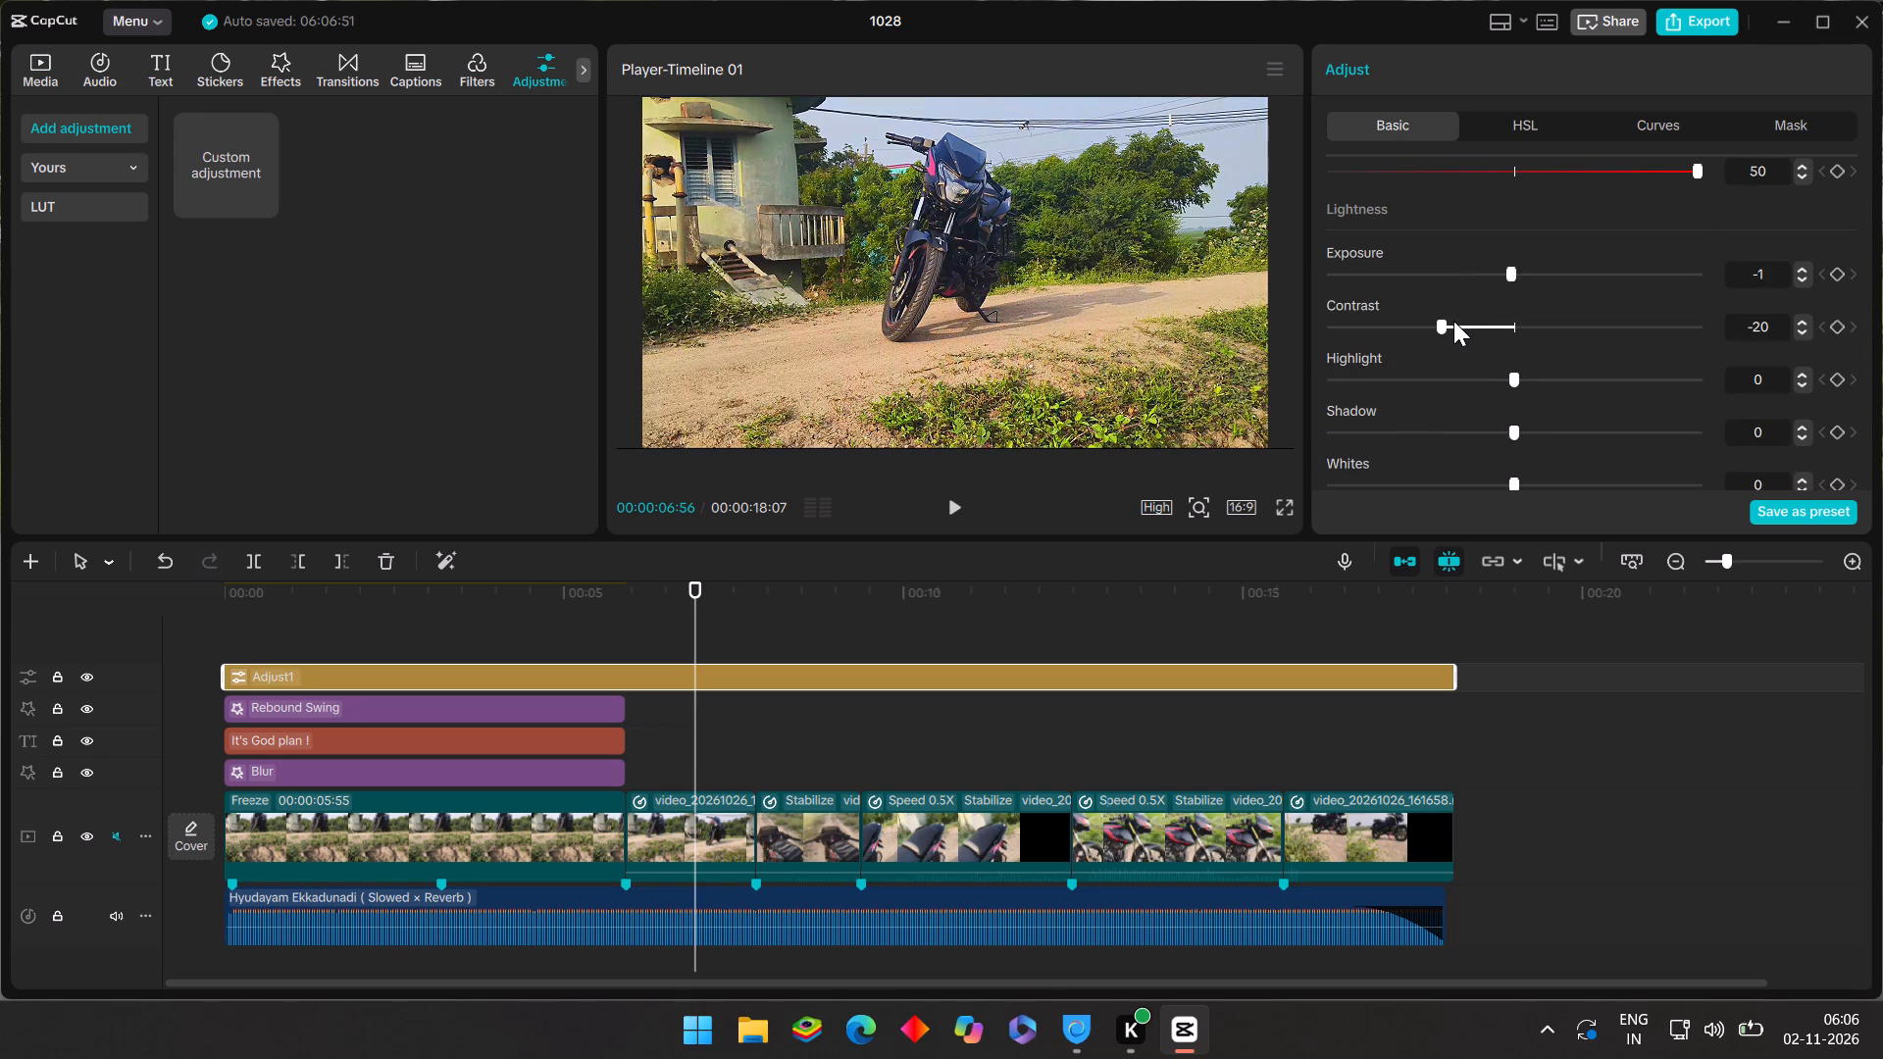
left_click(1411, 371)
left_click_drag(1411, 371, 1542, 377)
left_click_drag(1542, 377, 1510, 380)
Raise the adjustment layer's shadow value to 9.
left_click(1528, 429)
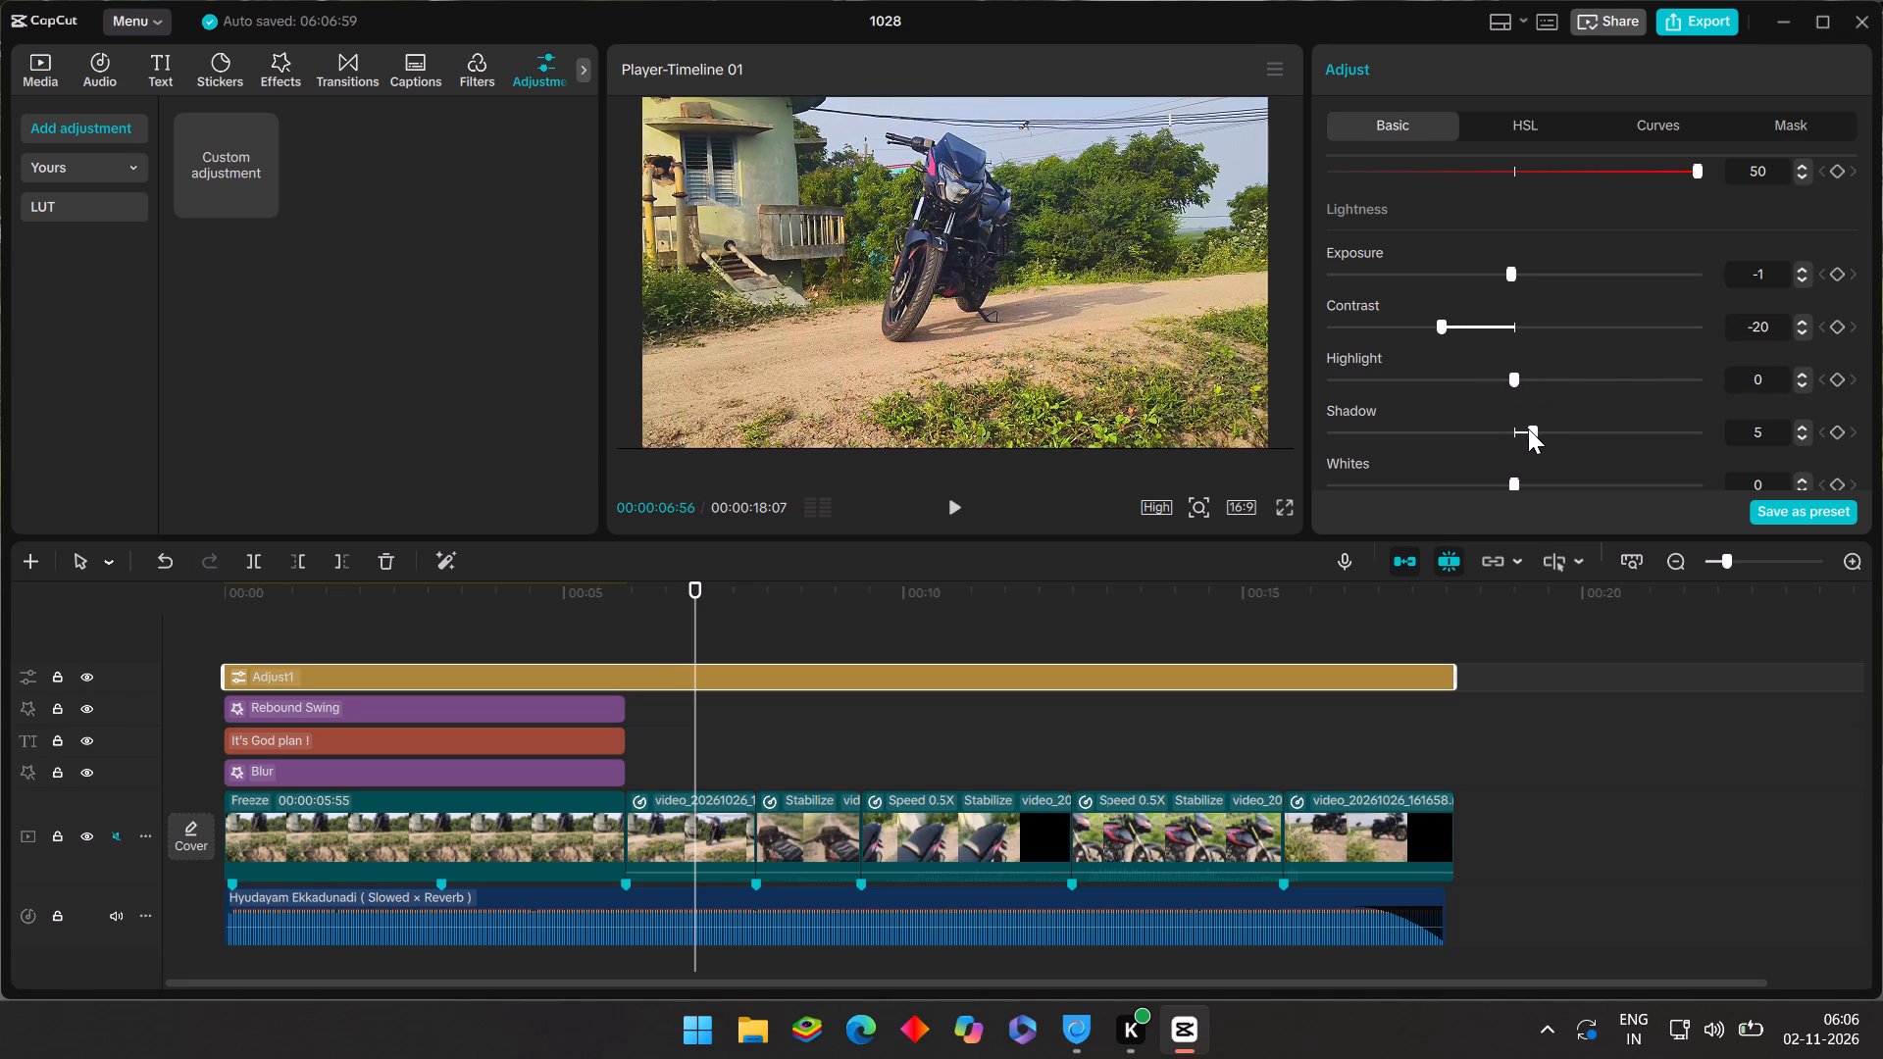
left_click(1544, 432)
Set both the whites and the blacks of the adjustment layer to -5.
scroll(1536, 436, "down", 1)
left_click(1489, 370)
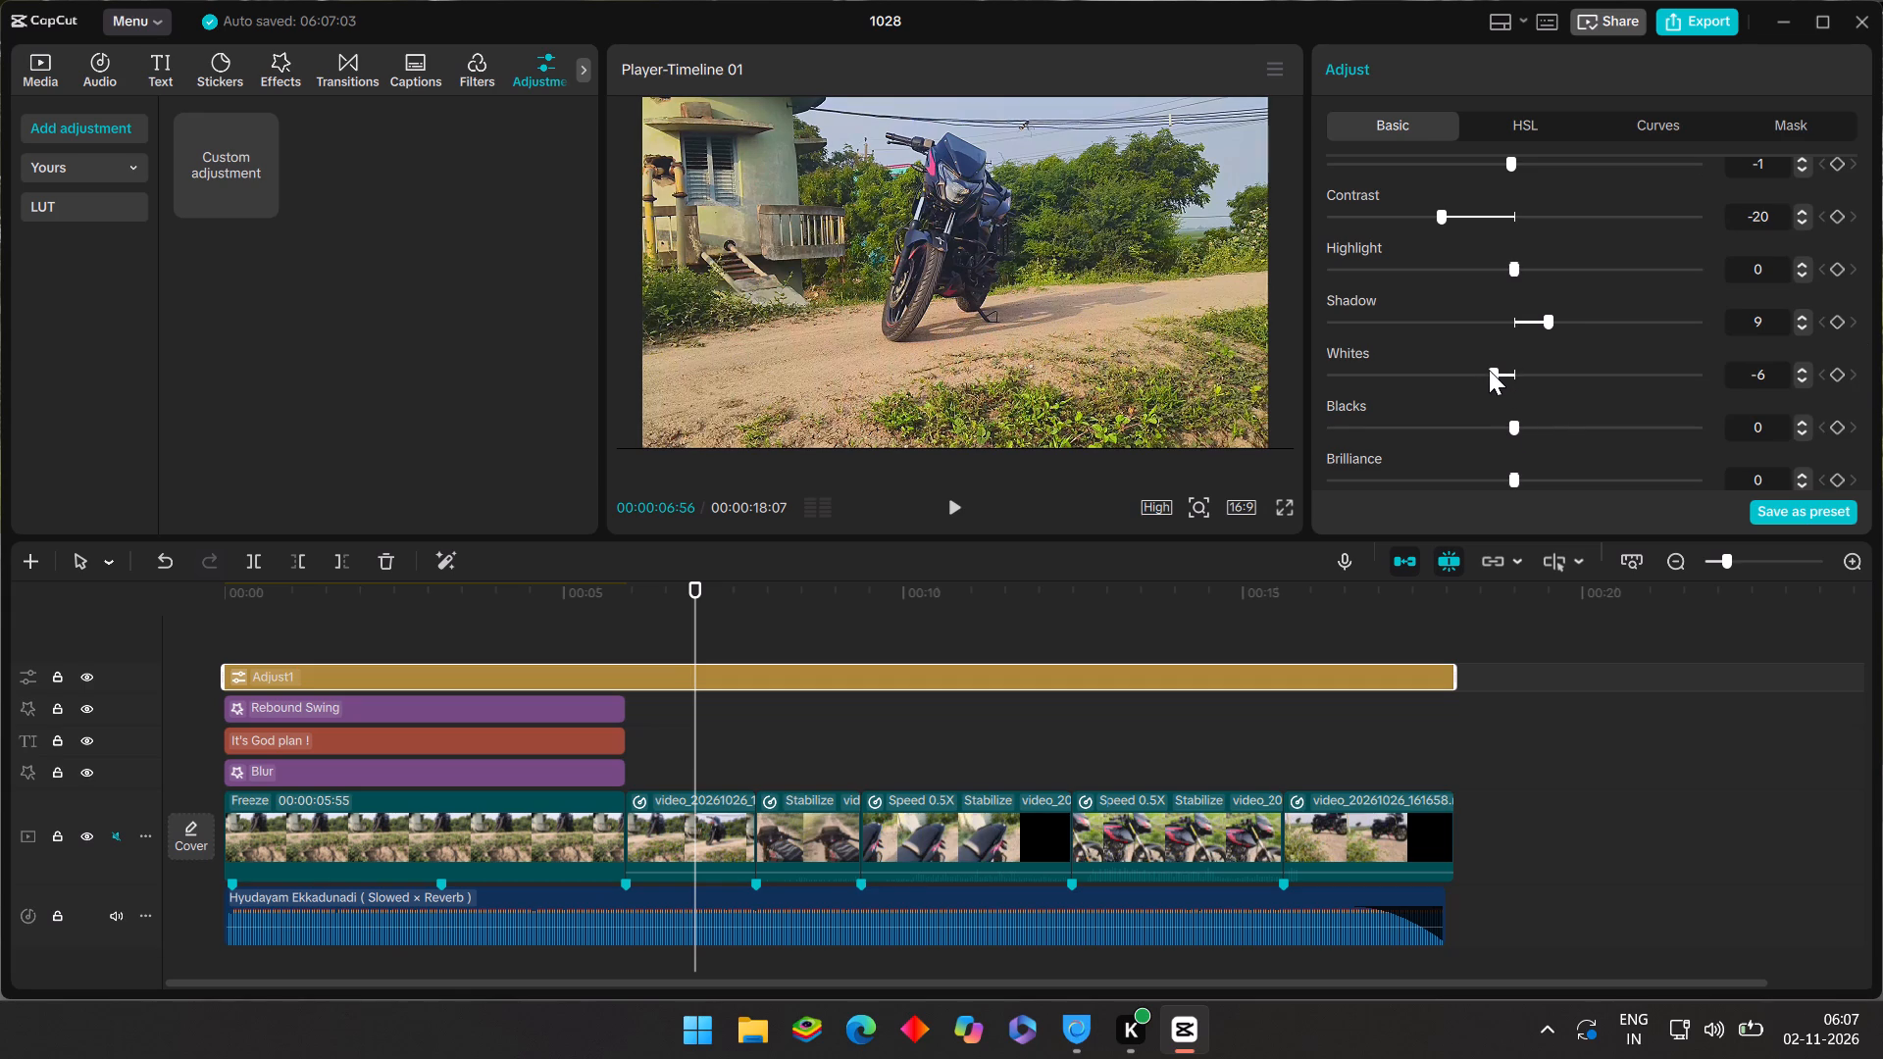
left_click(1446, 376)
left_click(1490, 371)
left_click(1492, 426)
Set the adjustment layer's sharpen effect to 15 and its clarity to 16.
scroll(1492, 426, "down", 1)
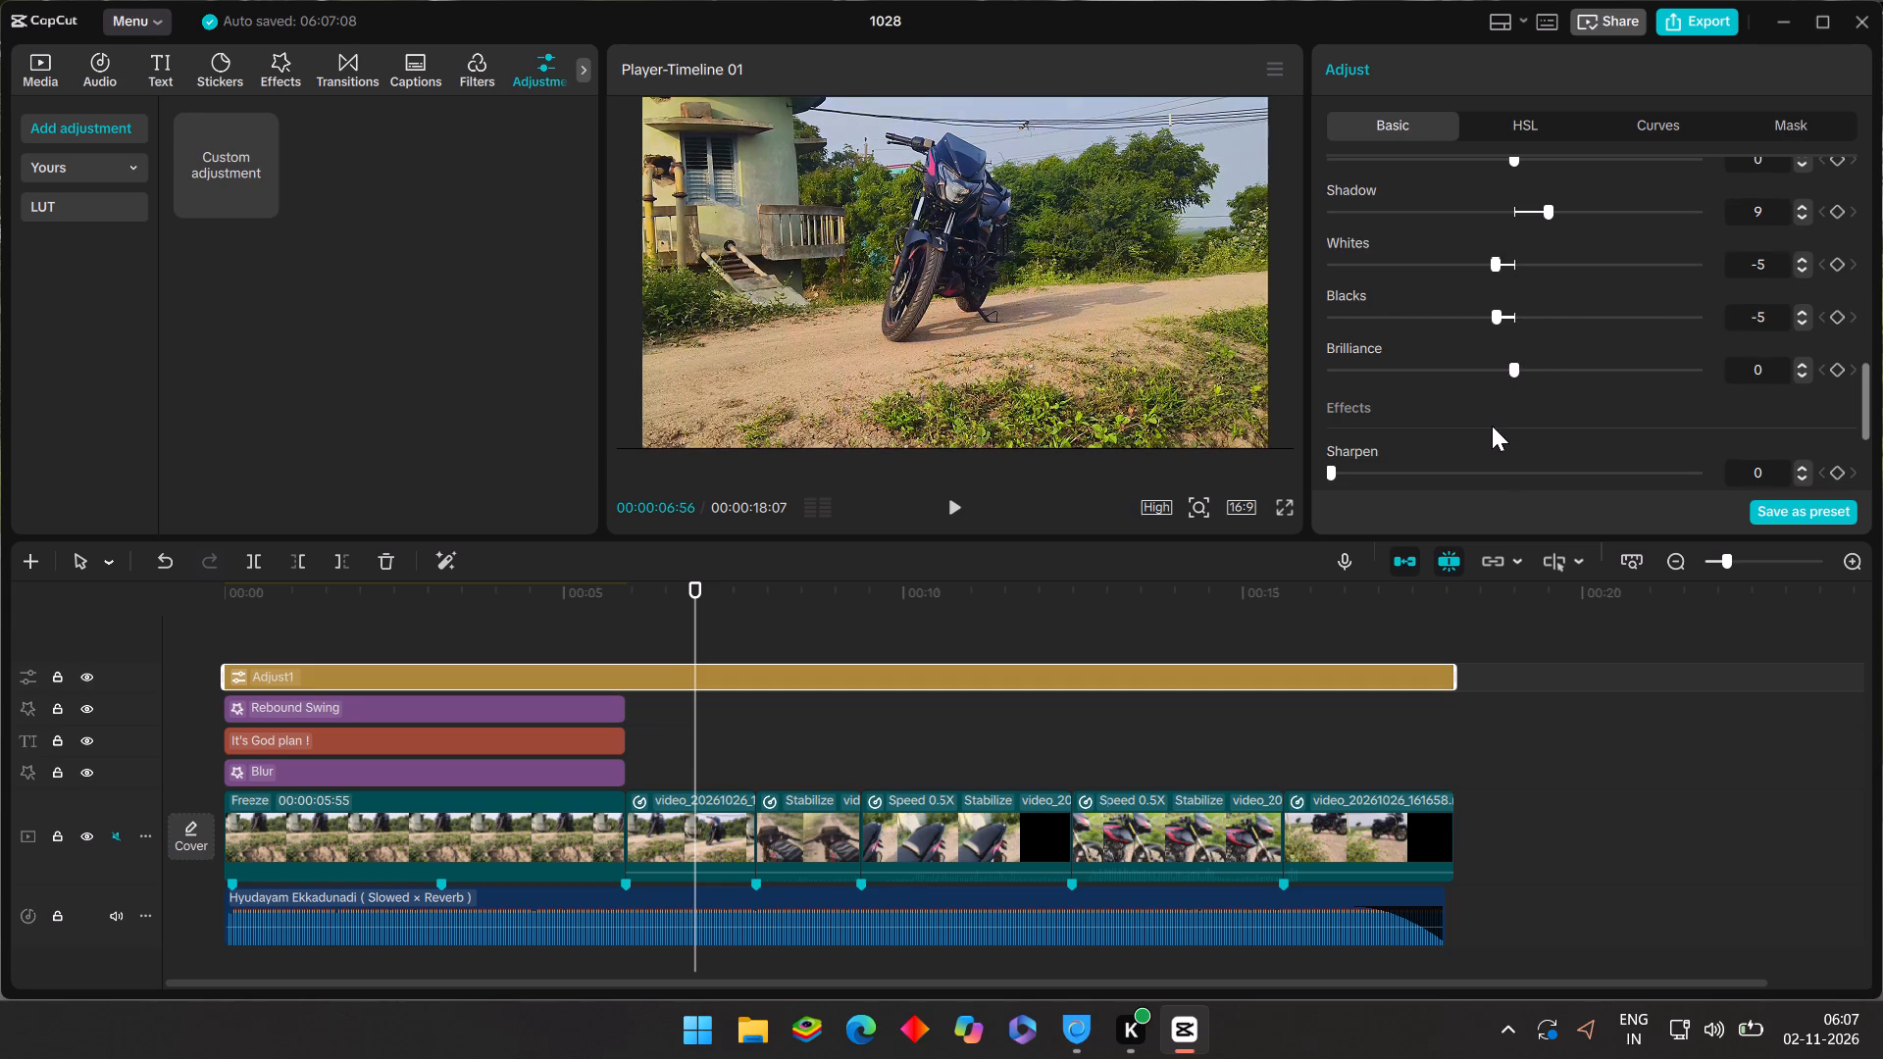
scroll(1404, 433, "down", 1)
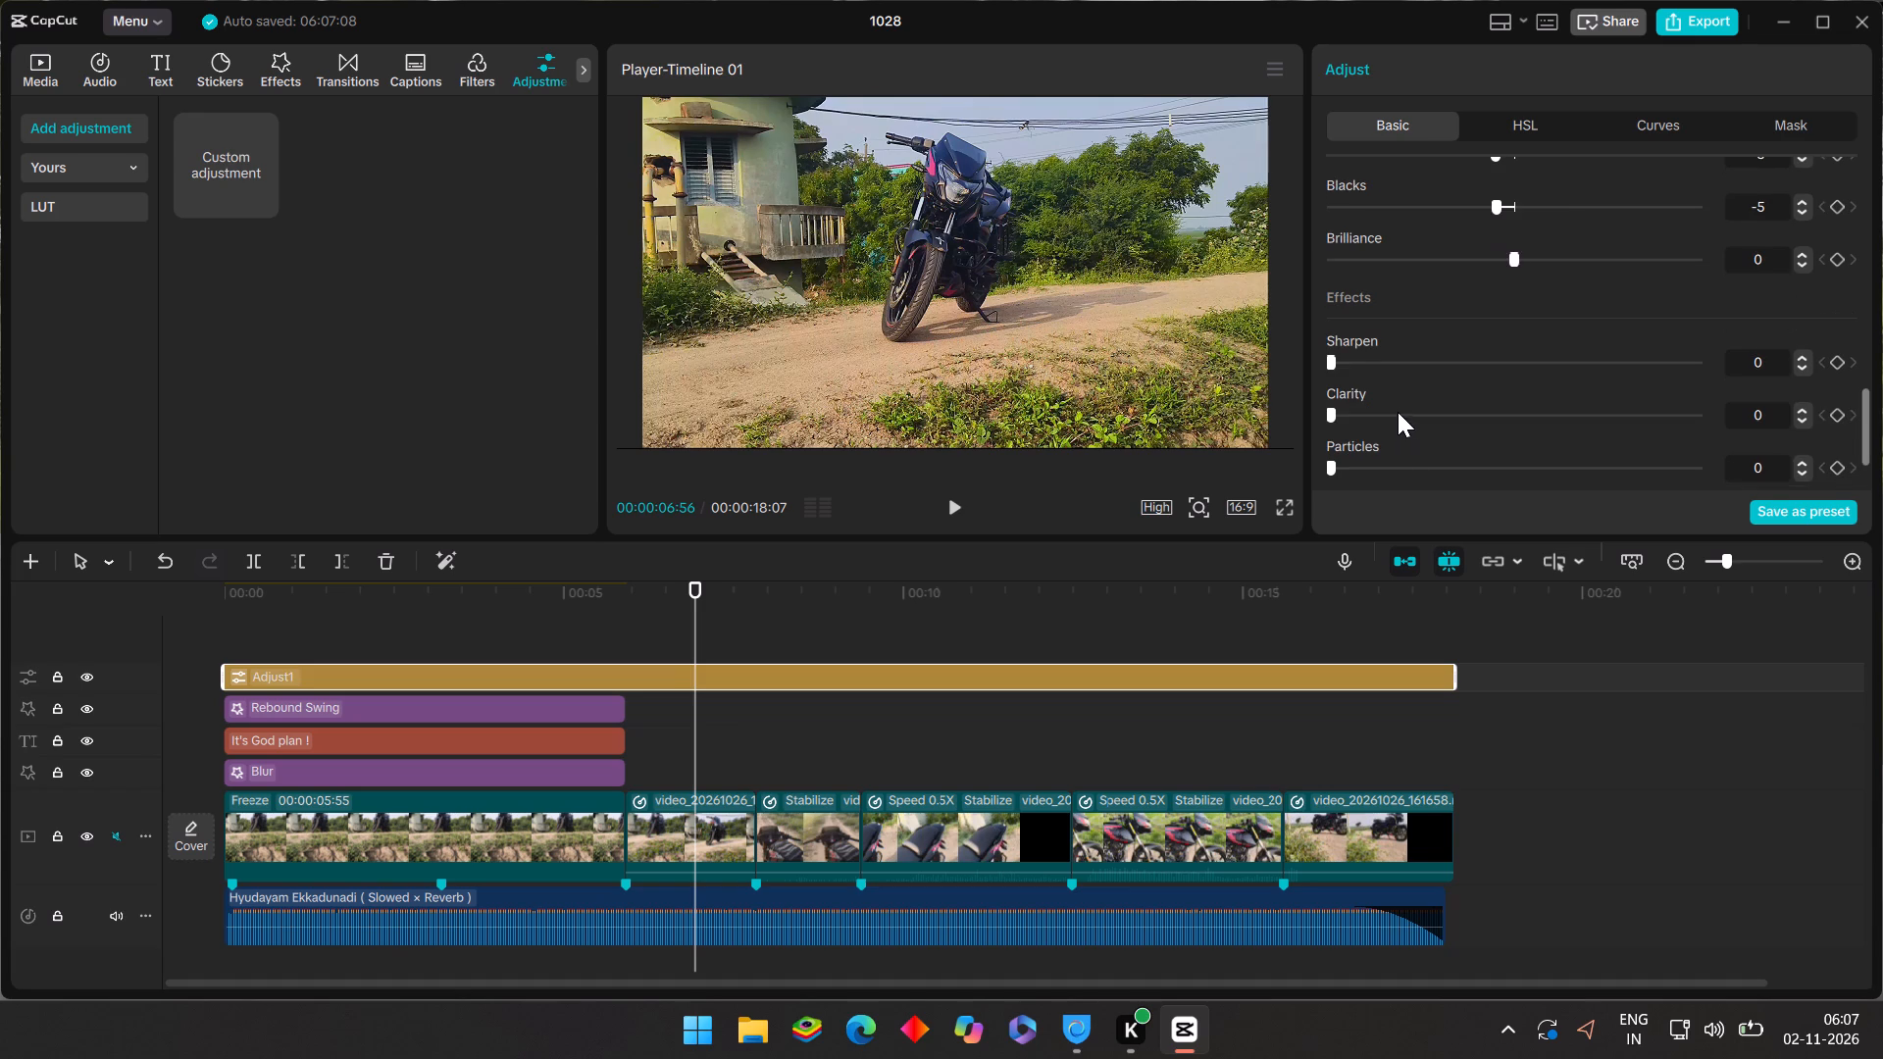
left_click(1388, 355)
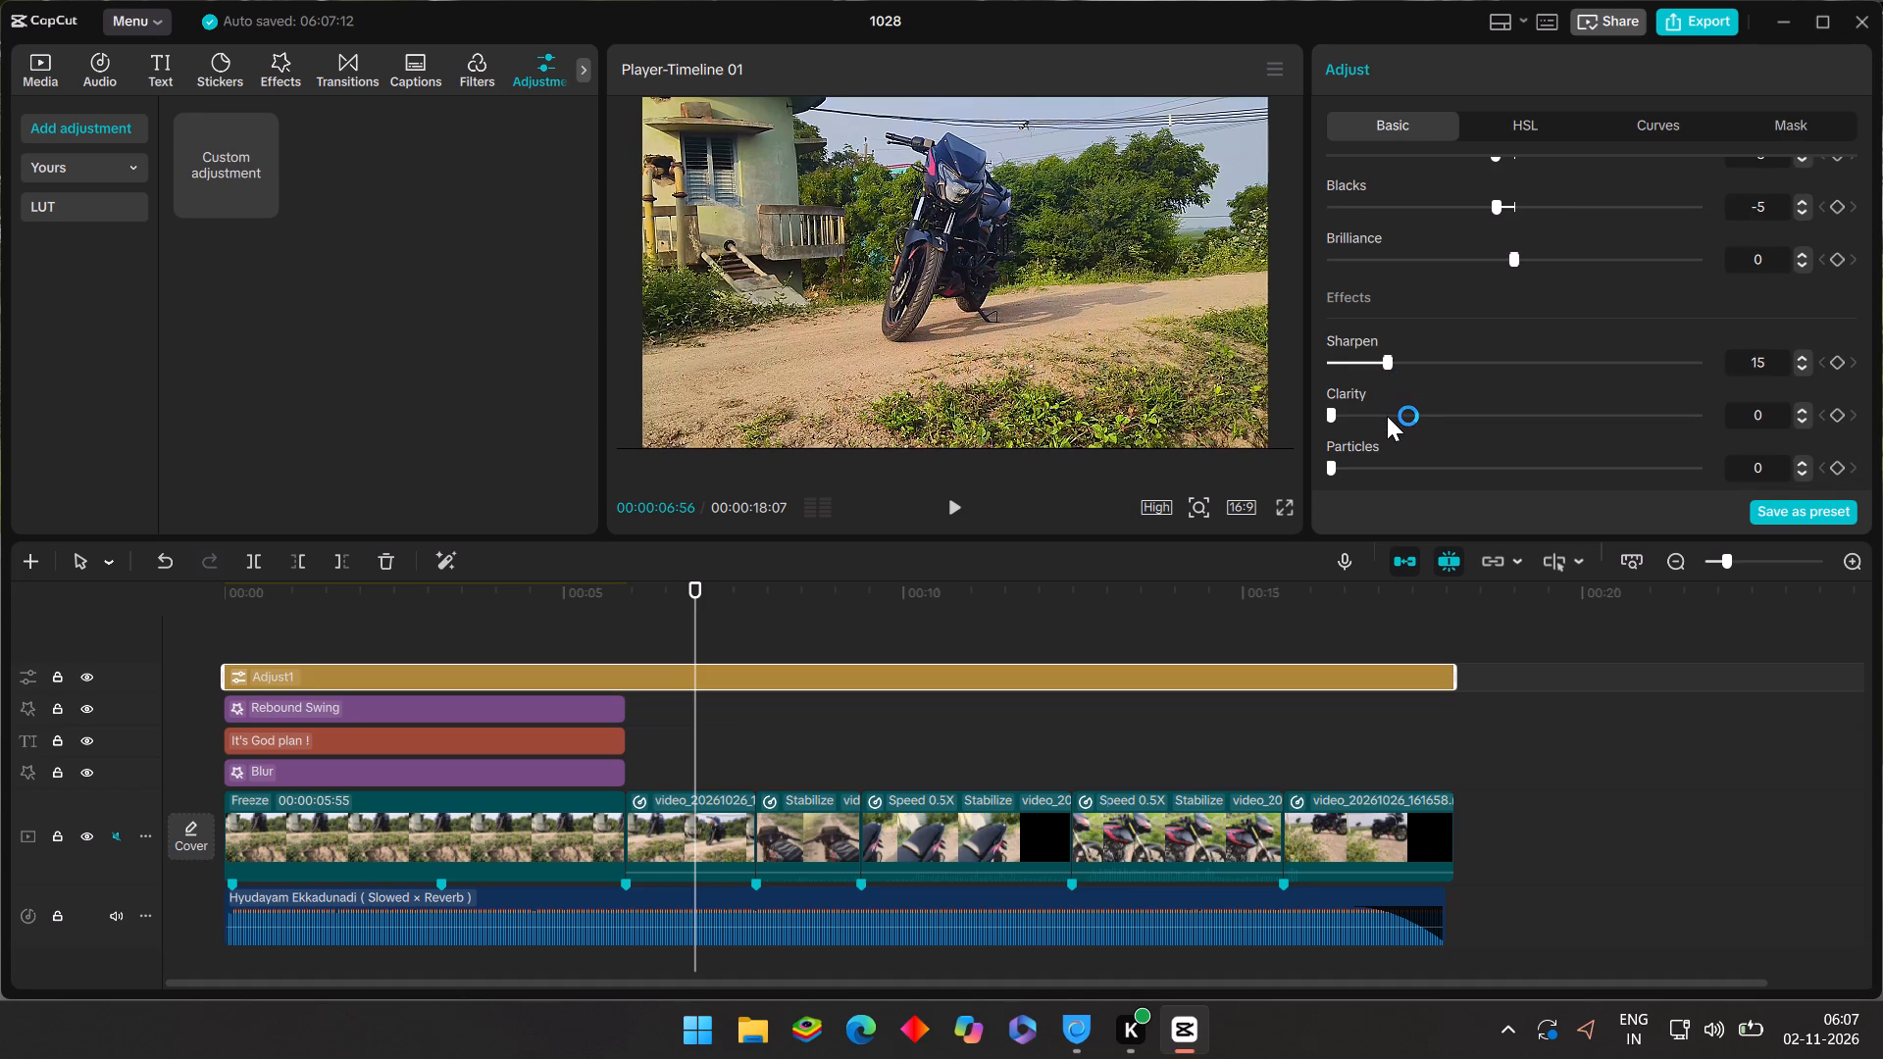
left_click(1387, 416)
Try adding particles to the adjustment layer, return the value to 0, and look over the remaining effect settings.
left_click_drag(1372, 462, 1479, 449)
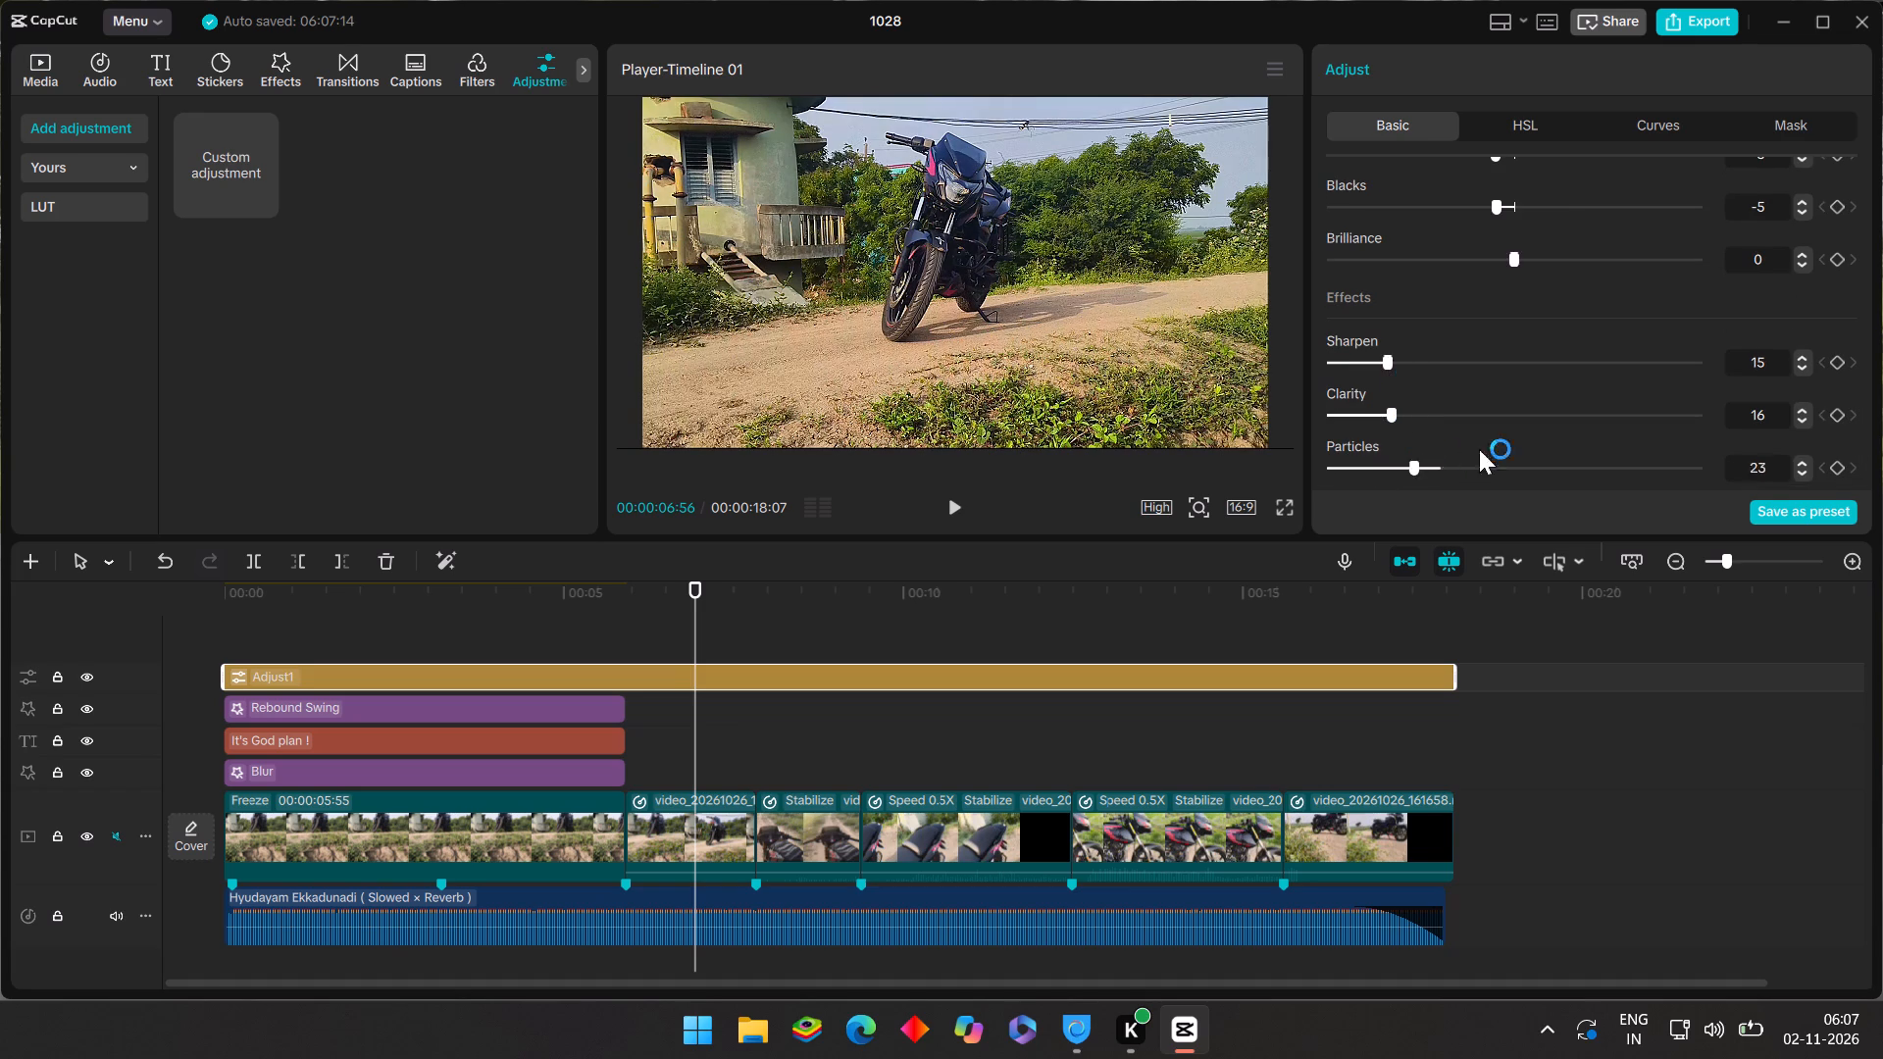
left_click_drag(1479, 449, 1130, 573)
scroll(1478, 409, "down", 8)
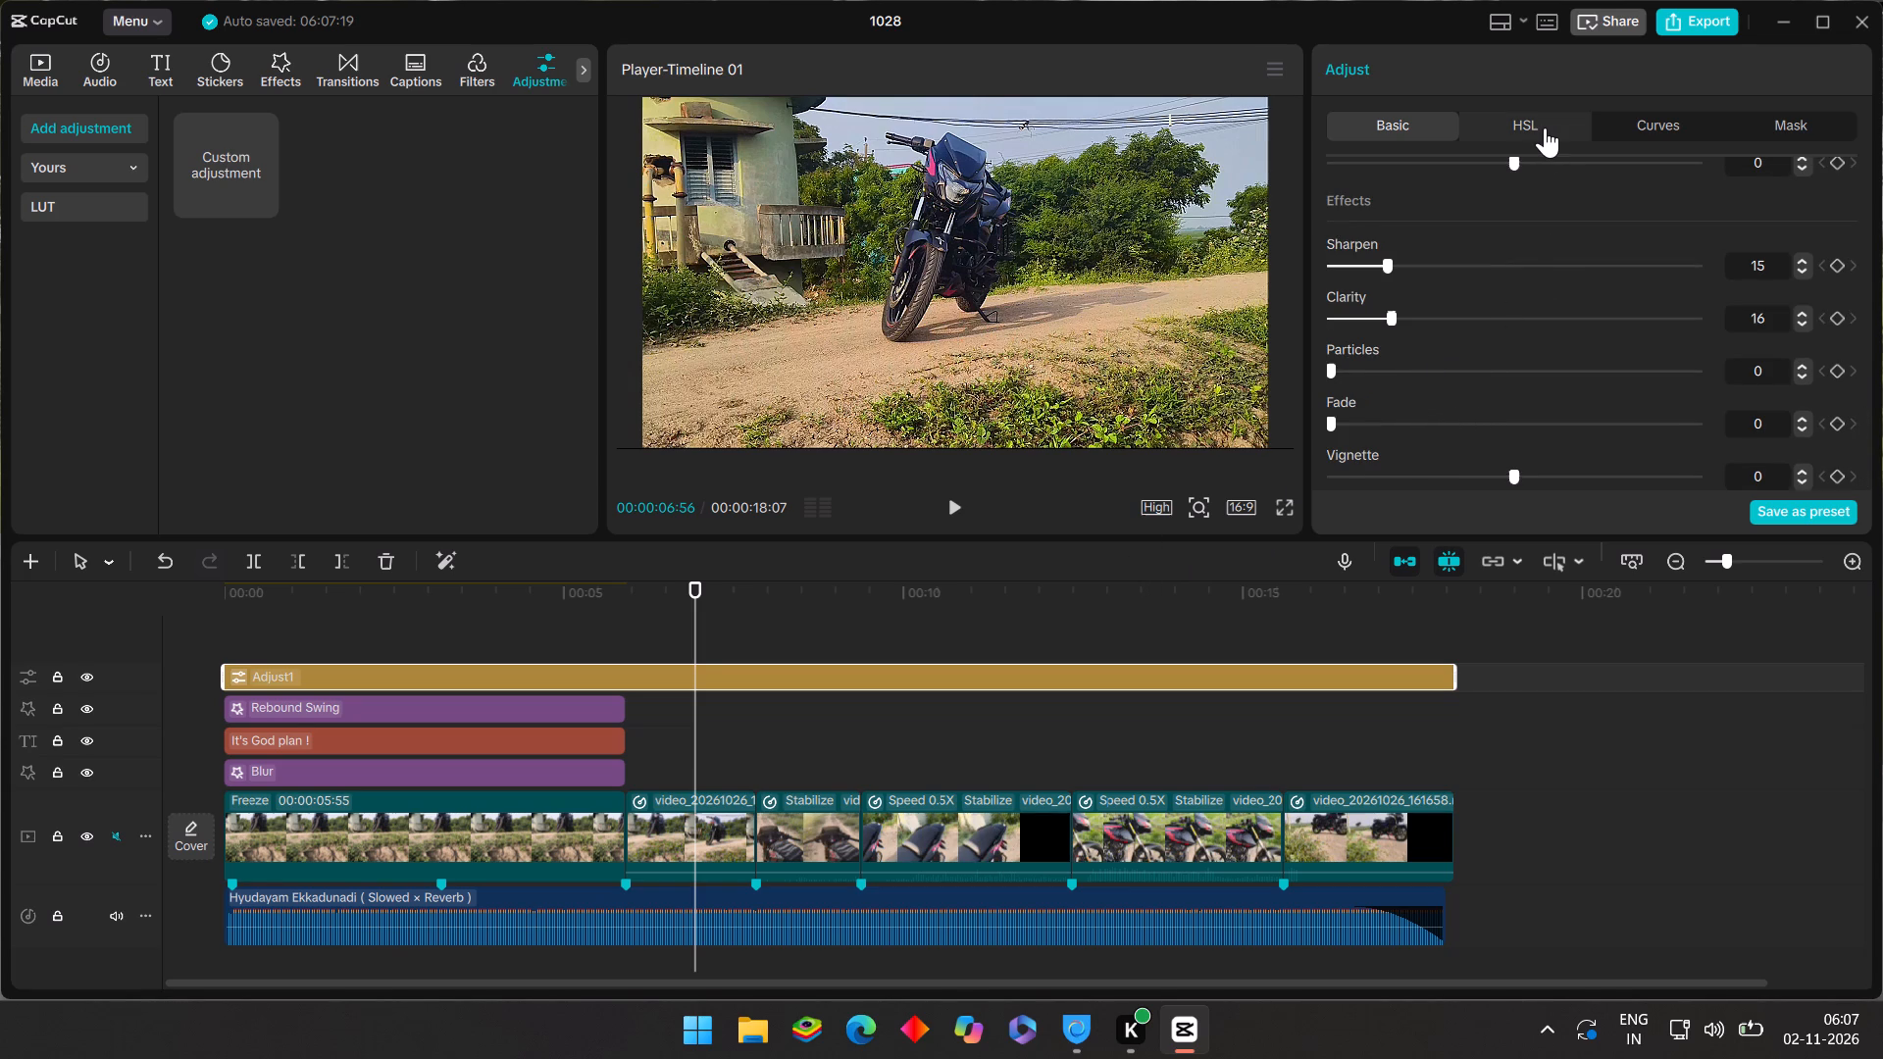
Set the saturation of the red colour range to 19 in the adjustment layer's HSL settings.
left_click(1545, 127)
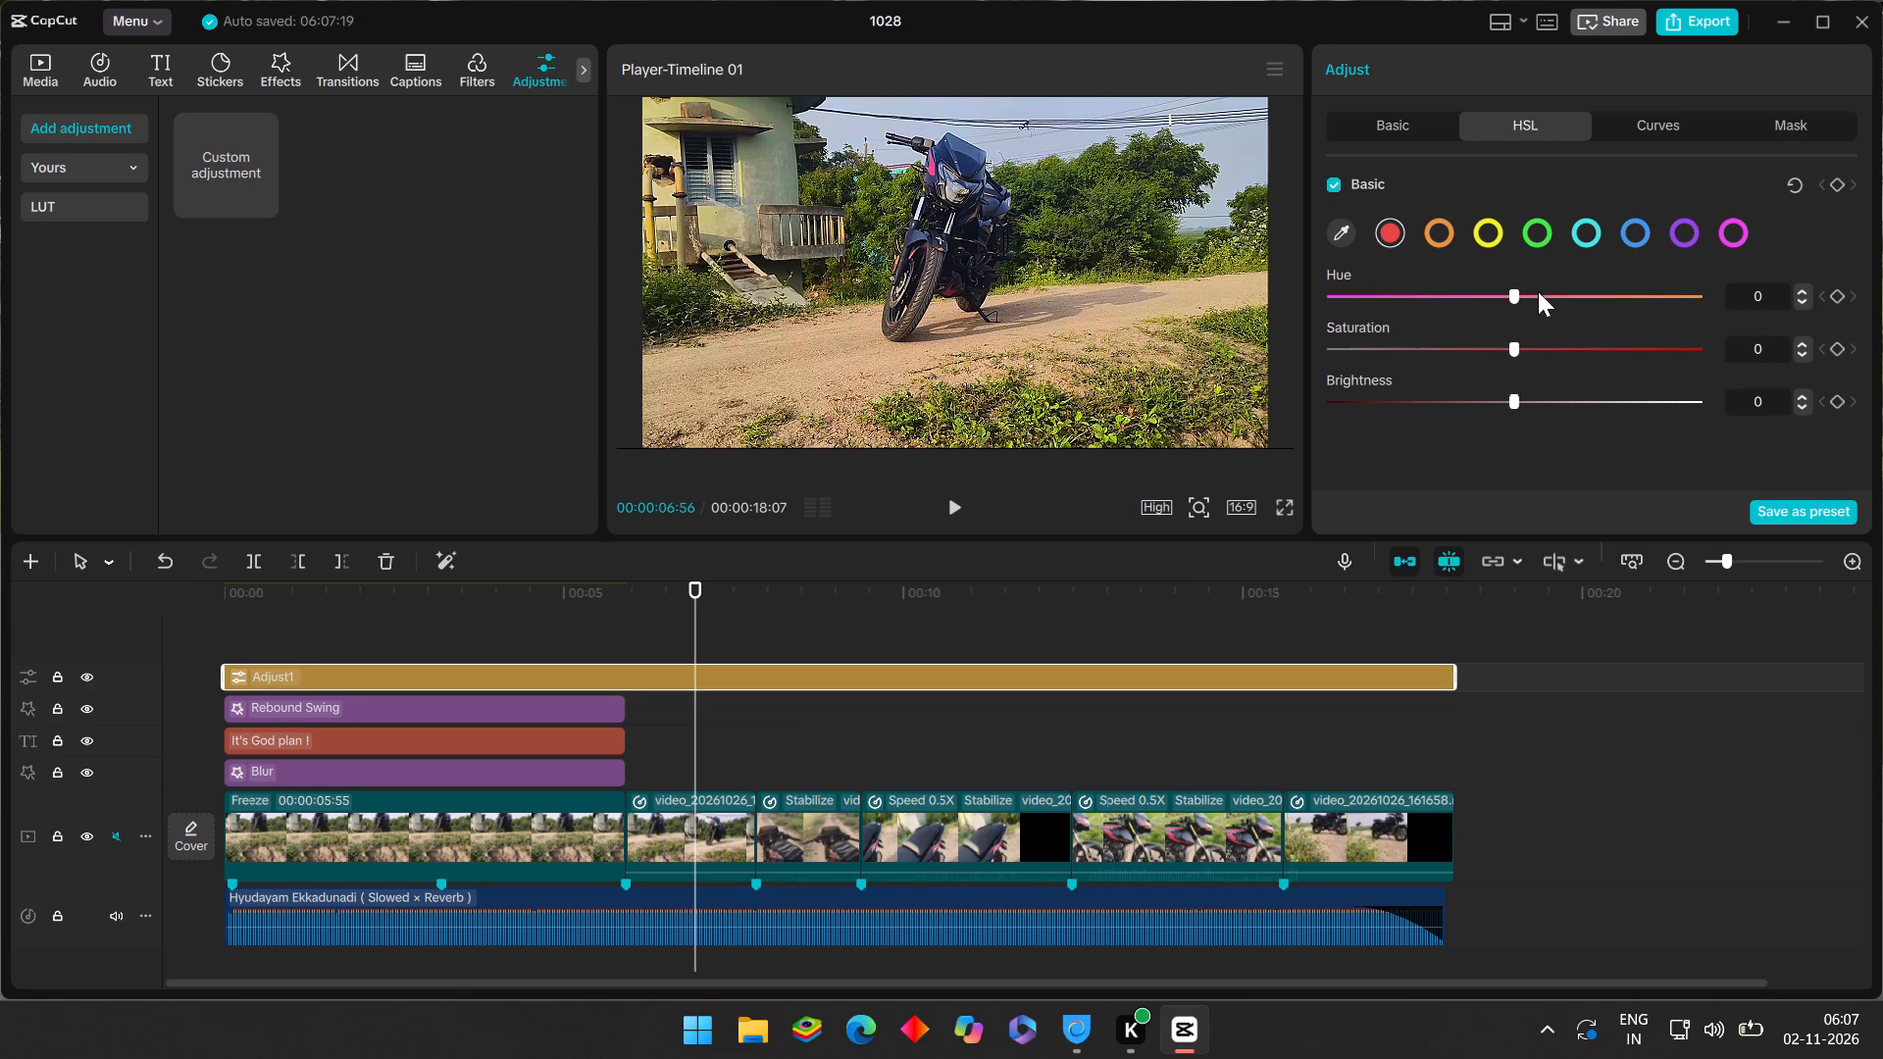
left_click(1579, 347)
left_click_drag(1579, 346, 1550, 357)
left_click_drag(1550, 357, 1553, 358)
left_click_drag(1553, 343, 1550, 351)
left_click_drag(1550, 351, 1545, 354)
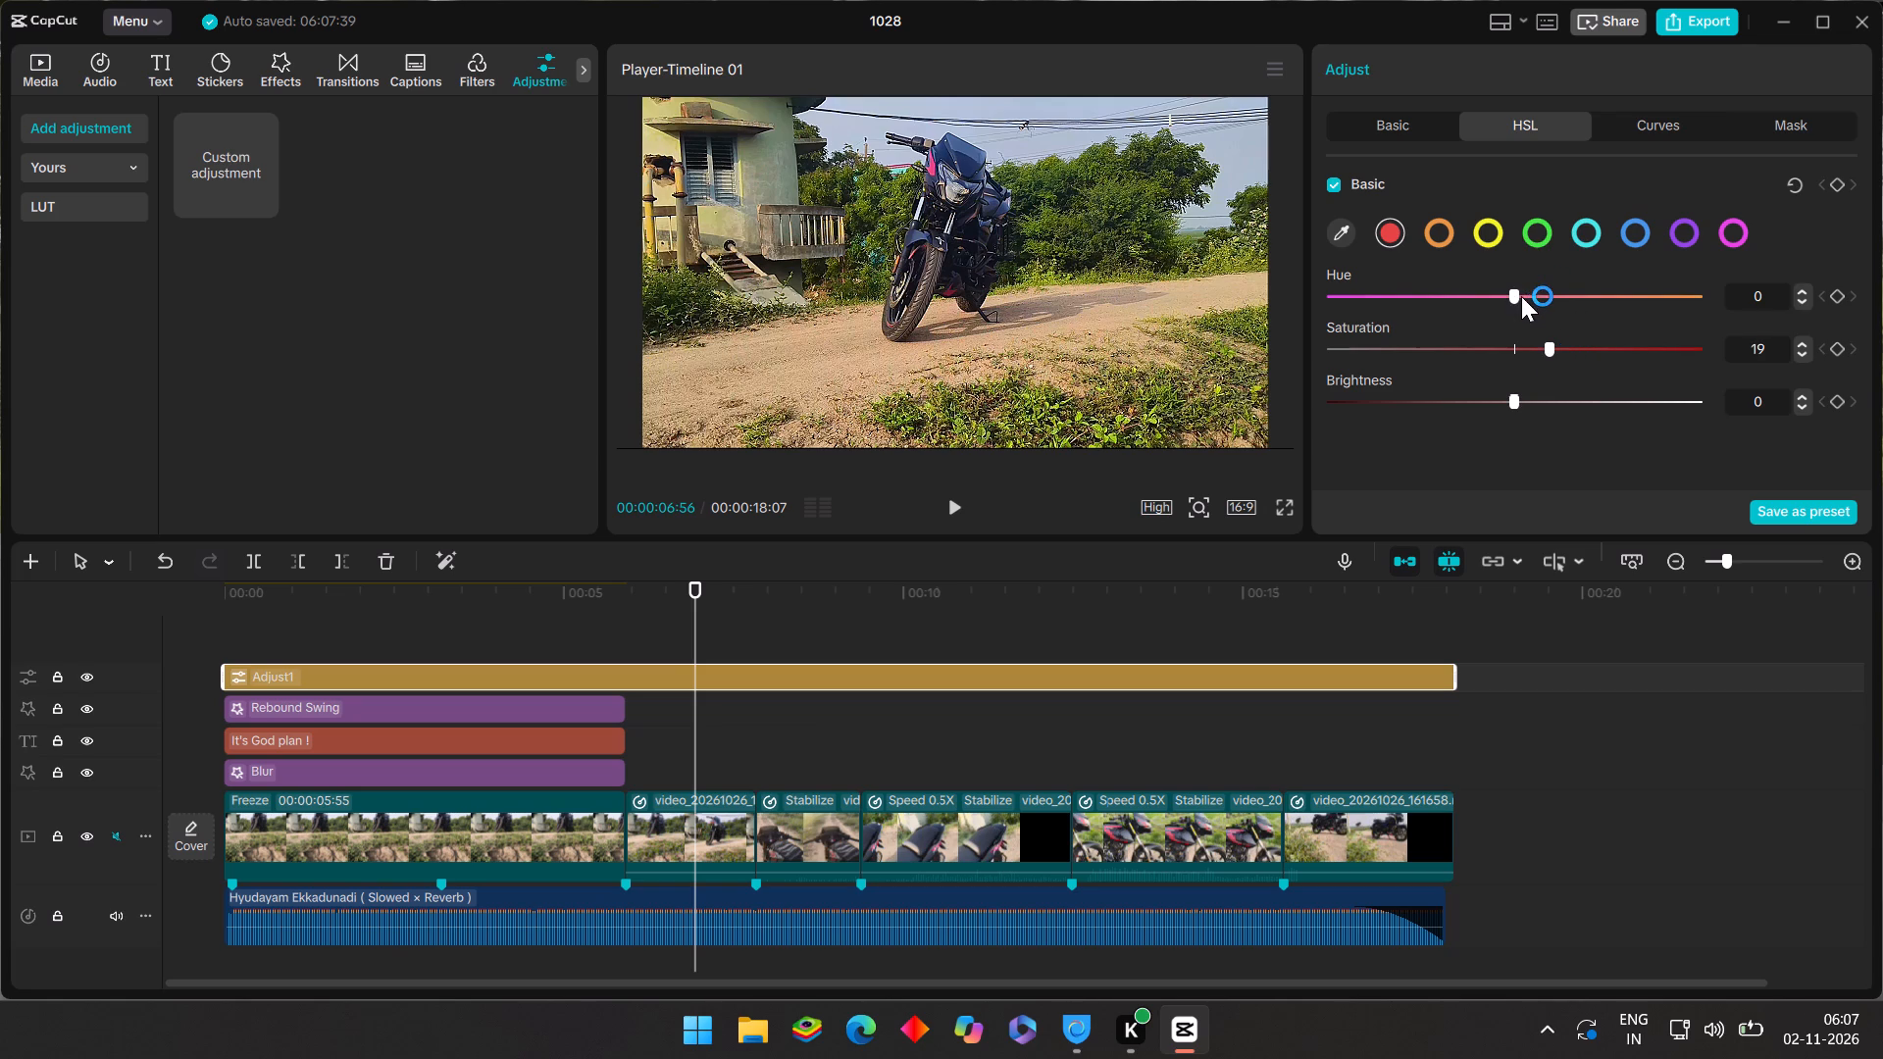
Set the hue of the red colour range to 7 in the HSL settings.
left_click(1523, 295)
left_click_drag(1524, 296, 1616, 299)
left_click_drag(1616, 299, 1587, 368)
left_click_drag(1587, 368, 1523, 353)
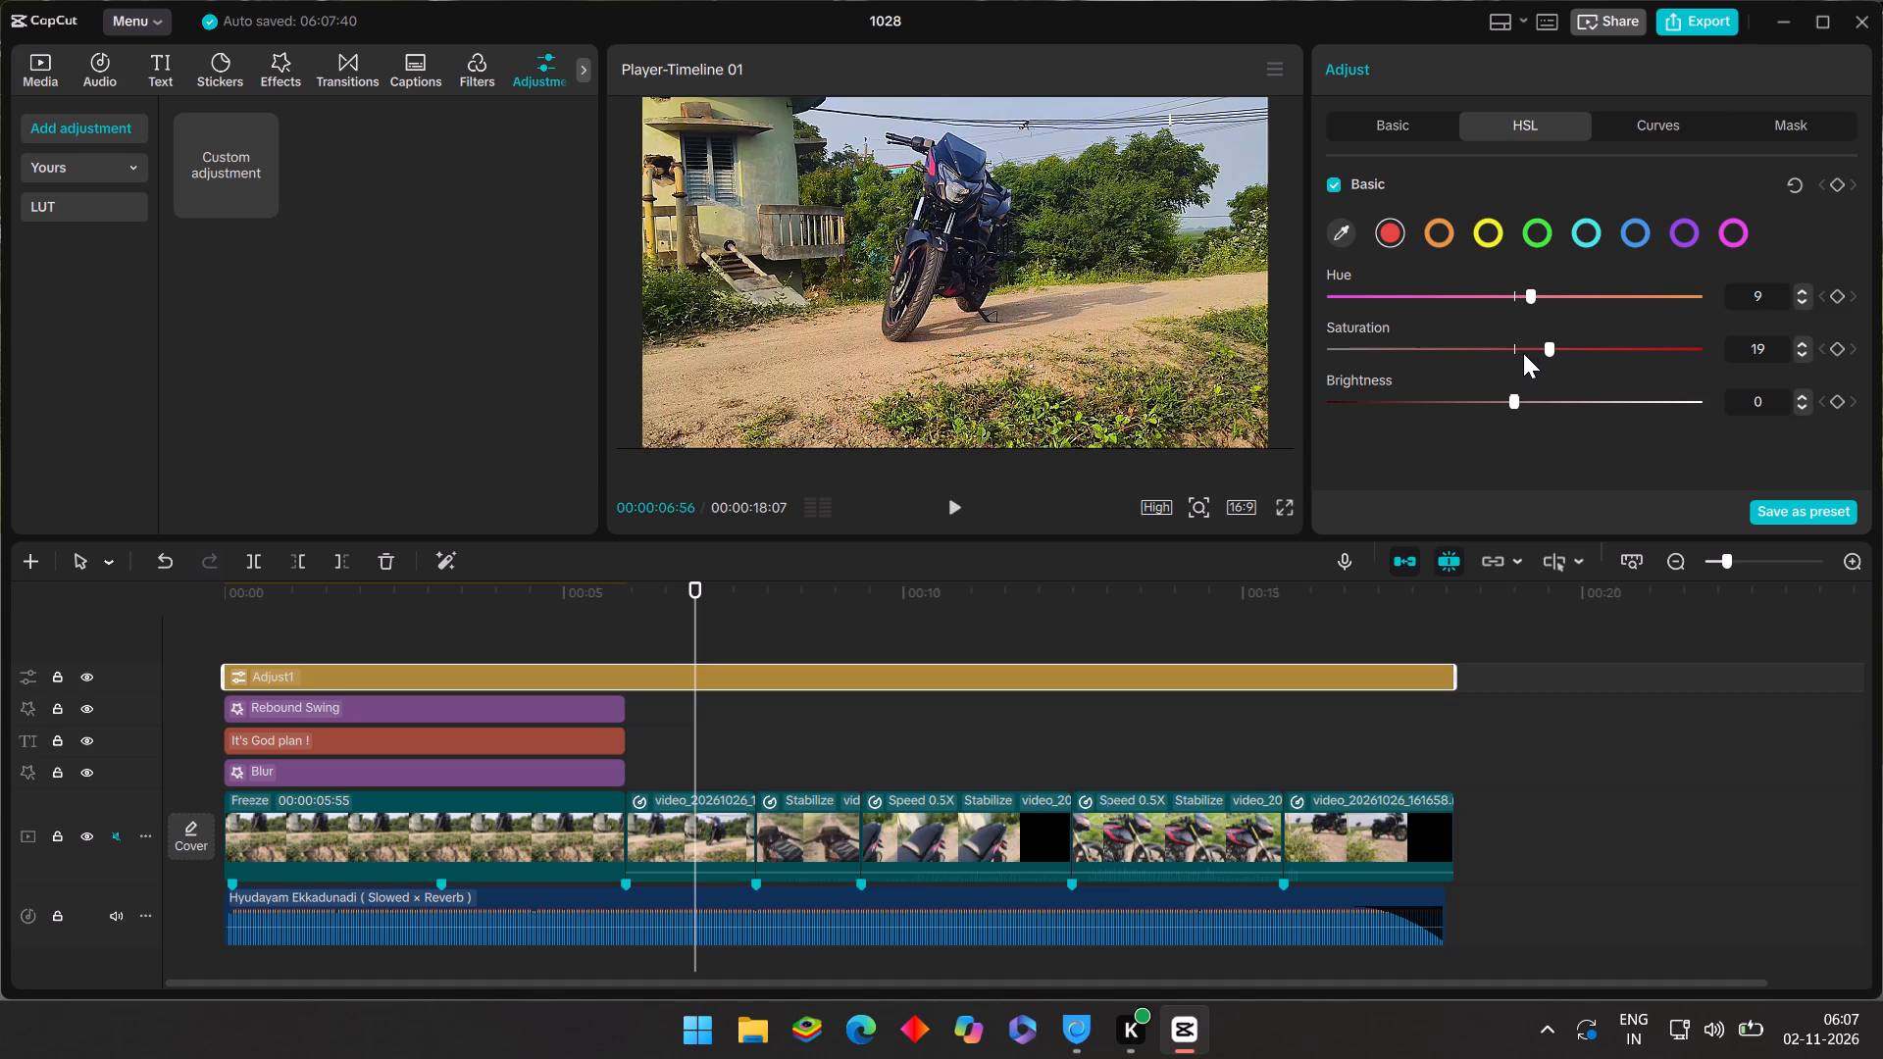
left_click_drag(1523, 353, 1523, 351)
Set the orange range's HSL saturation to -100 on the adjustment layer, checking it on the motorbike clips between about 8 and 10 seconds.
left_click(800, 644)
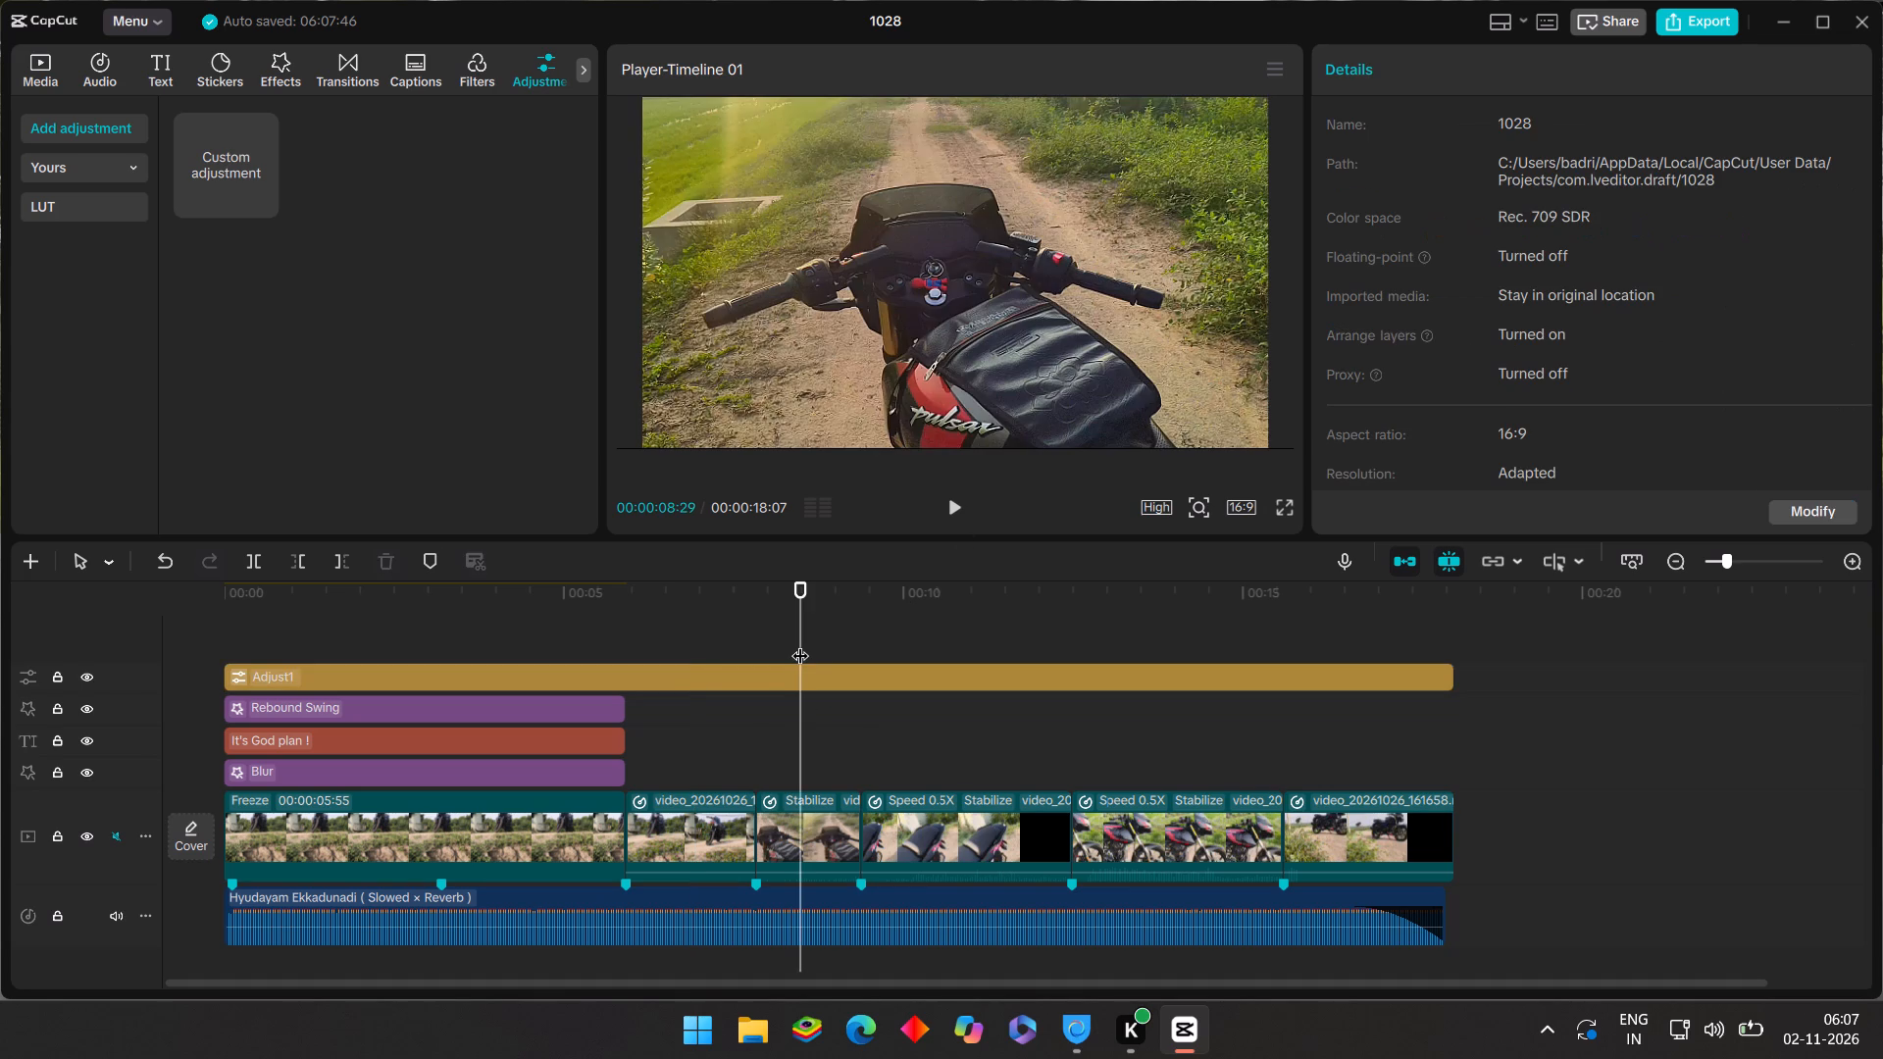
left_click_drag(800, 643, 813, 664)
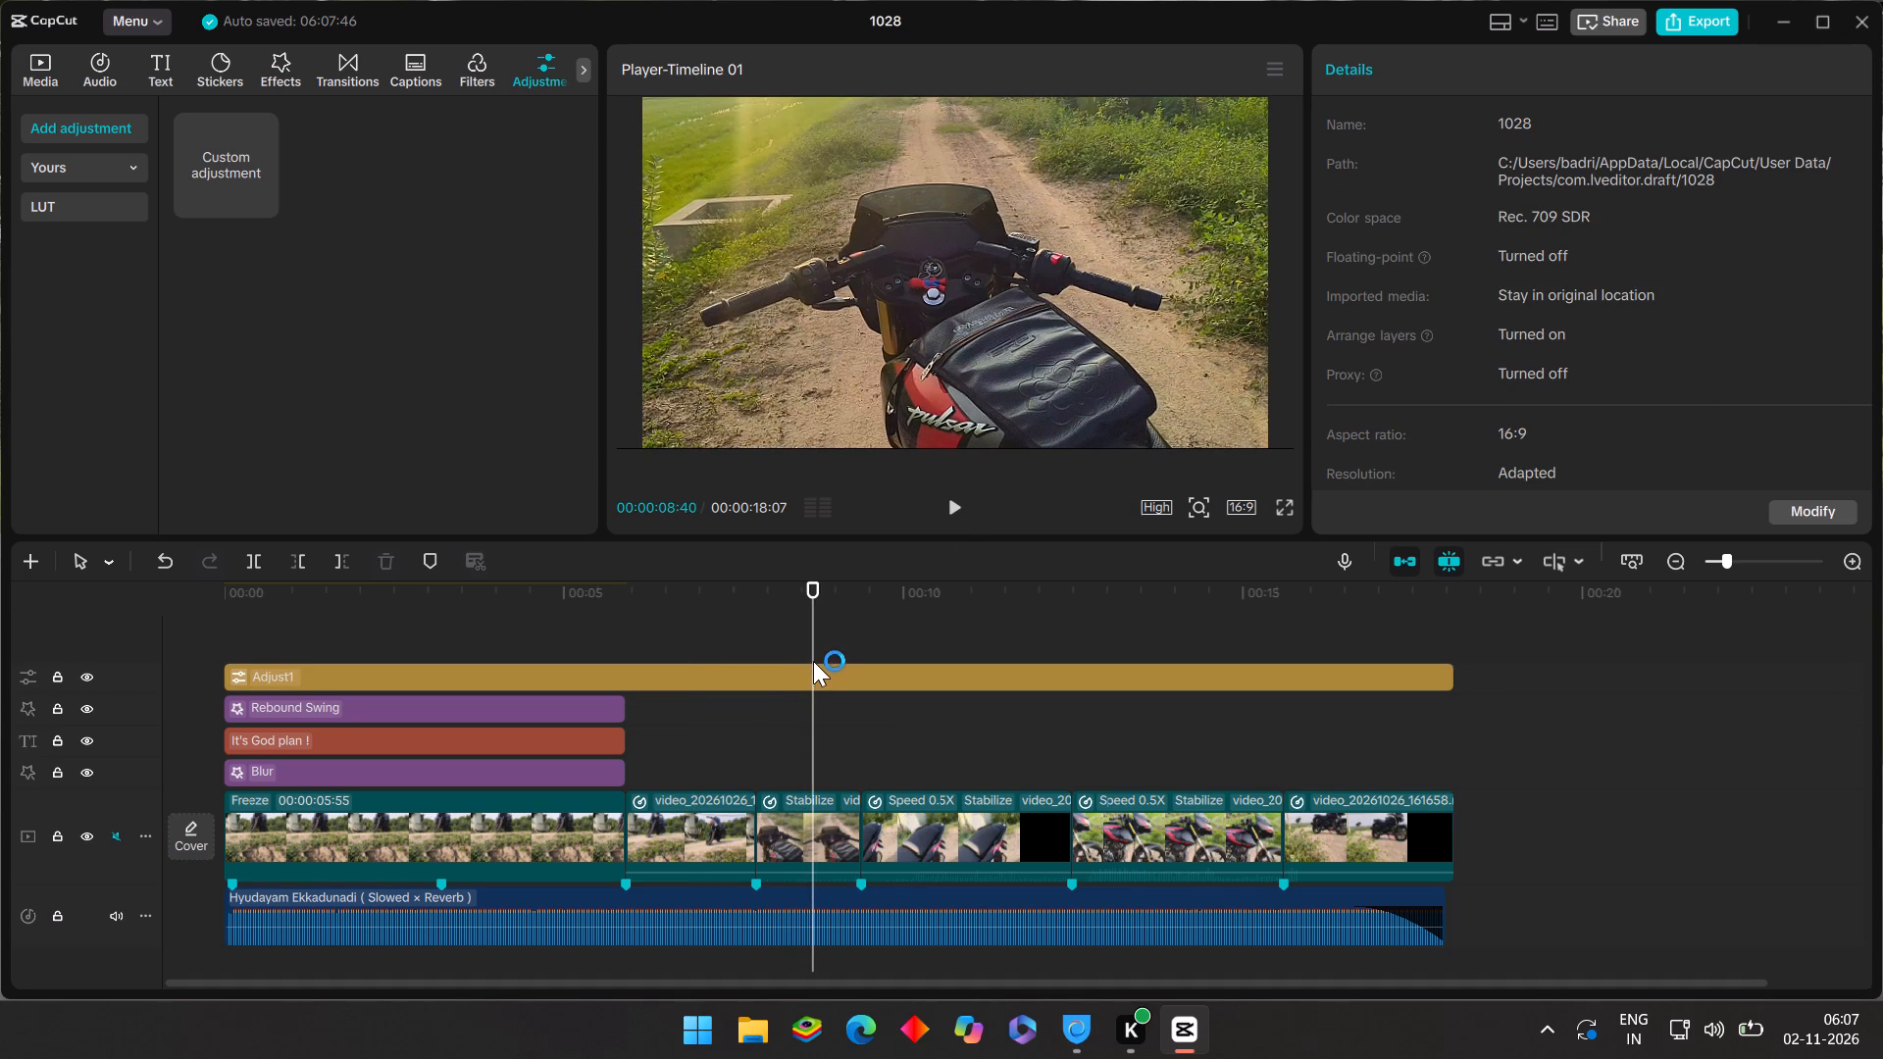
left_click(810, 676)
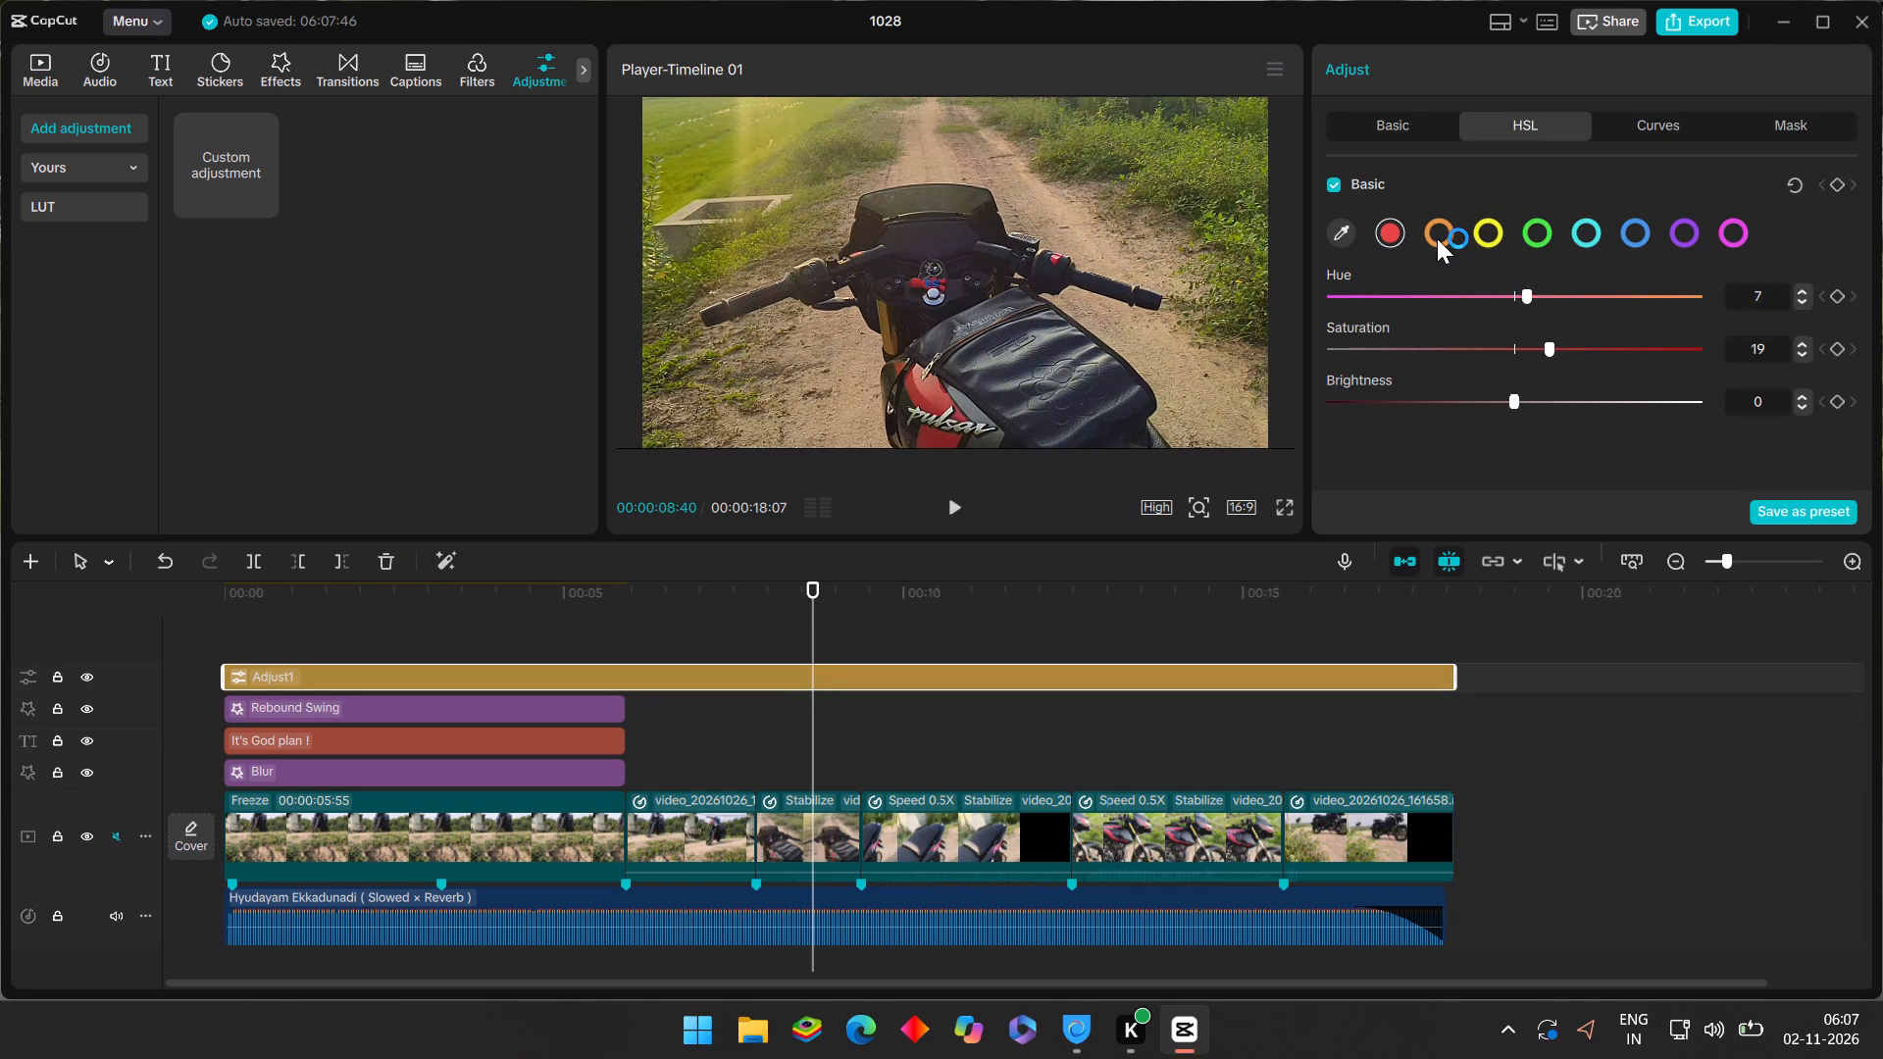
left_click(1437, 238)
left_click_drag(1468, 346, 1080, 414)
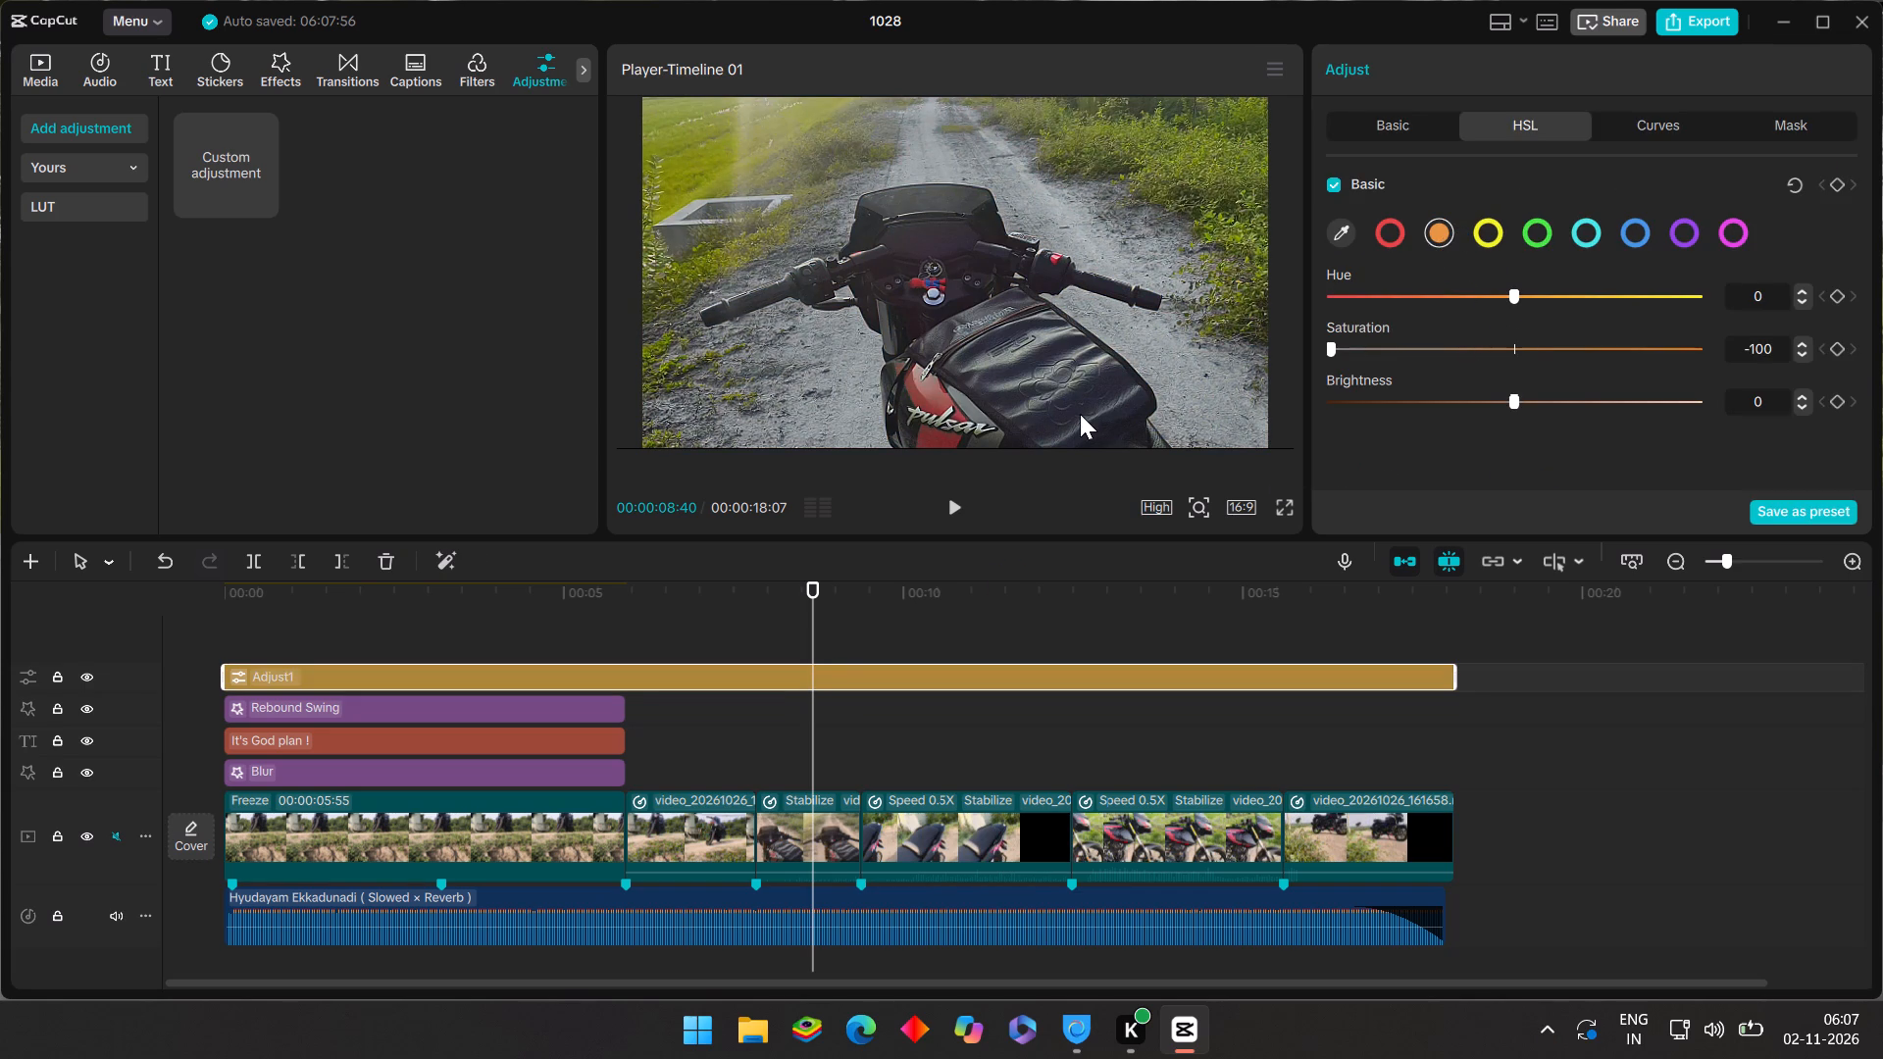
left_click_drag(1080, 414, 1077, 415)
left_click_drag(814, 621, 833, 629)
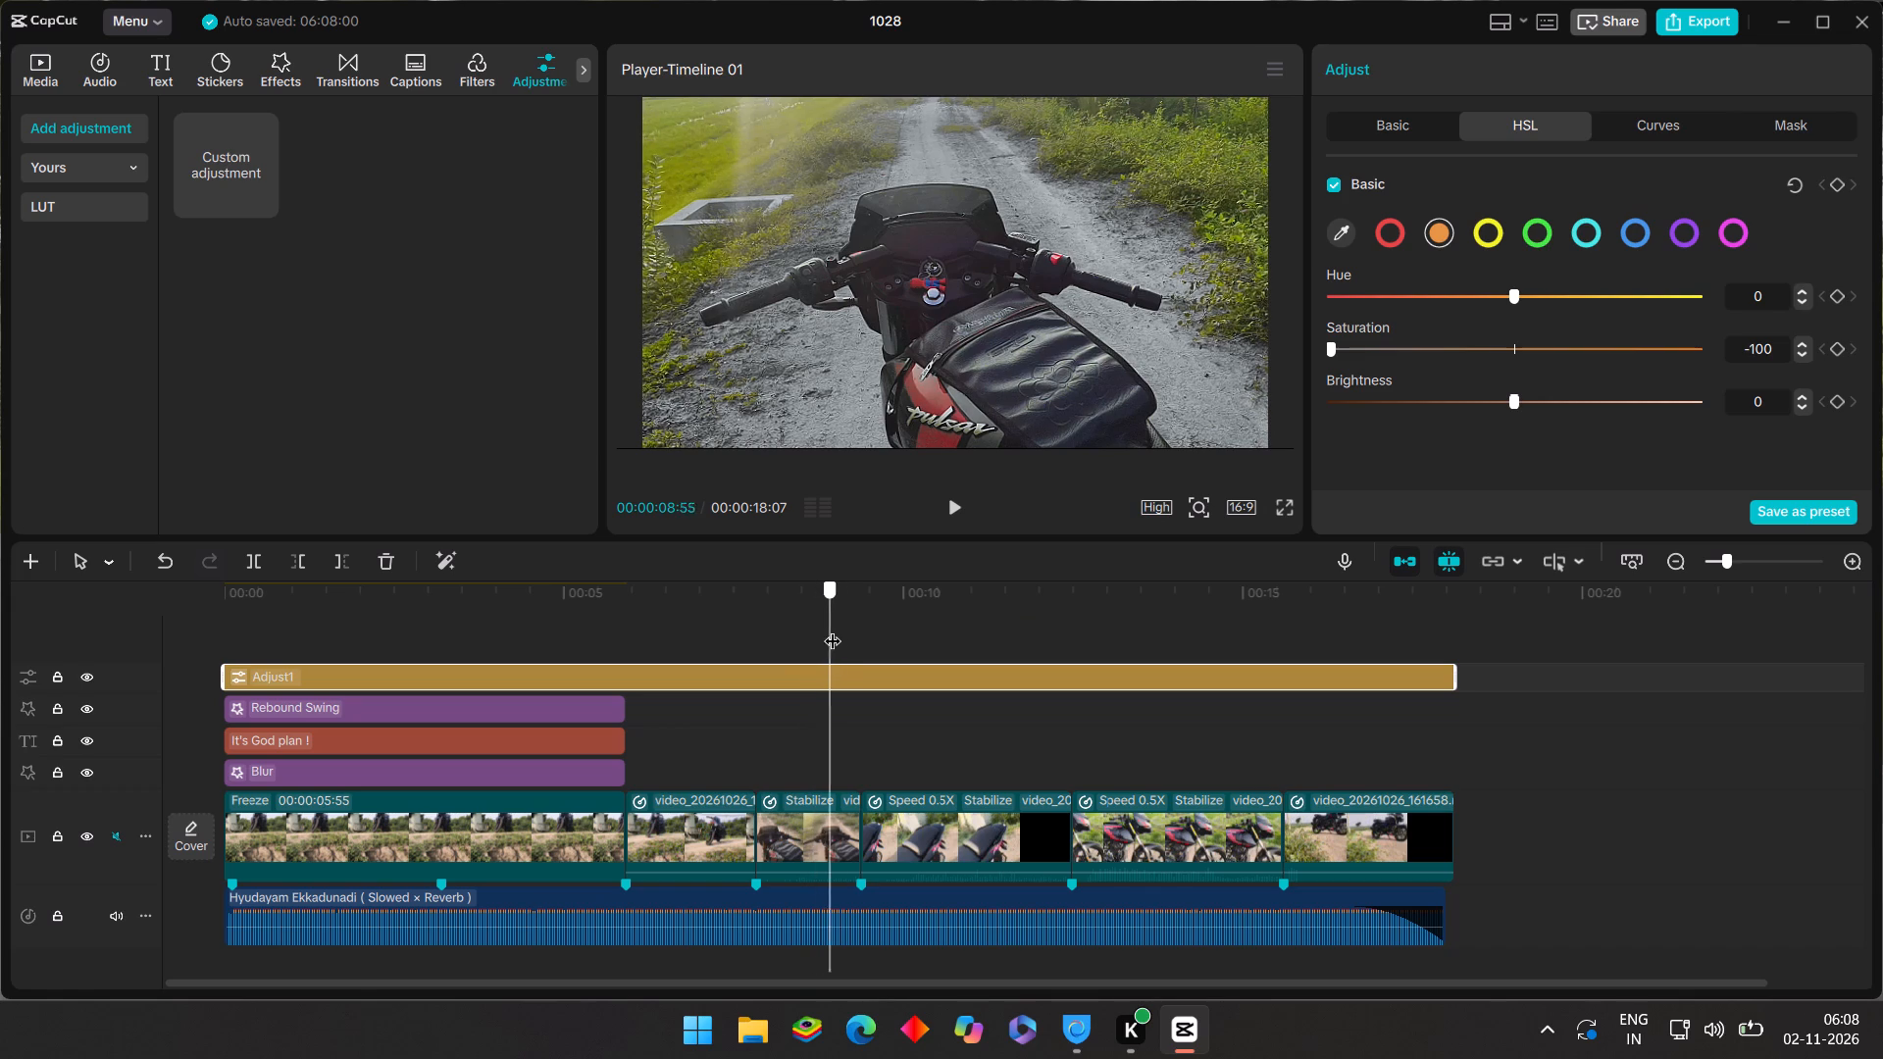
left_click_drag(833, 629, 891, 640)
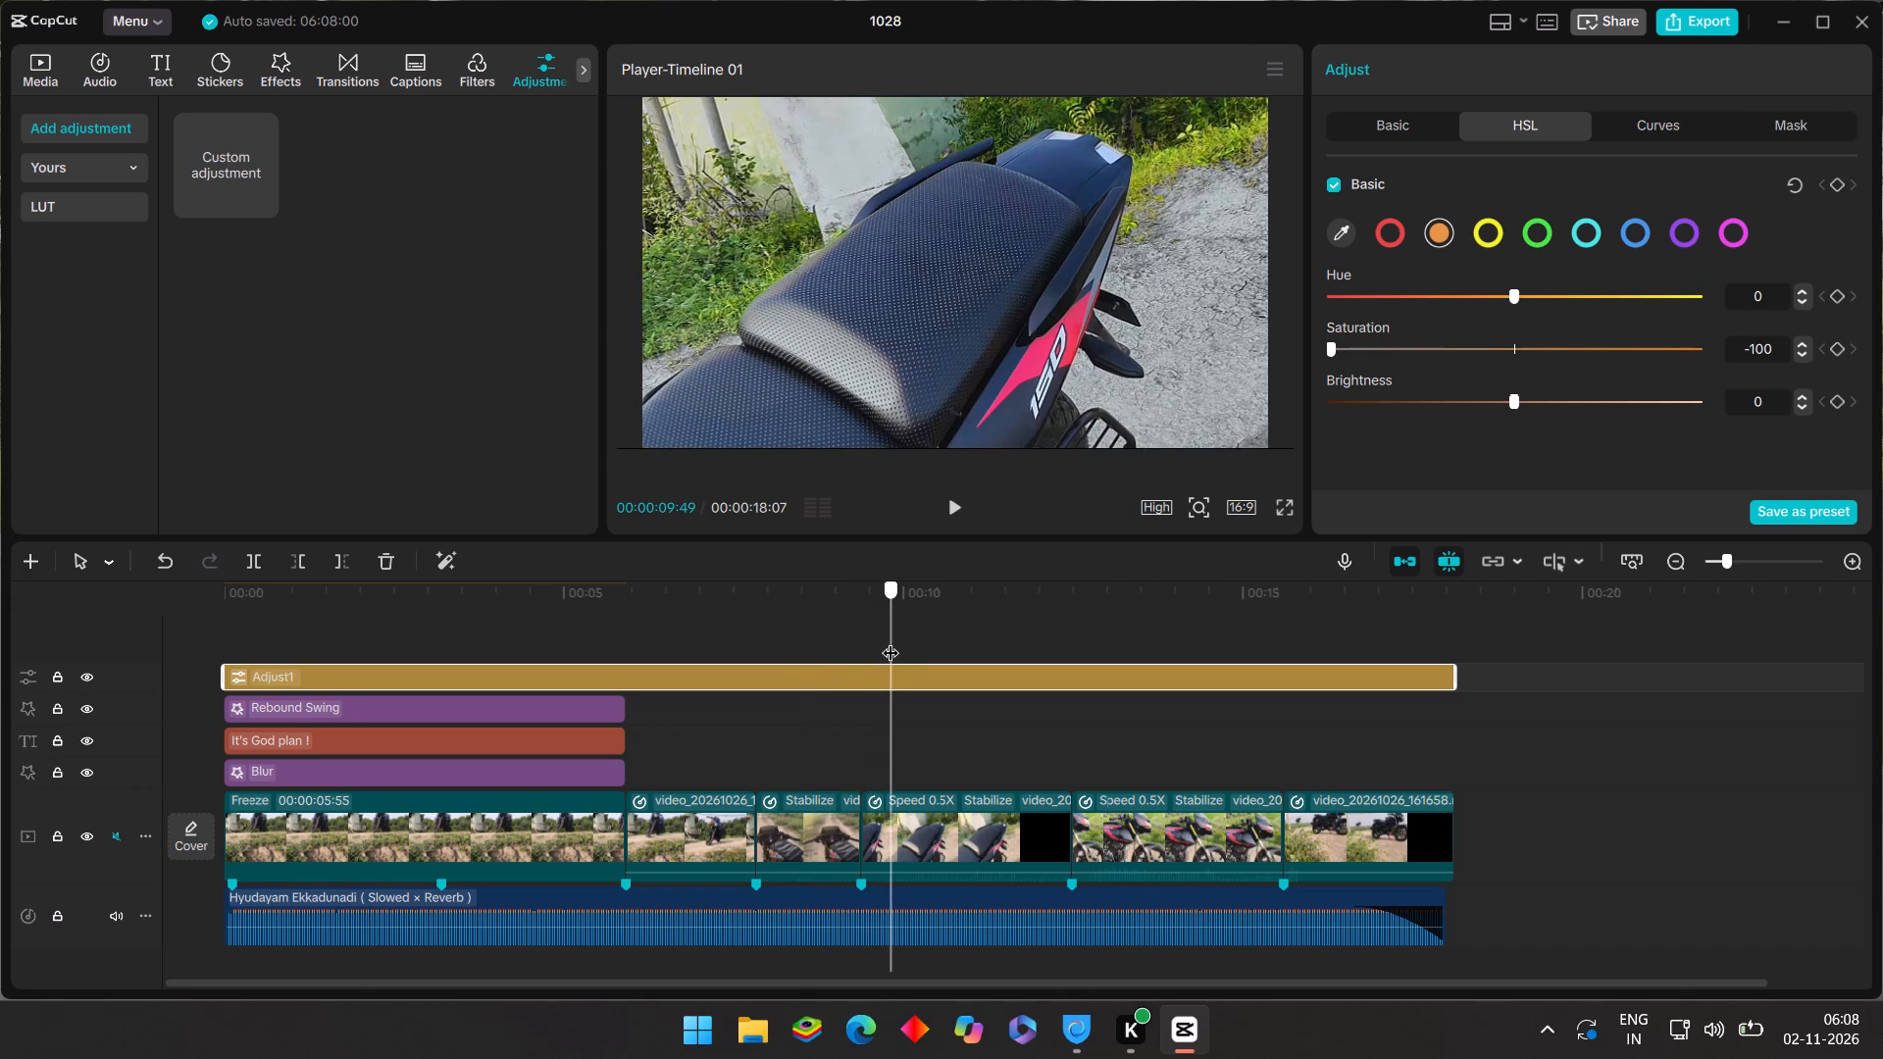
left_click_drag(891, 640, 927, 643)
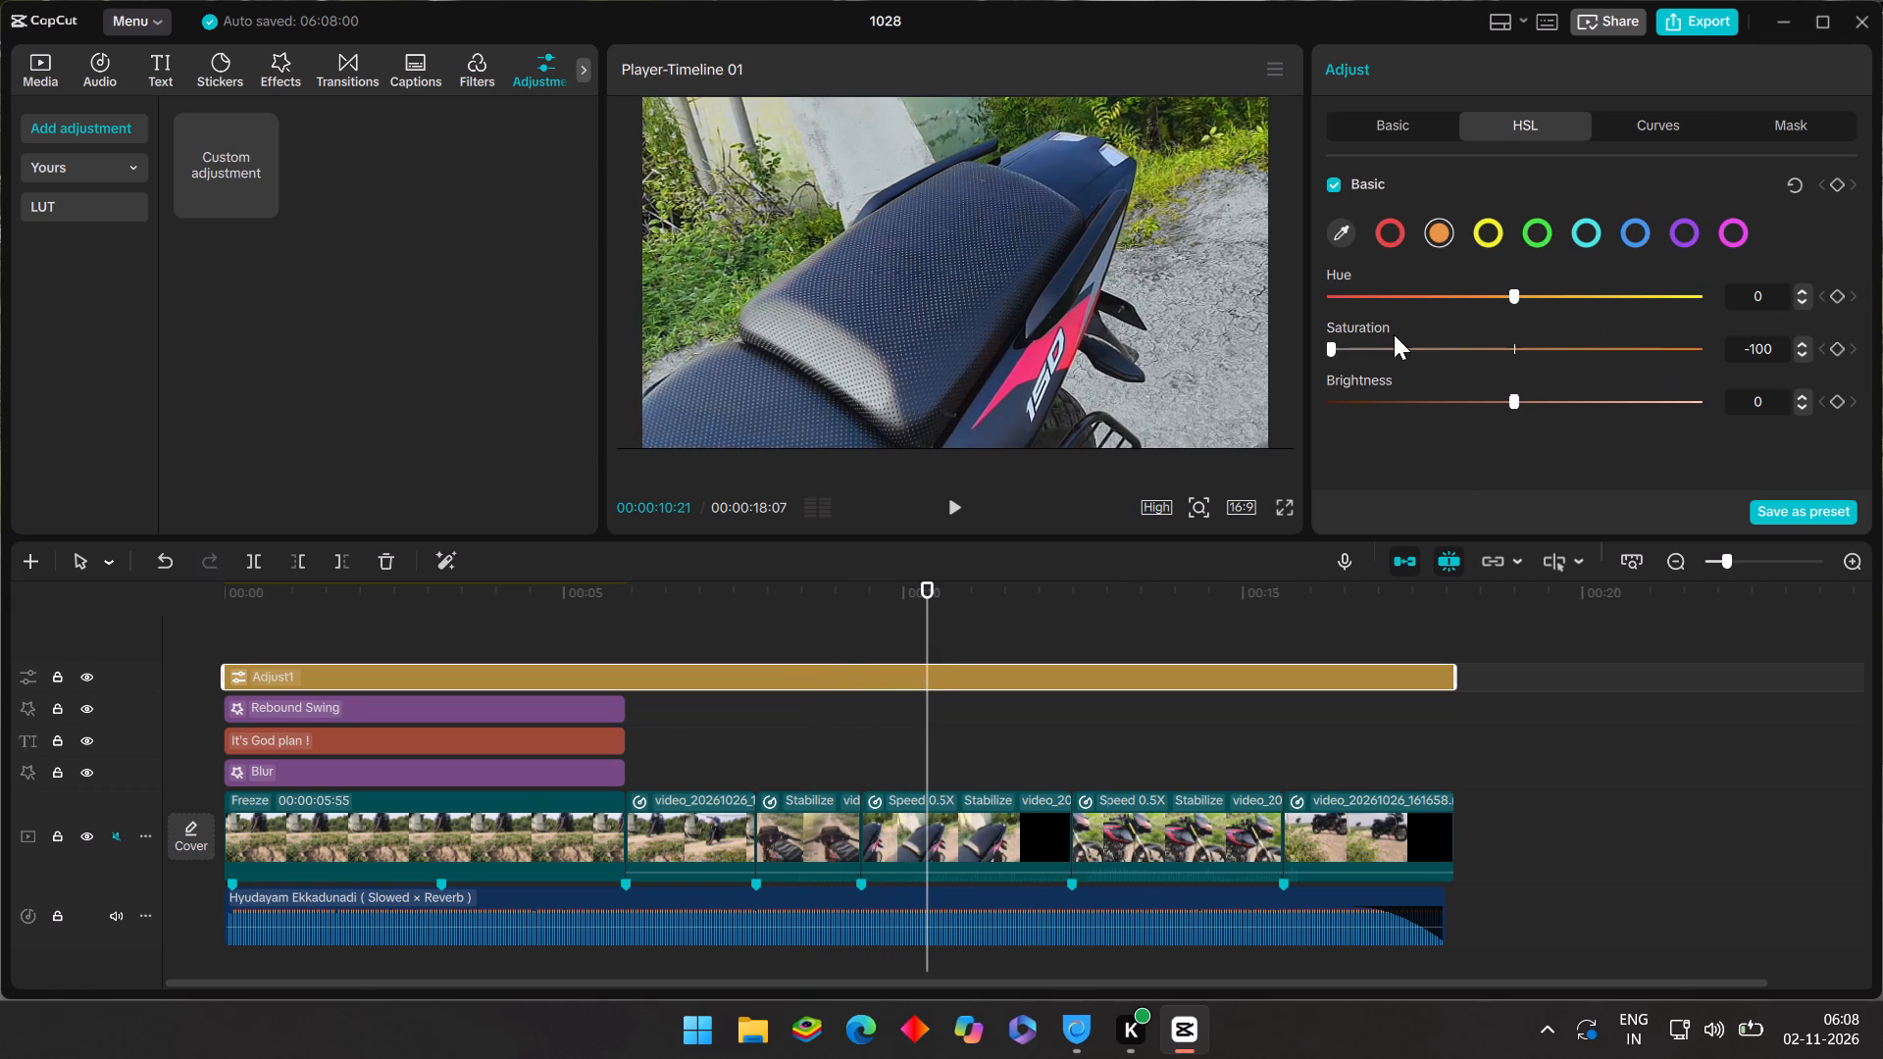
Set the orange range's HSL saturation to -69 on the adjustment layer, checking it on the clips between about 7 and 8.5 seconds.
left_click(1415, 354)
left_click_drag(1416, 352, 1411, 352)
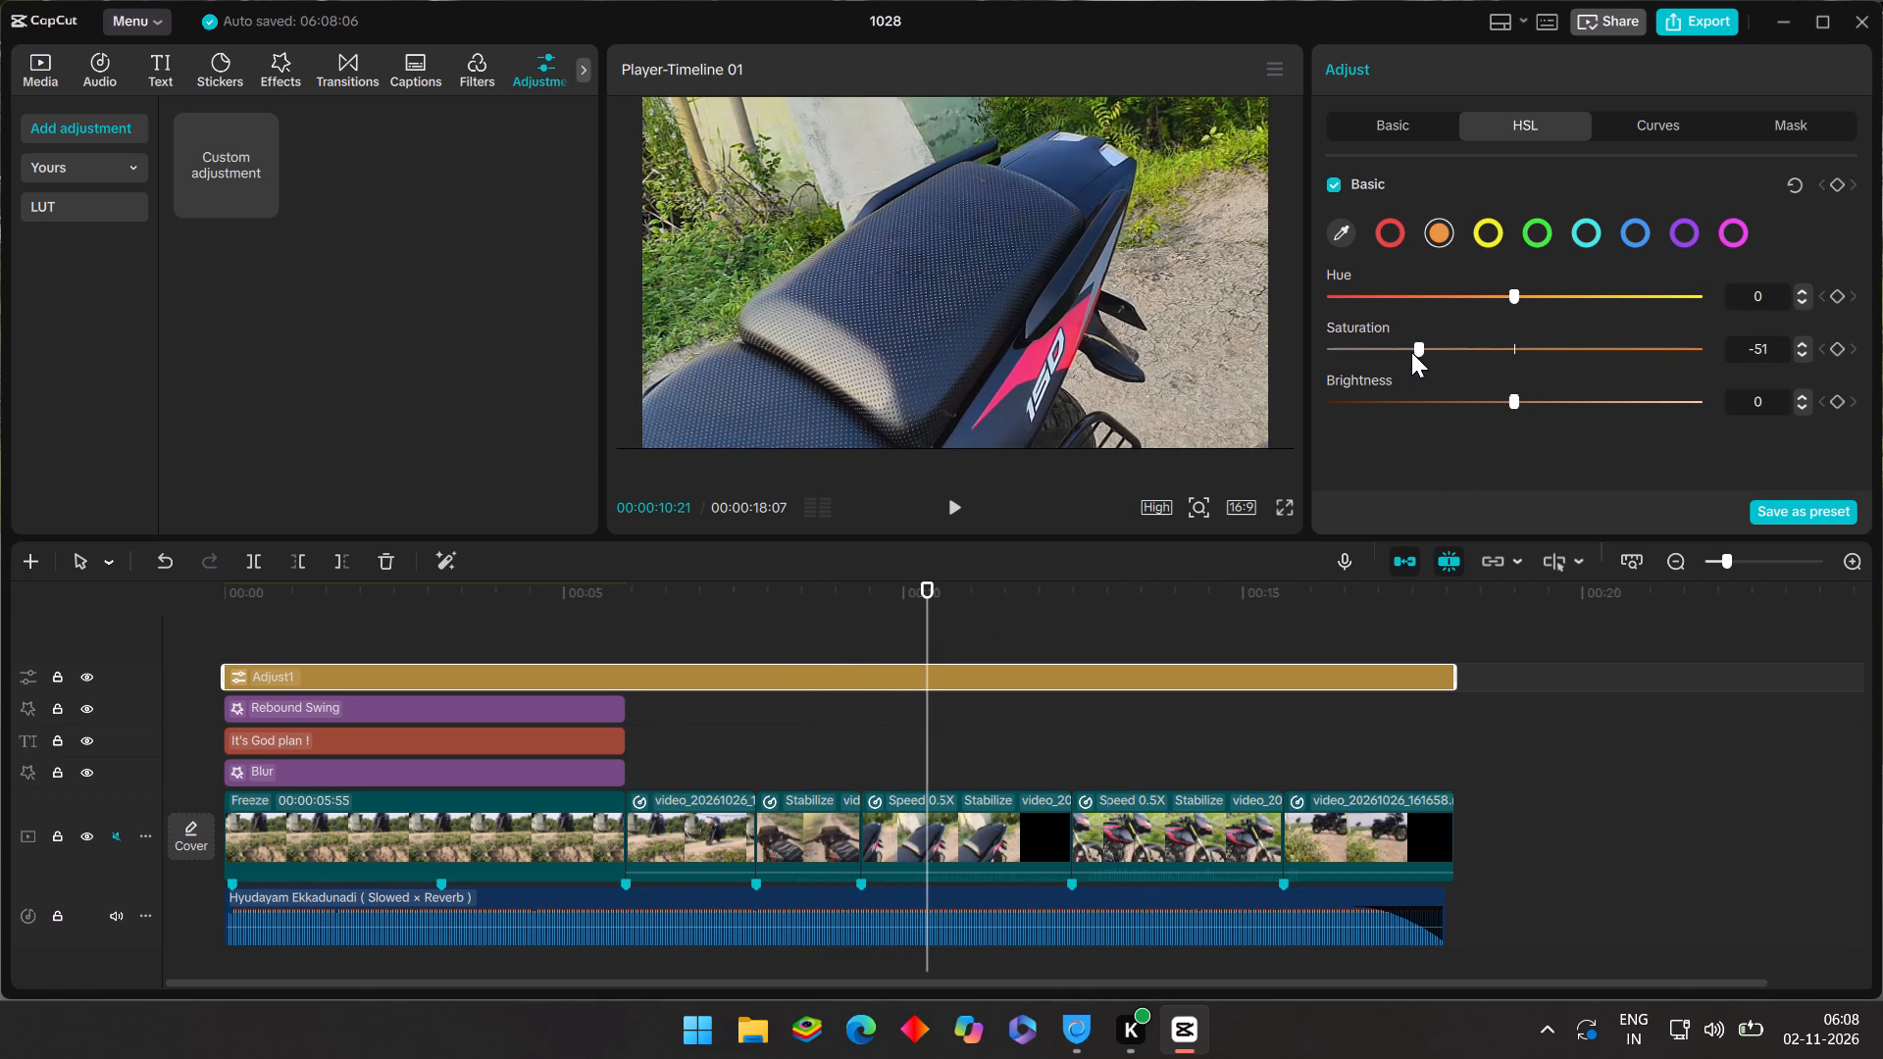
left_click_drag(1411, 352, 1383, 350)
left_click(696, 623)
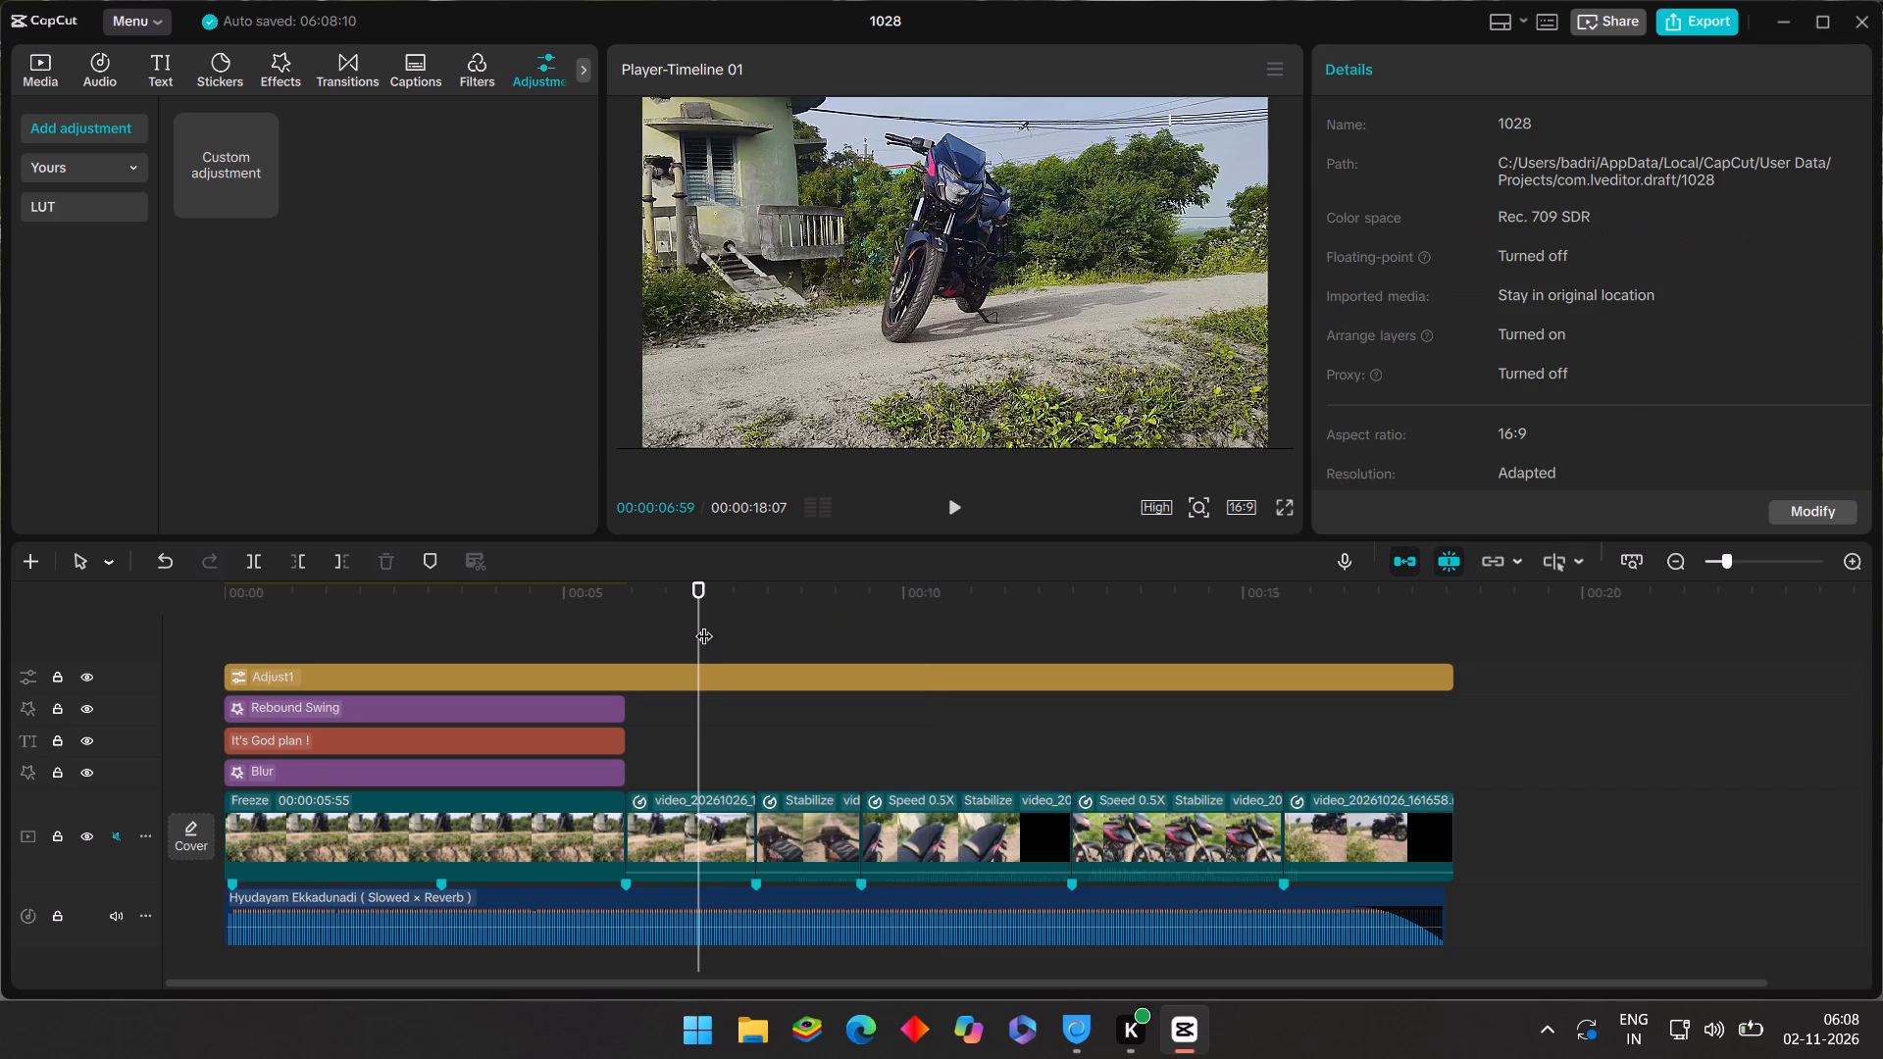
left_click_drag(704, 631, 743, 635)
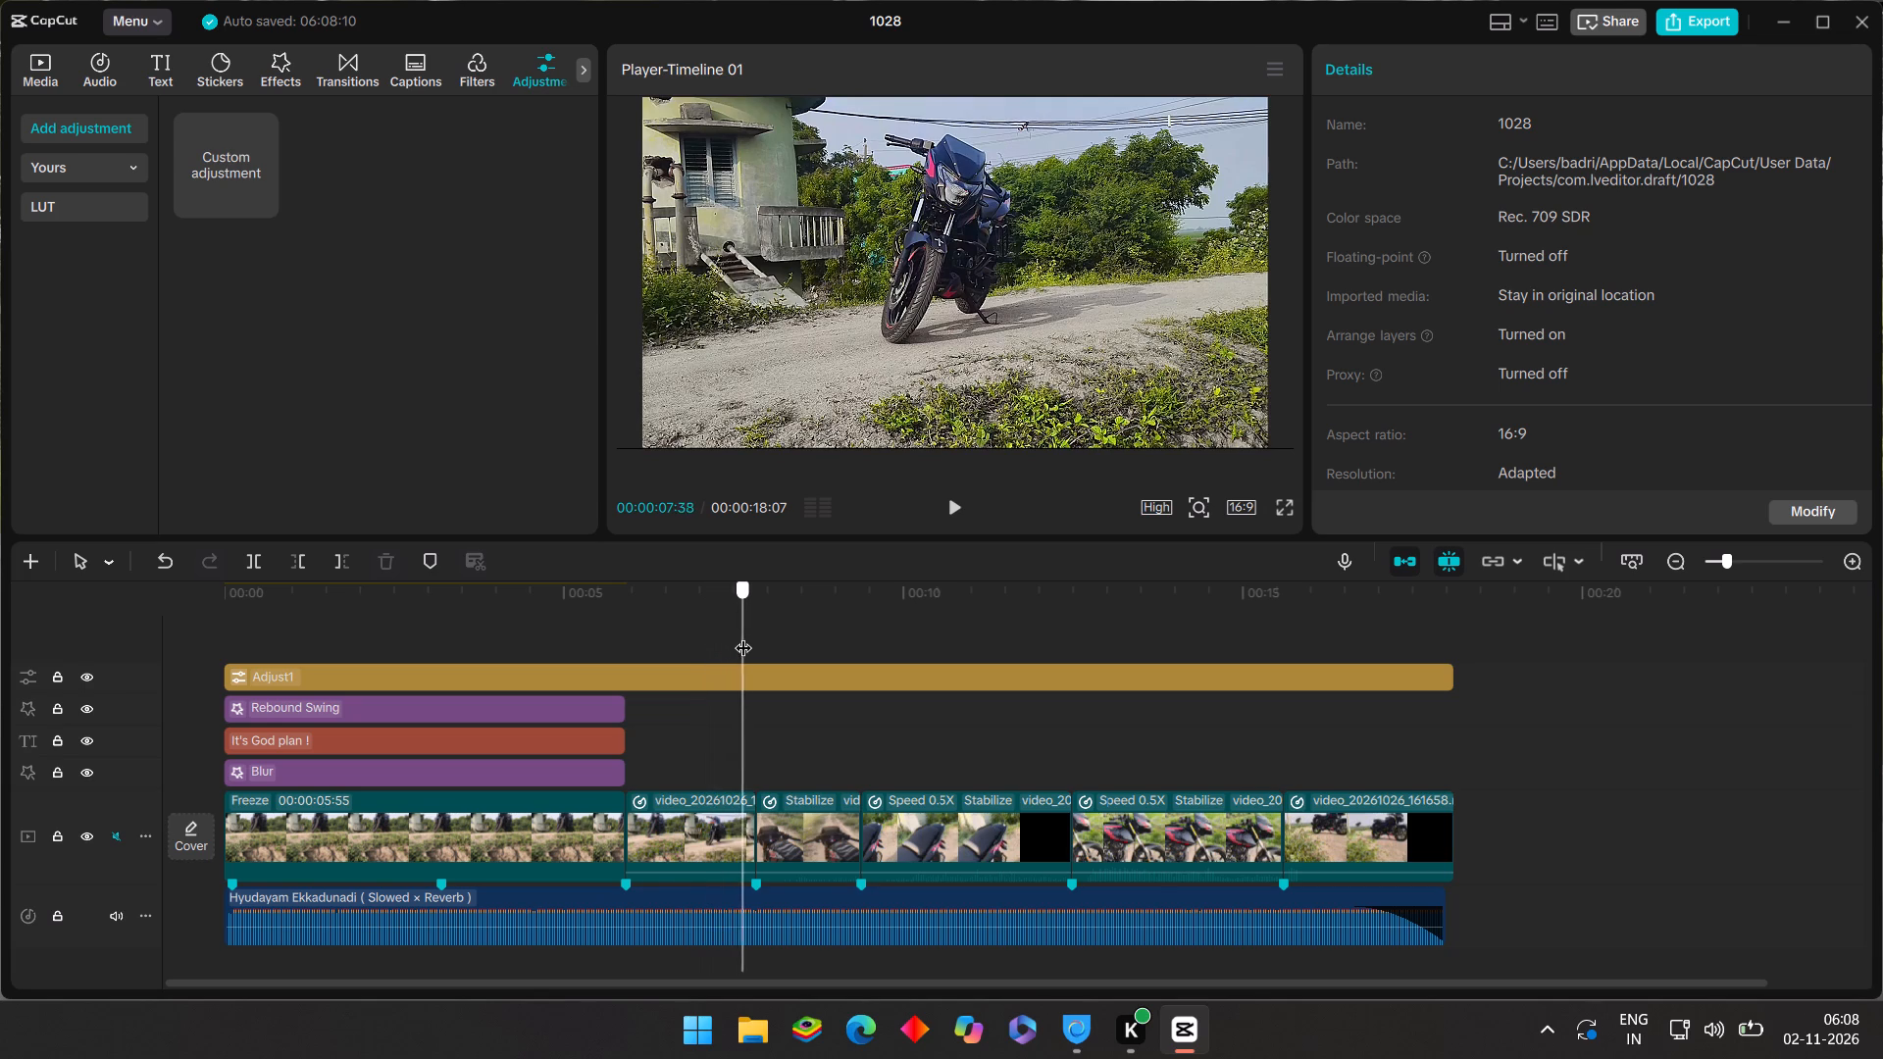
left_click_drag(743, 635, 800, 647)
Set the green range's HSL saturation to 20 on the adjustment layer, trying its hue and returning that to 0.
left_click(872, 674)
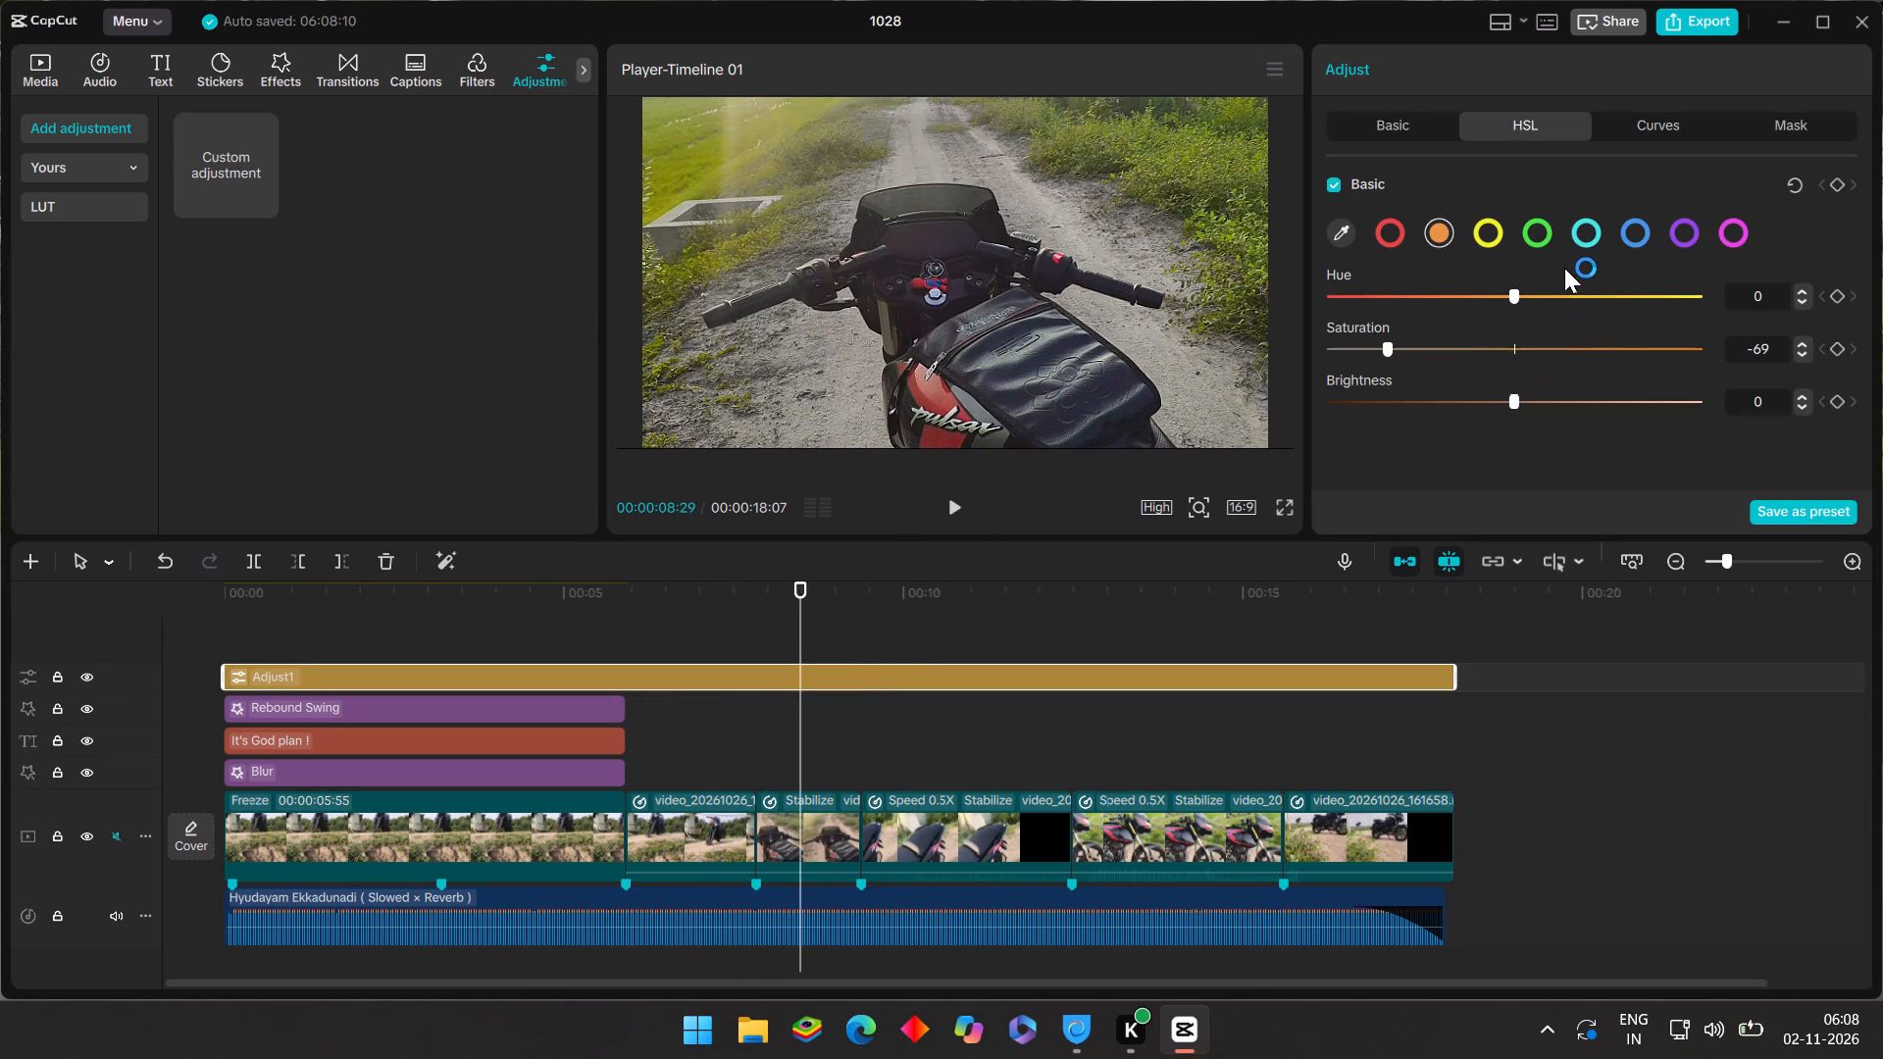
left_click(1538, 231)
left_click_drag(1519, 342, 1558, 348)
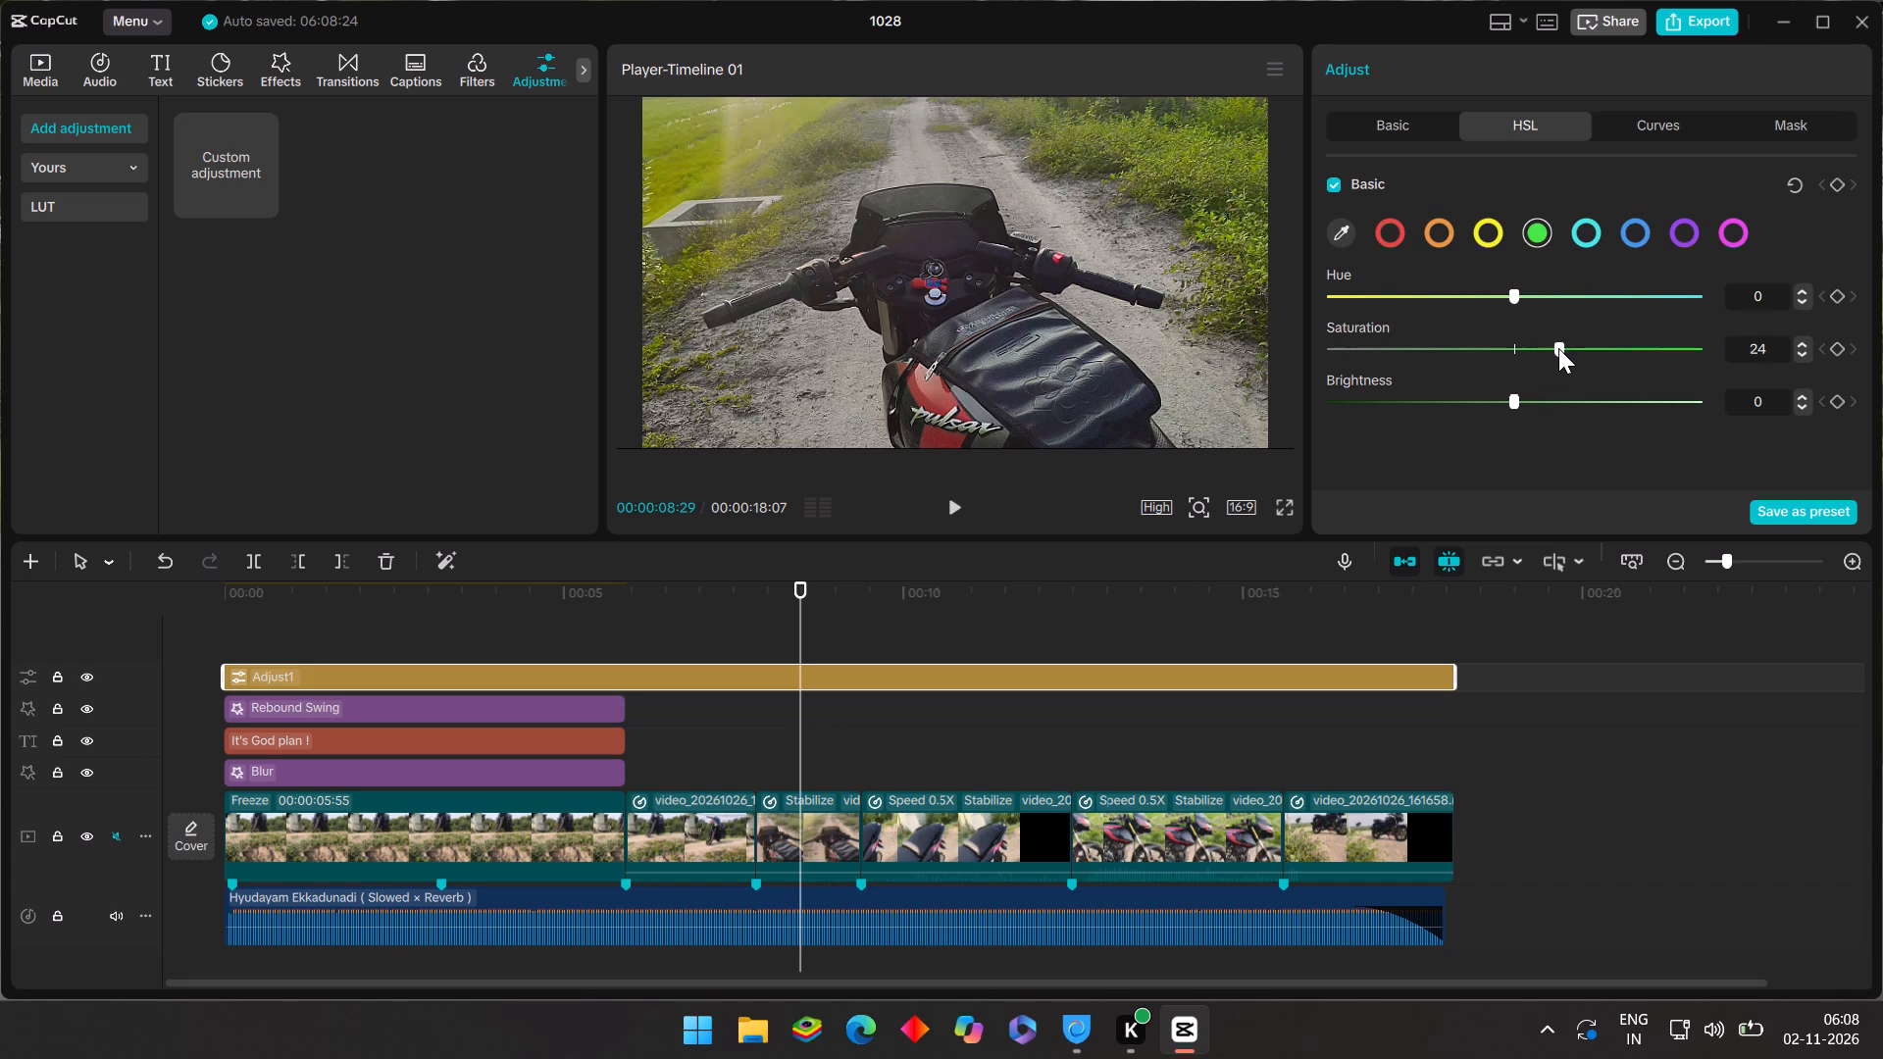
left_click_drag(1558, 348, 1510, 373)
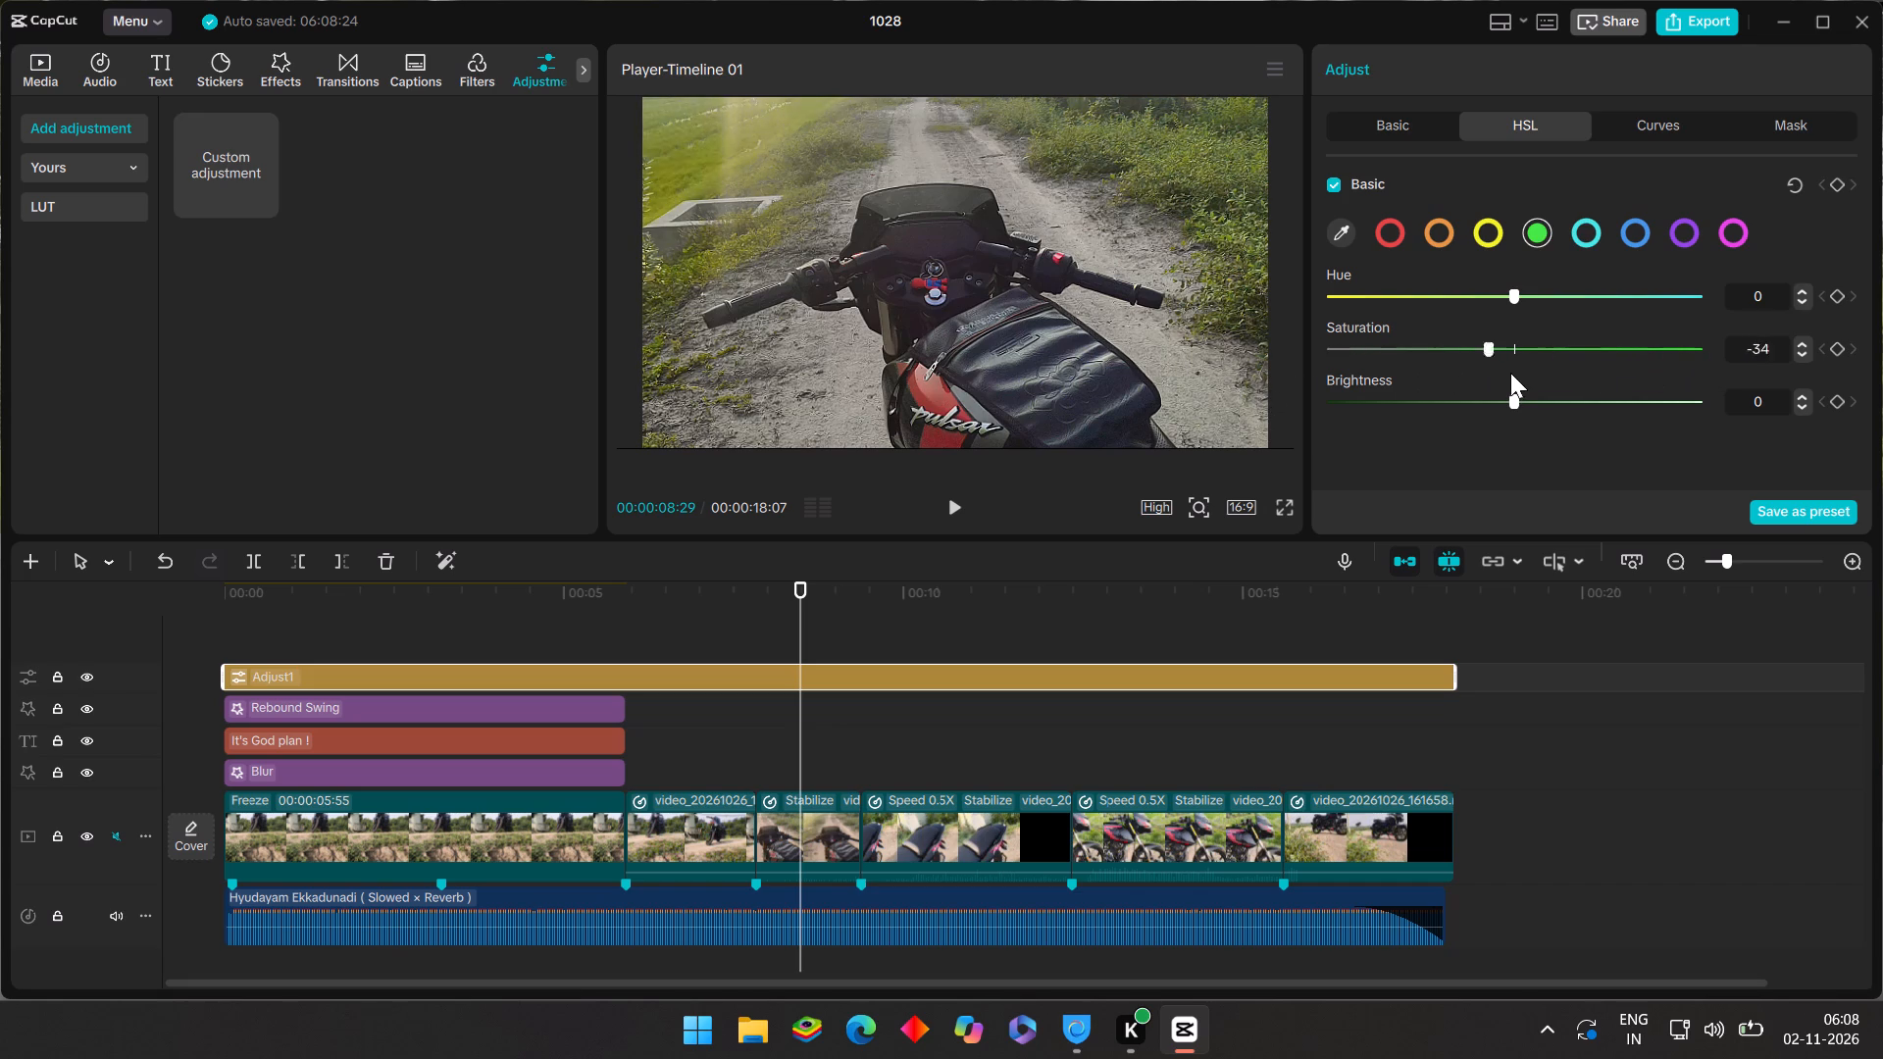
left_click_drag(1510, 373, 1571, 378)
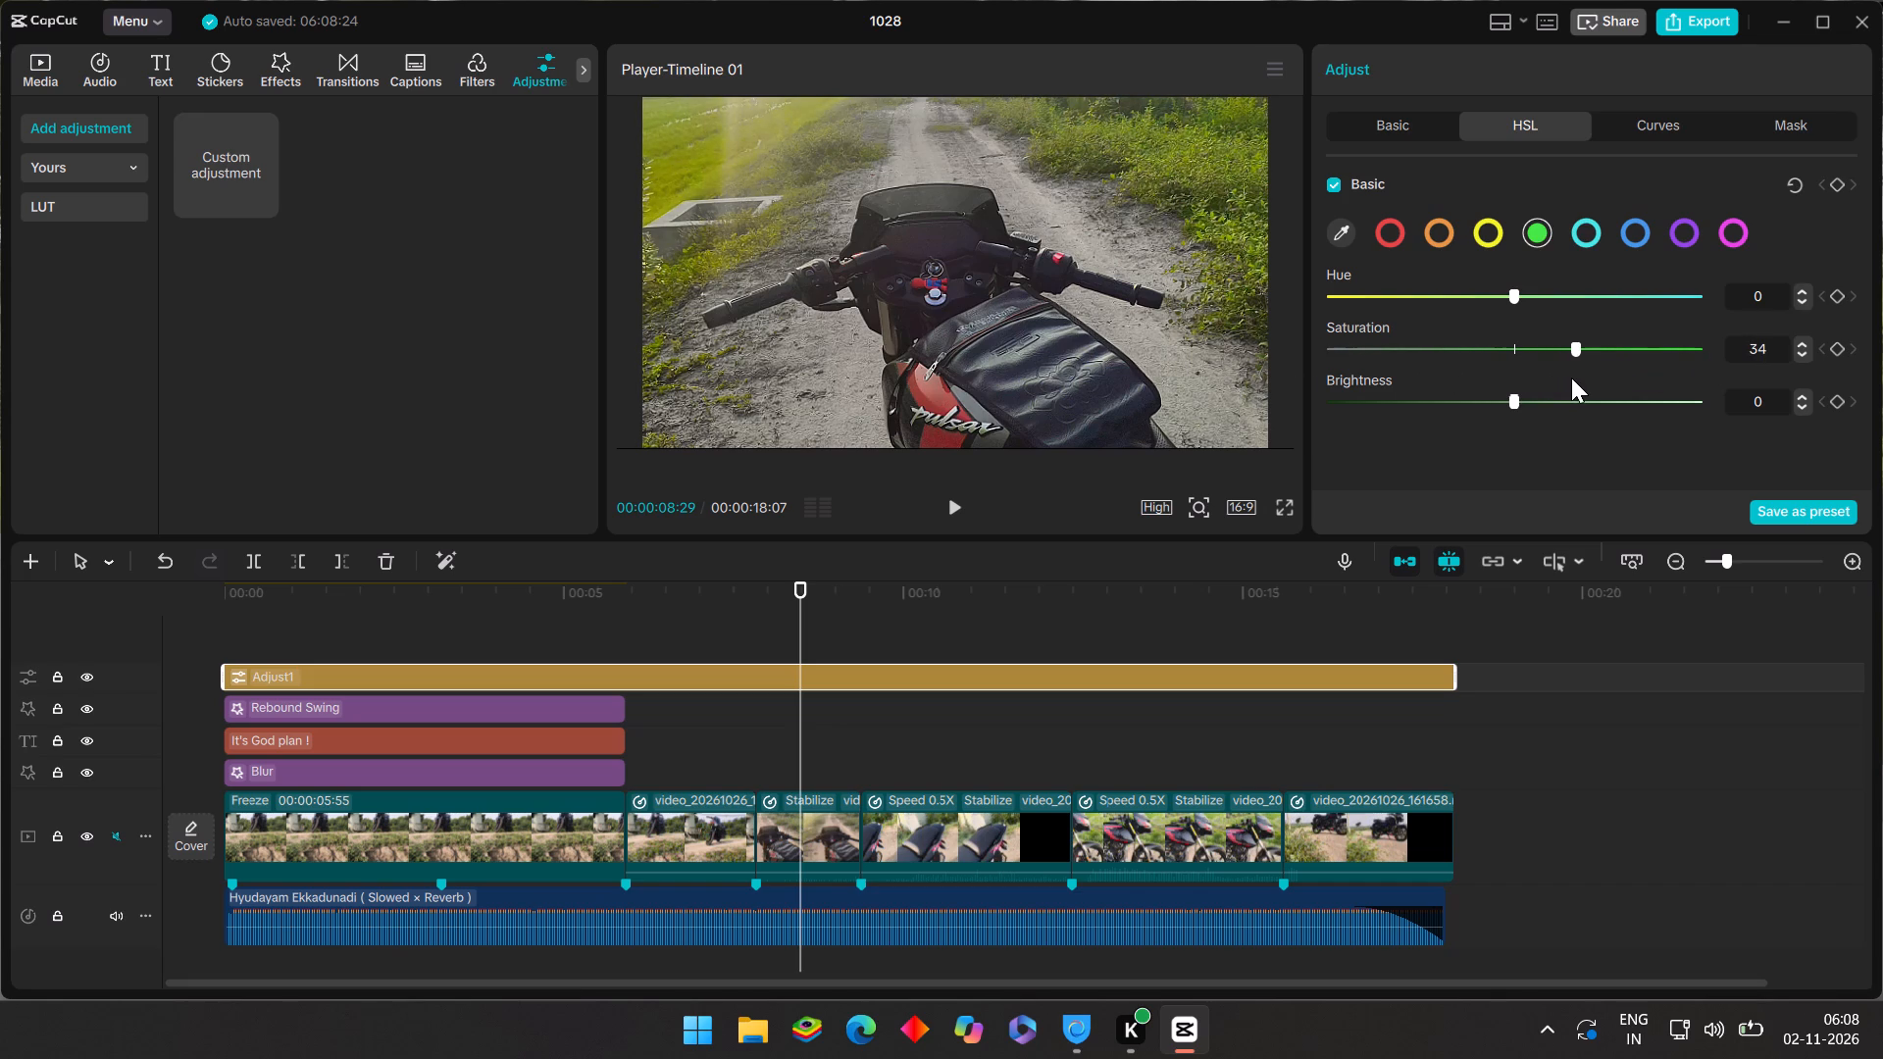
left_click_drag(1571, 378, 1516, 382)
left_click_drag(1516, 382, 1502, 382)
left_click_drag(1508, 289, 1854, 326)
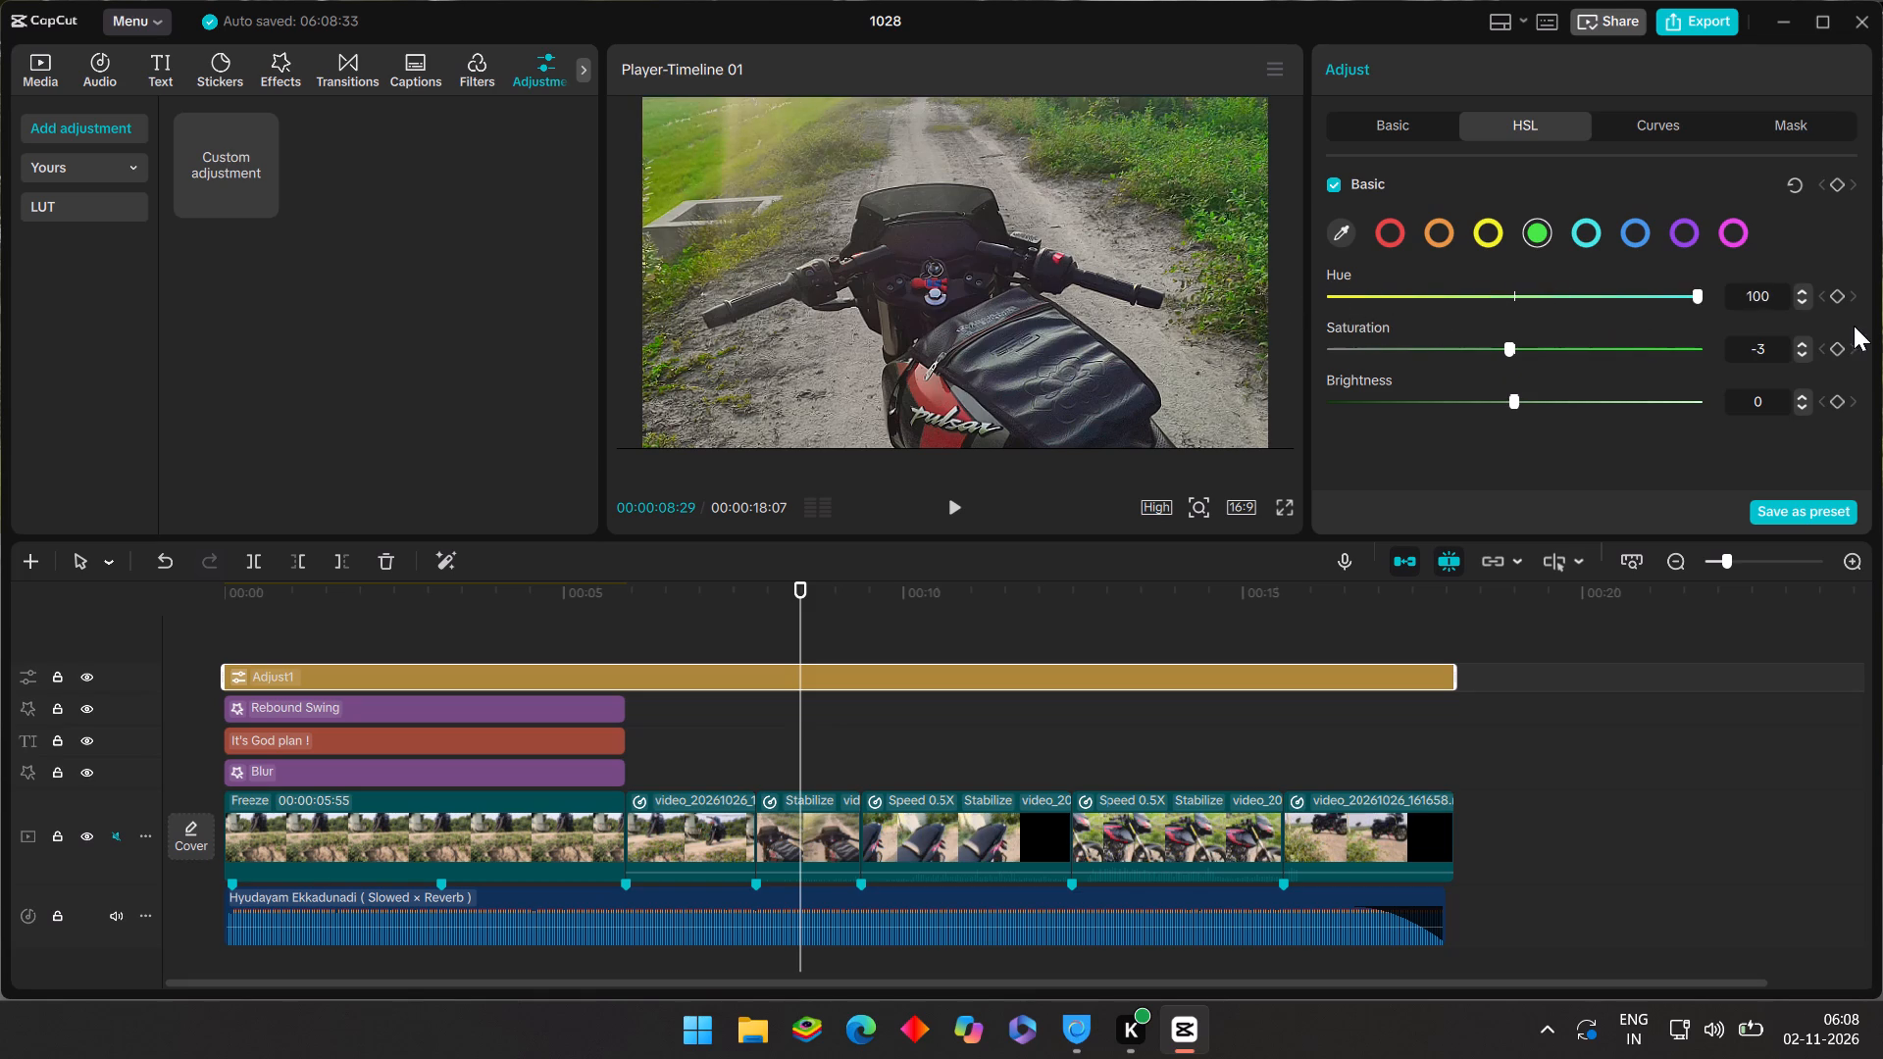
left_click_drag(1854, 326, 1501, 348)
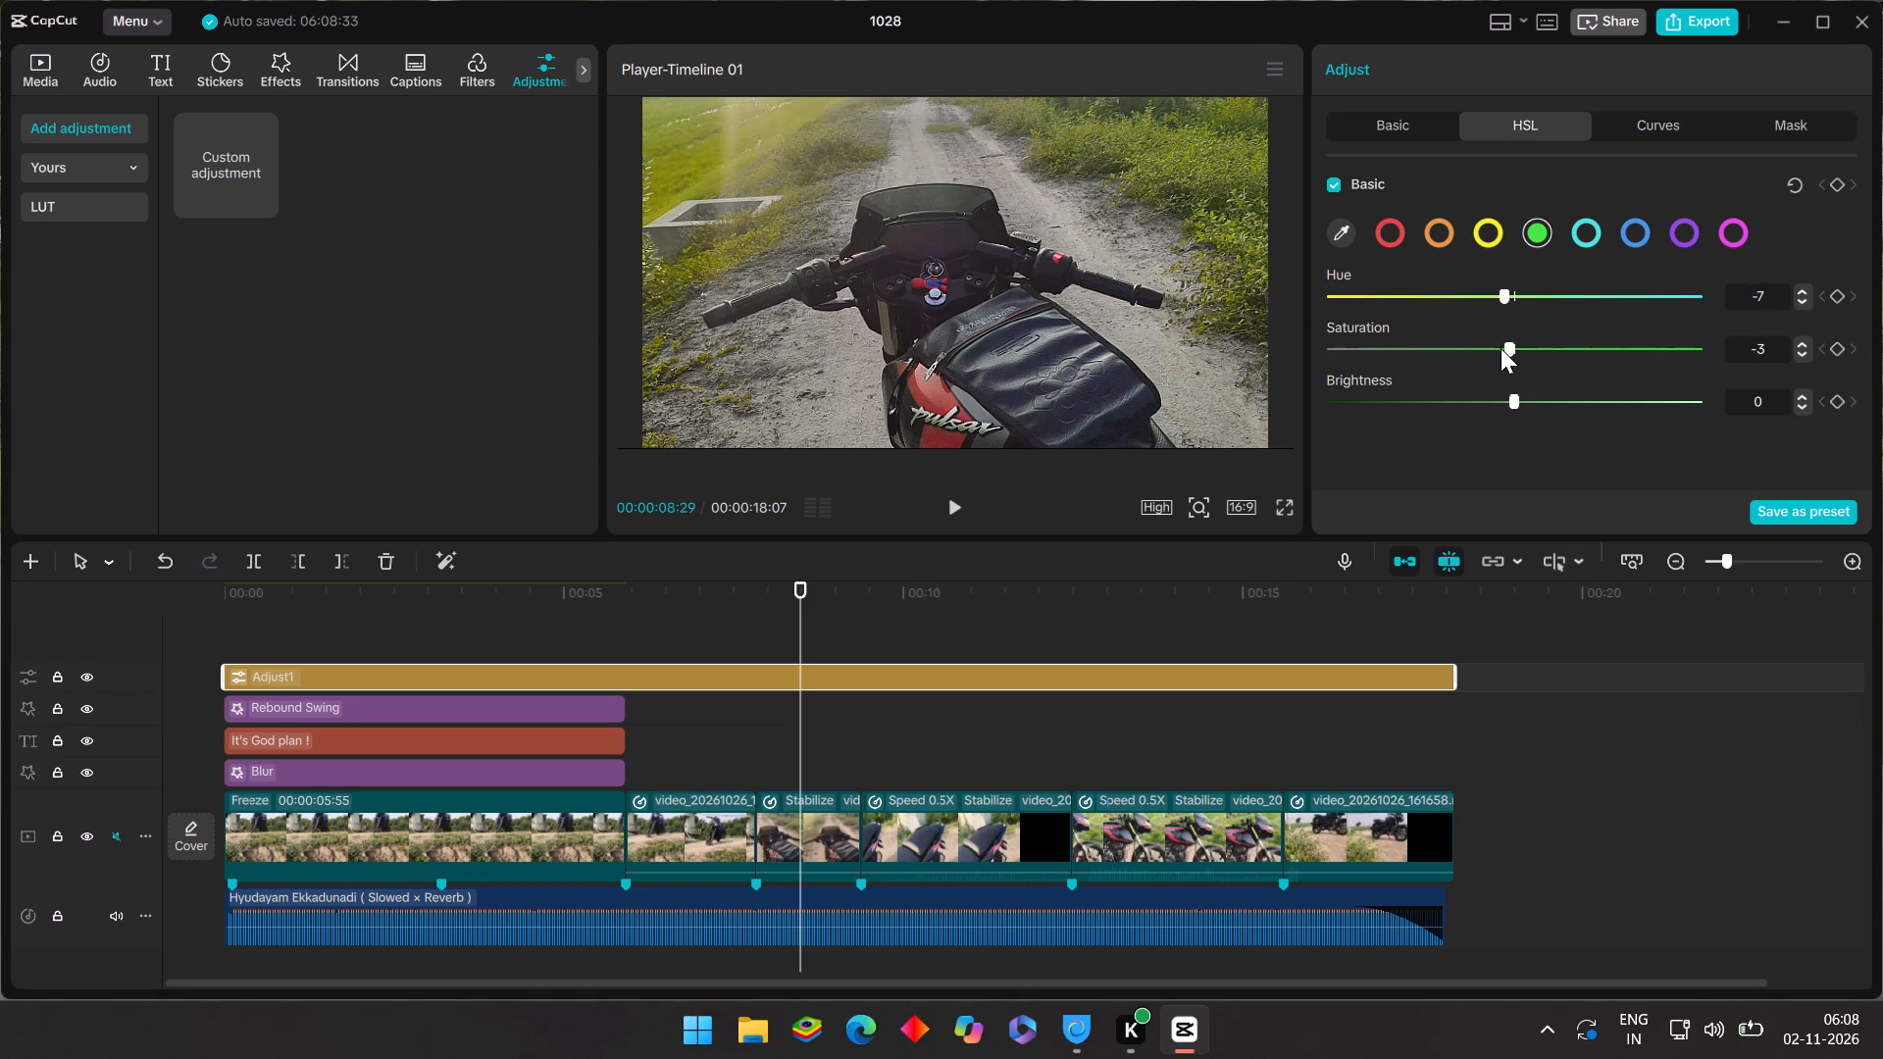
left_click_drag(1501, 348, 1512, 350)
left_click_drag(1512, 345, 1547, 353)
Set the brightness of the green colour range to -11 in the HSL settings.
left_click_drag(1517, 387, 1618, 393)
left_click_drag(1618, 393, 1335, 448)
left_click_drag(1335, 448, 1397, 441)
left_click_drag(1507, 396, 1582, 427)
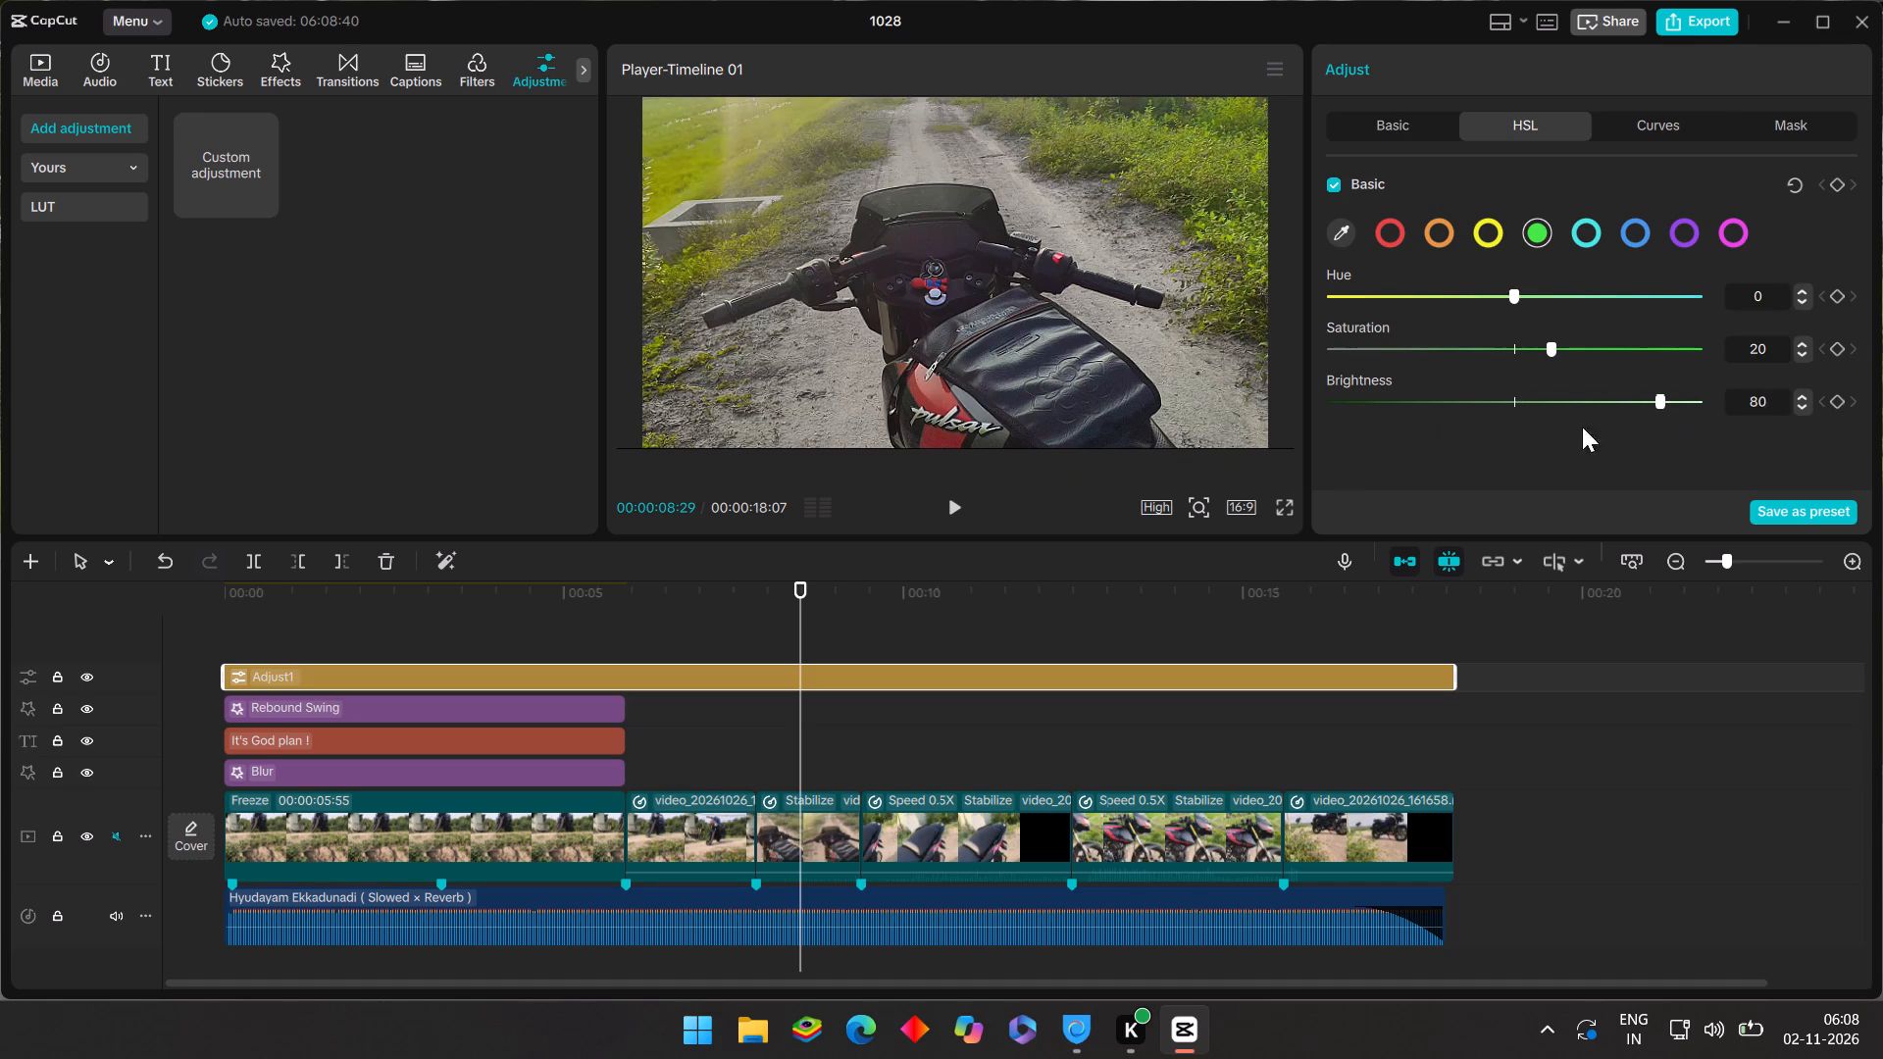
left_click_drag(1582, 427, 1494, 445)
left_click_drag(1494, 445, 1489, 443)
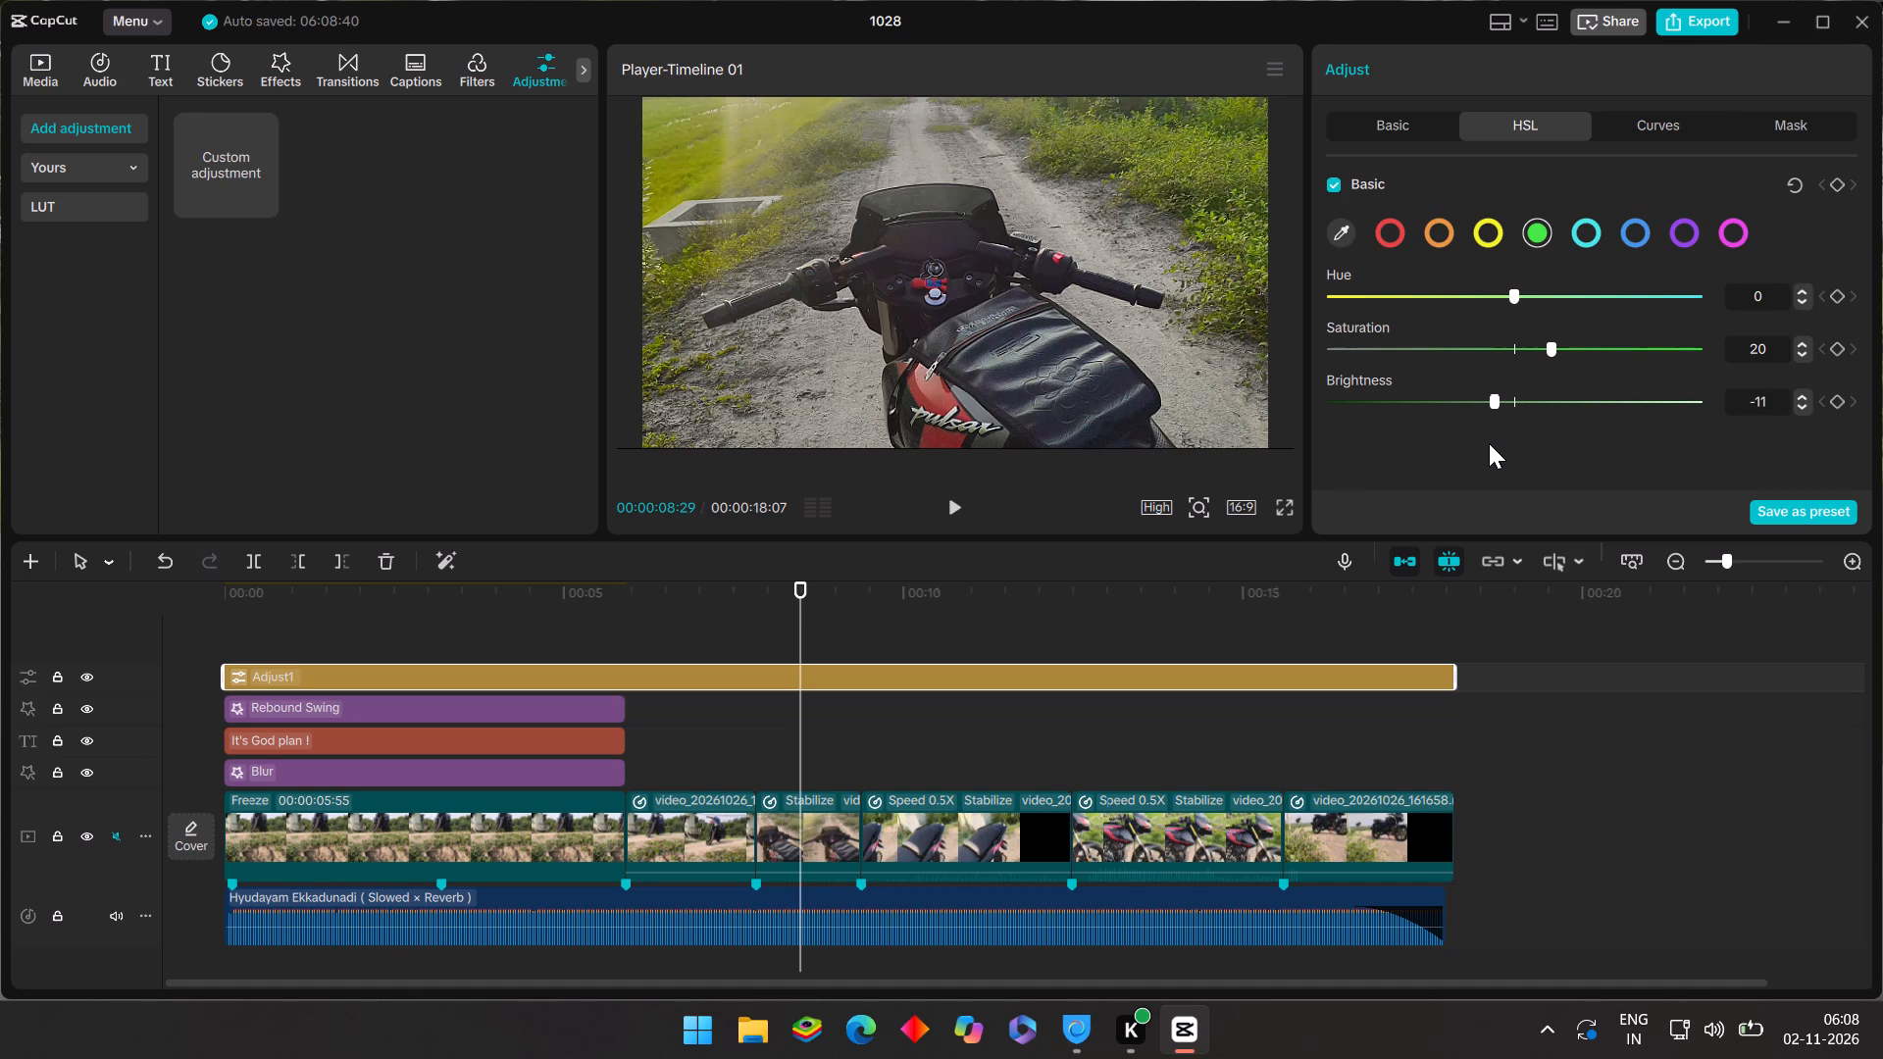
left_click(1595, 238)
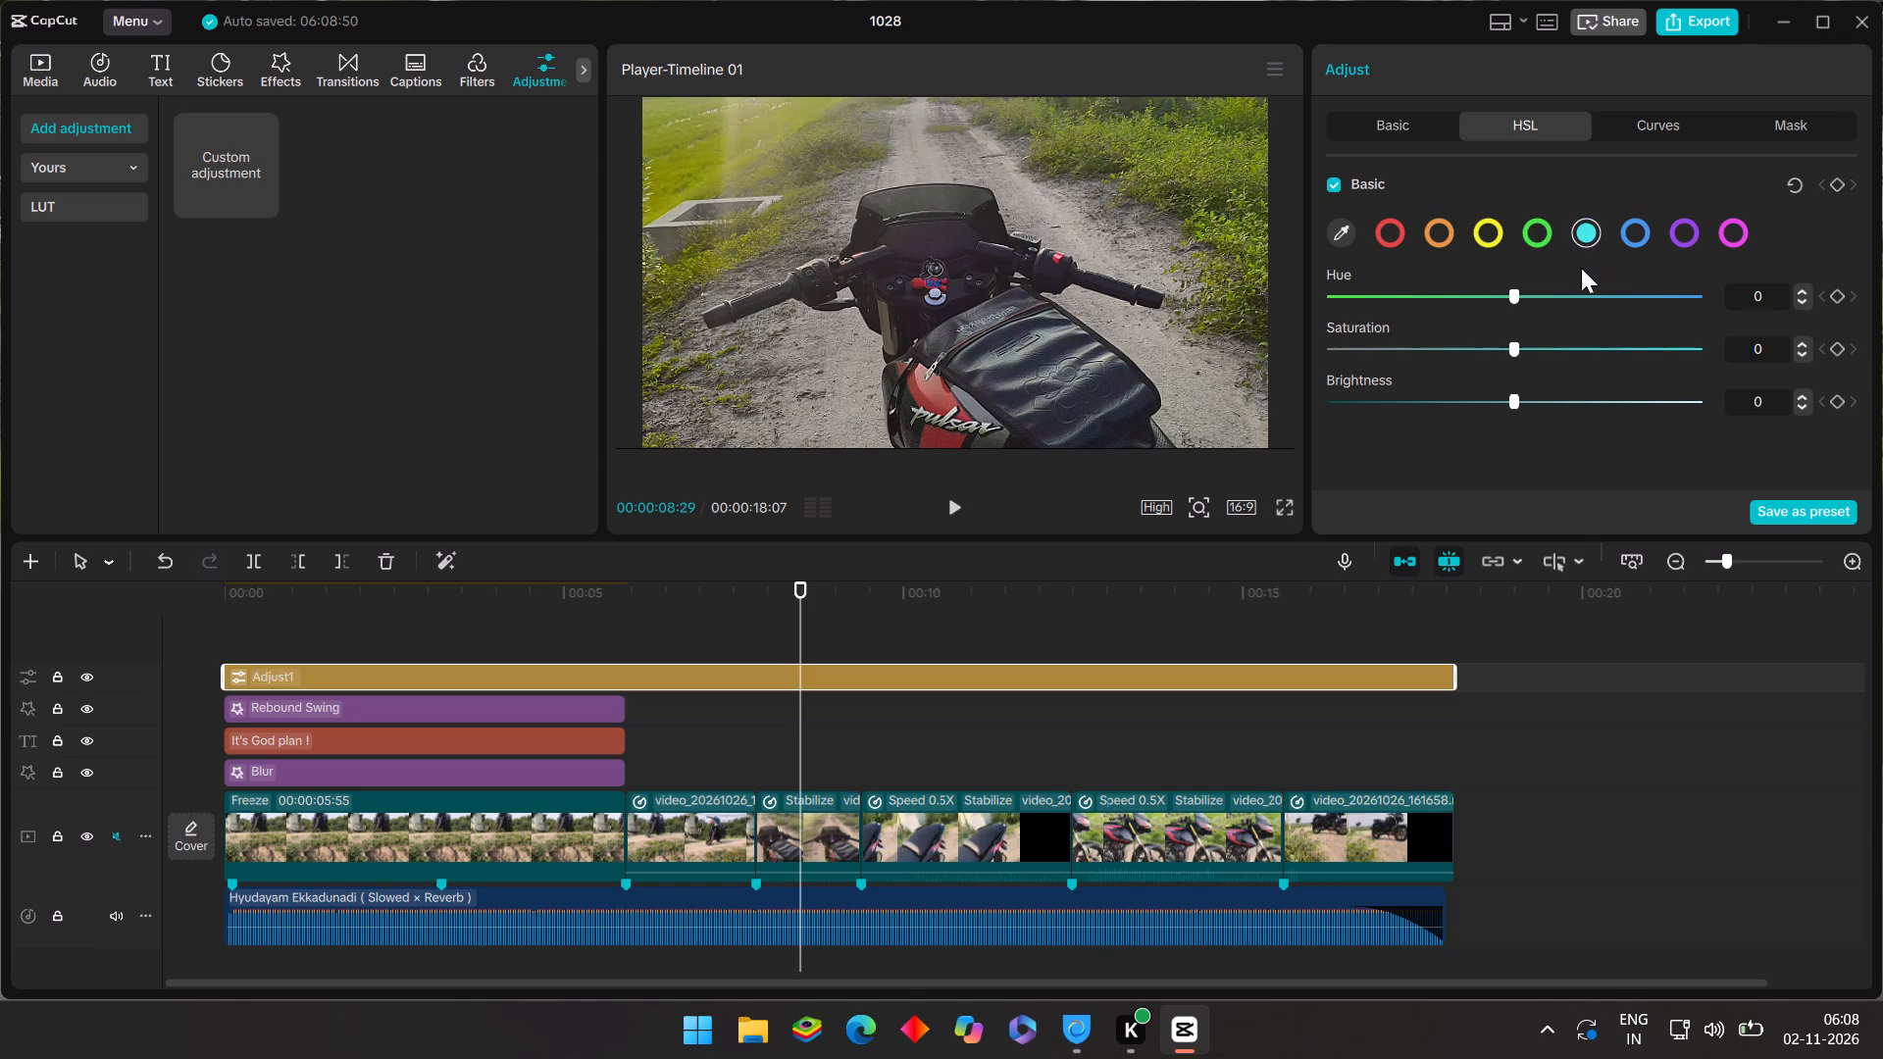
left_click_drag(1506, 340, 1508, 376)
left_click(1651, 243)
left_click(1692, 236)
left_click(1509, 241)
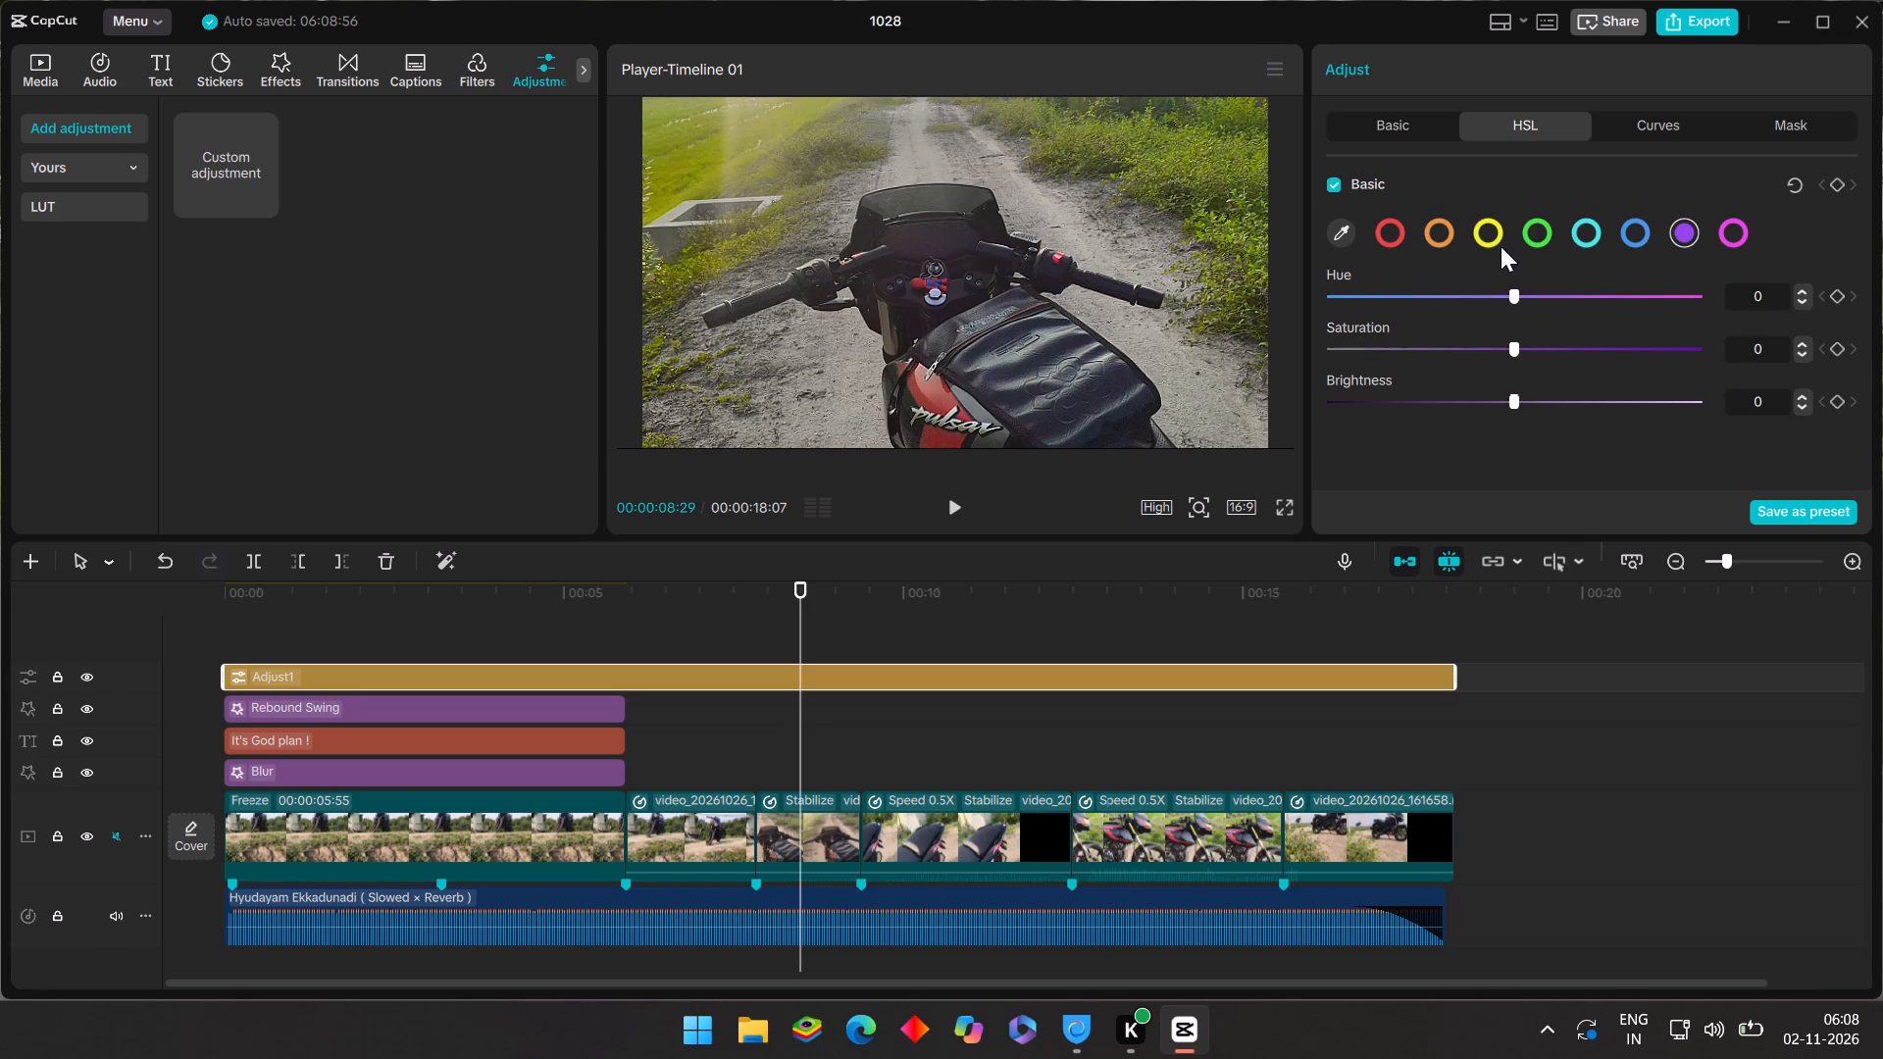
Set the saturation of the yellow colour range to 30 in the adjustment layer's HSL settings.
left_click(1486, 236)
left_click_drag(1521, 339, 1533, 343)
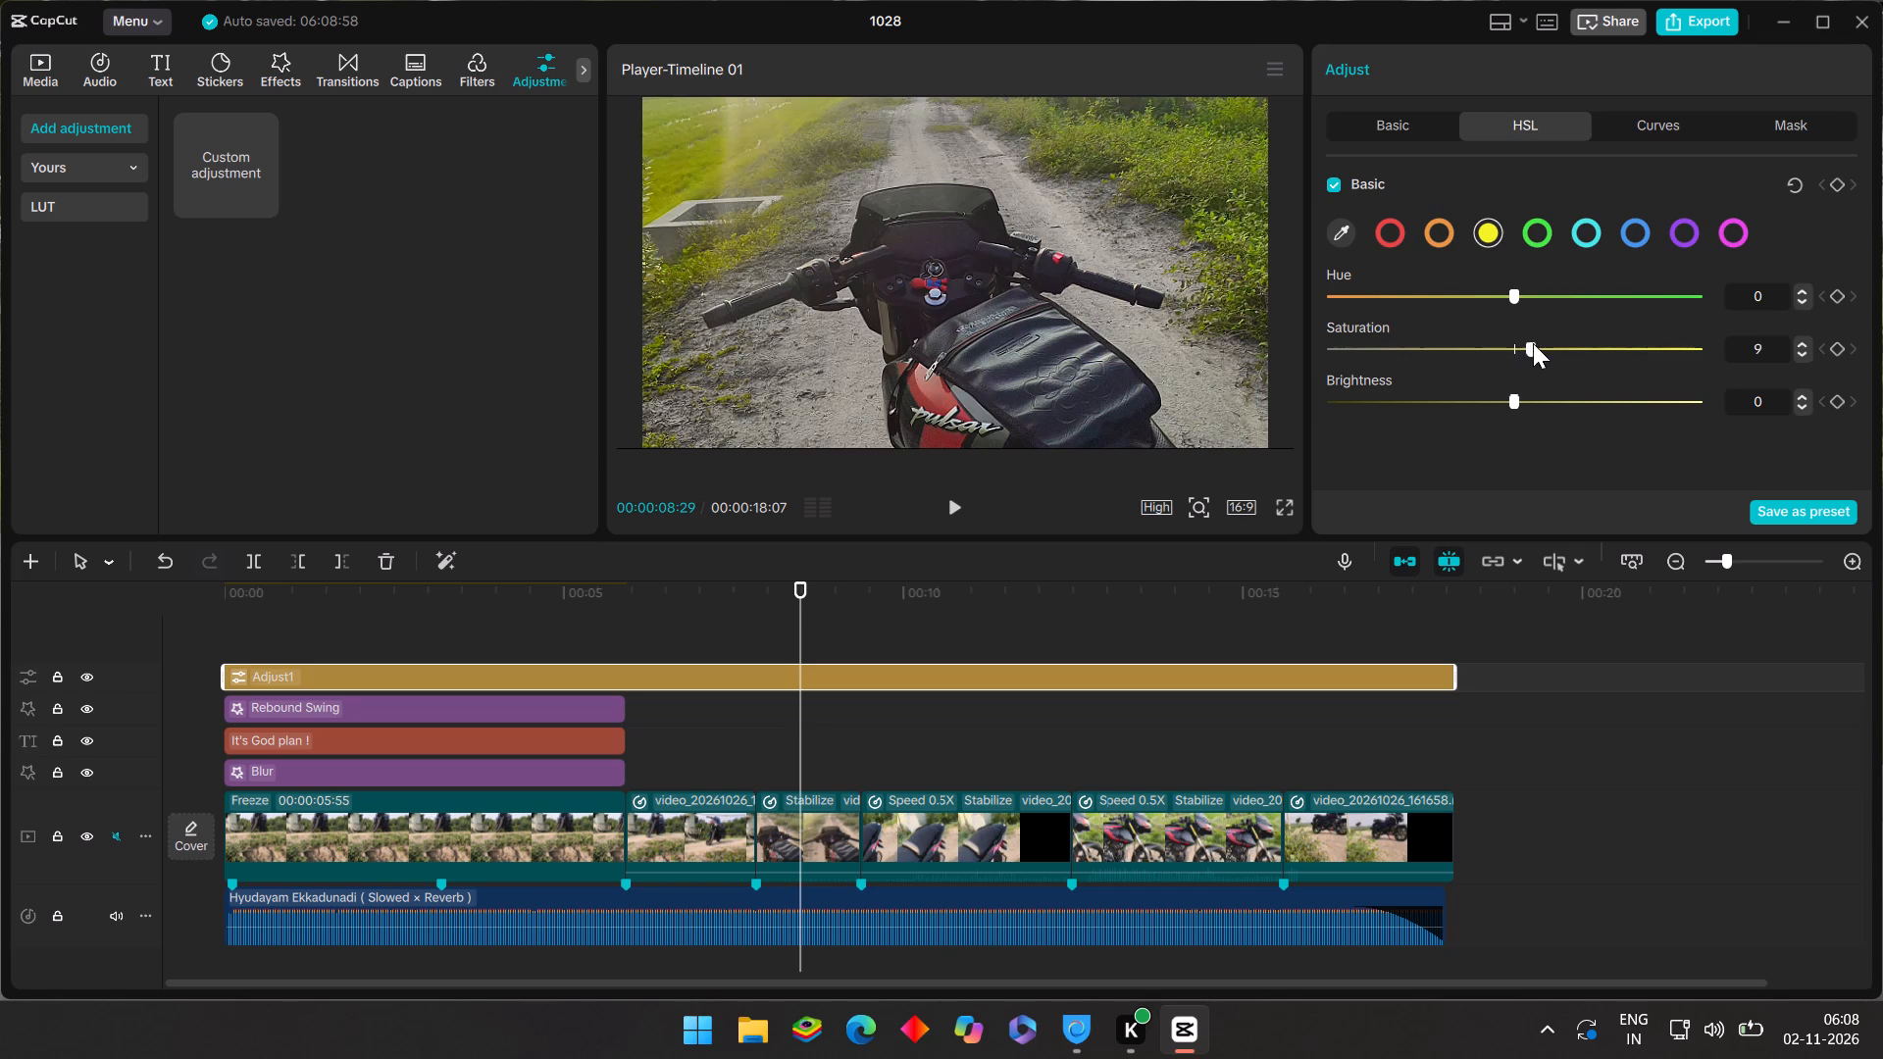
left_click_drag(1533, 343, 1600, 382)
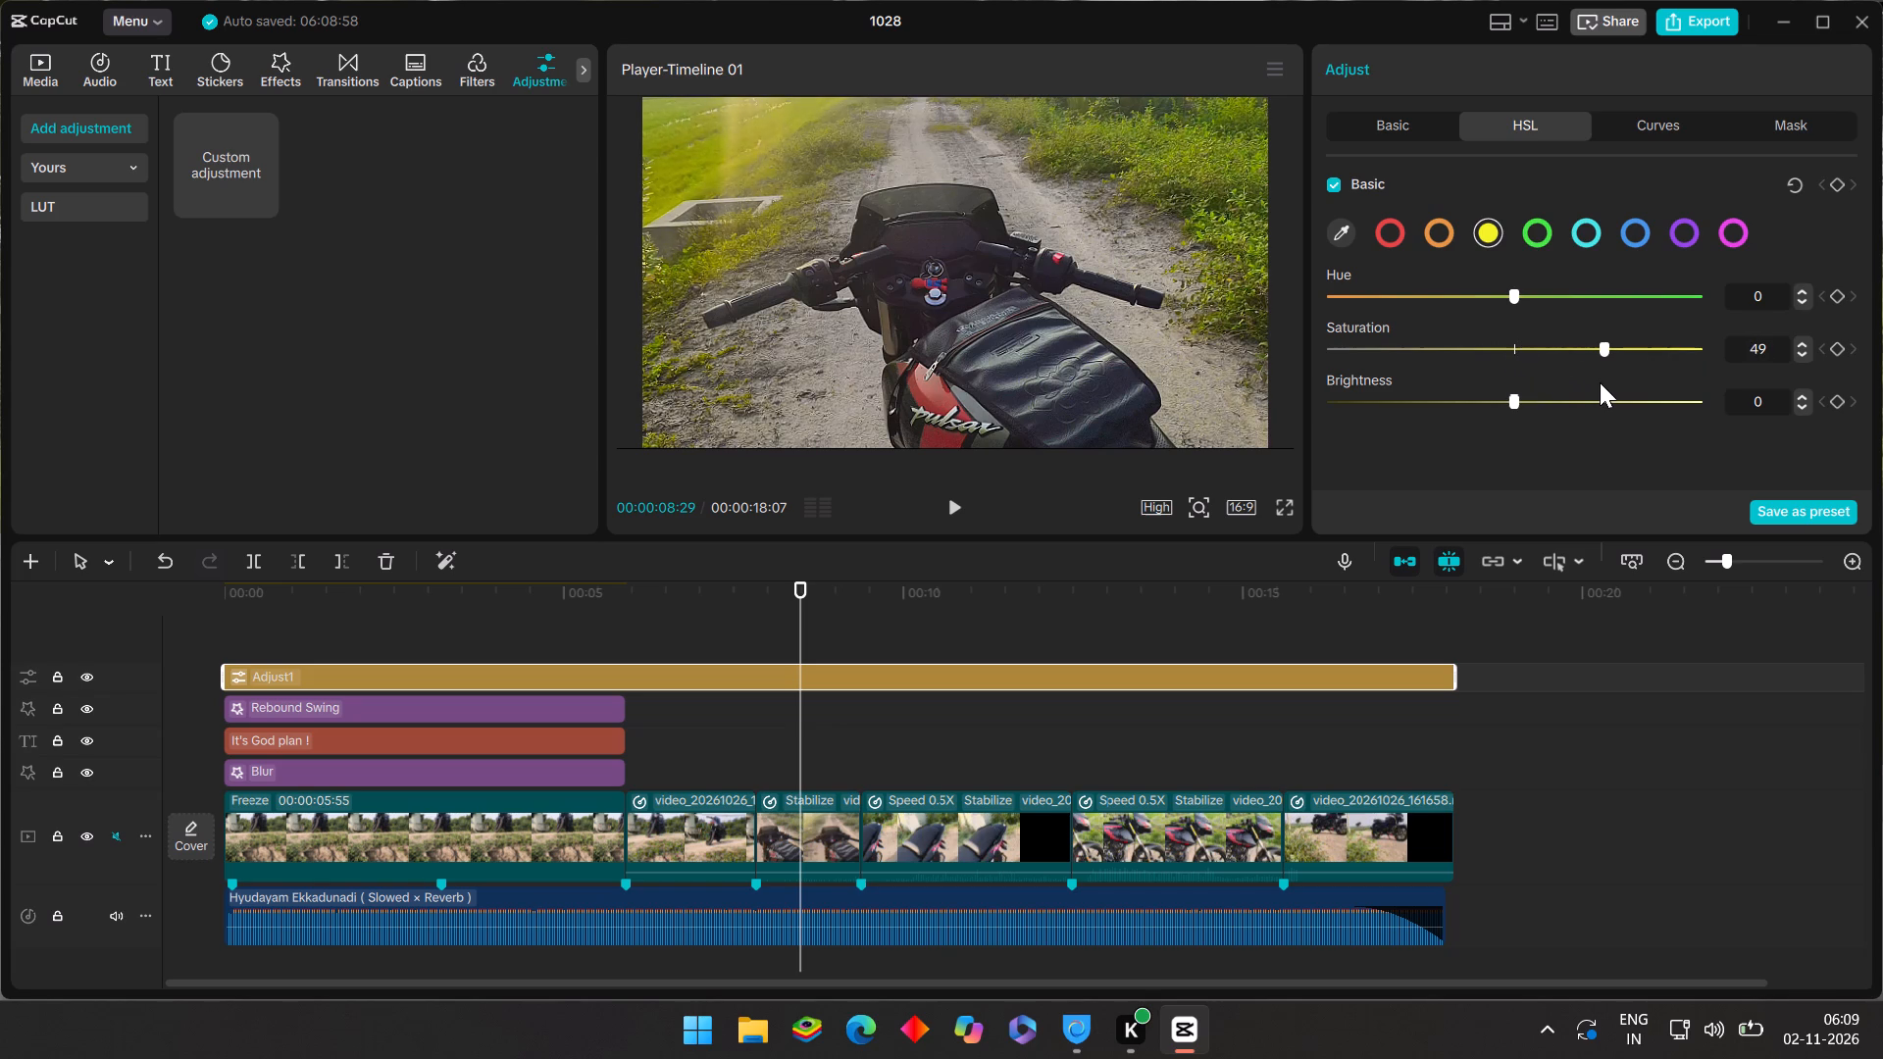
left_click_drag(1600, 382, 1575, 382)
left_click_drag(1575, 382, 1565, 382)
Set the brightness of the yellow colour range to -29 in the HSL settings, trying both brighter and darker values.
left_click_drag(1511, 388, 1637, 396)
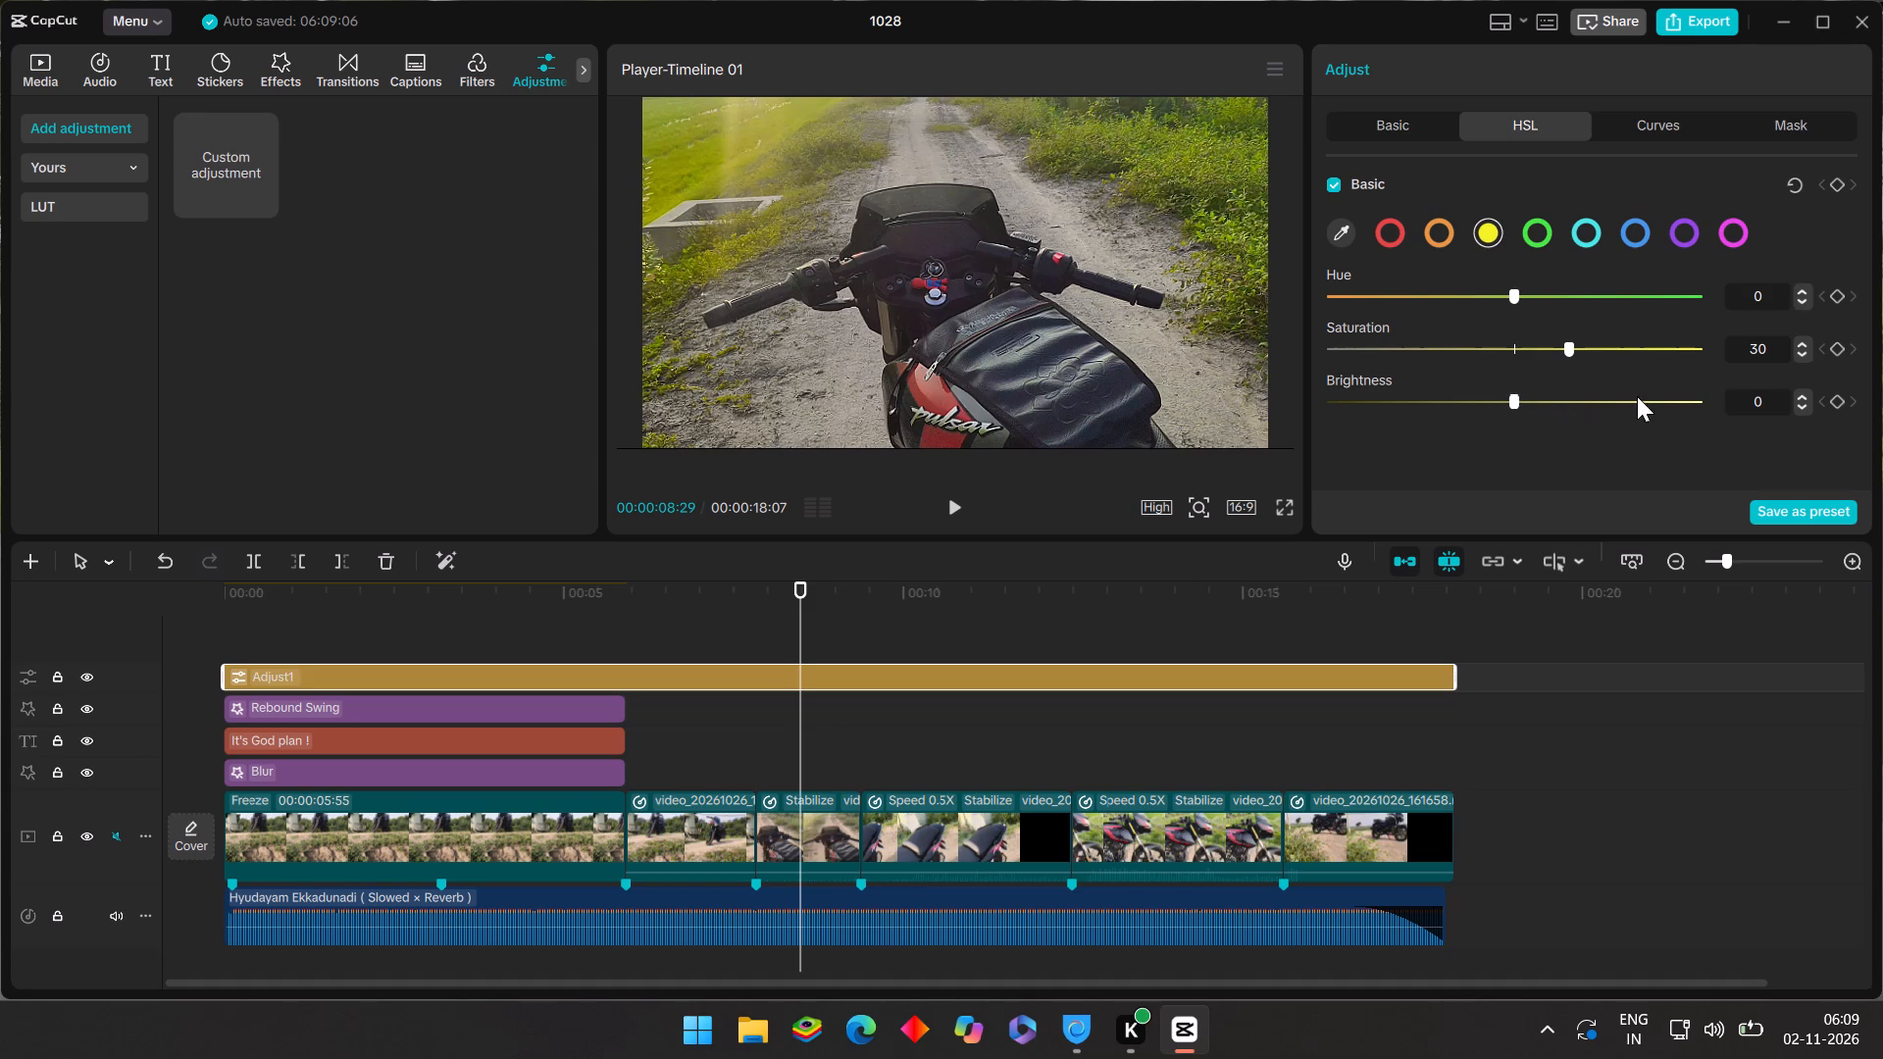
left_click_drag(1637, 396, 1542, 436)
left_click_drag(1510, 400, 1511, 400)
left_click_drag(1511, 400, 1671, 424)
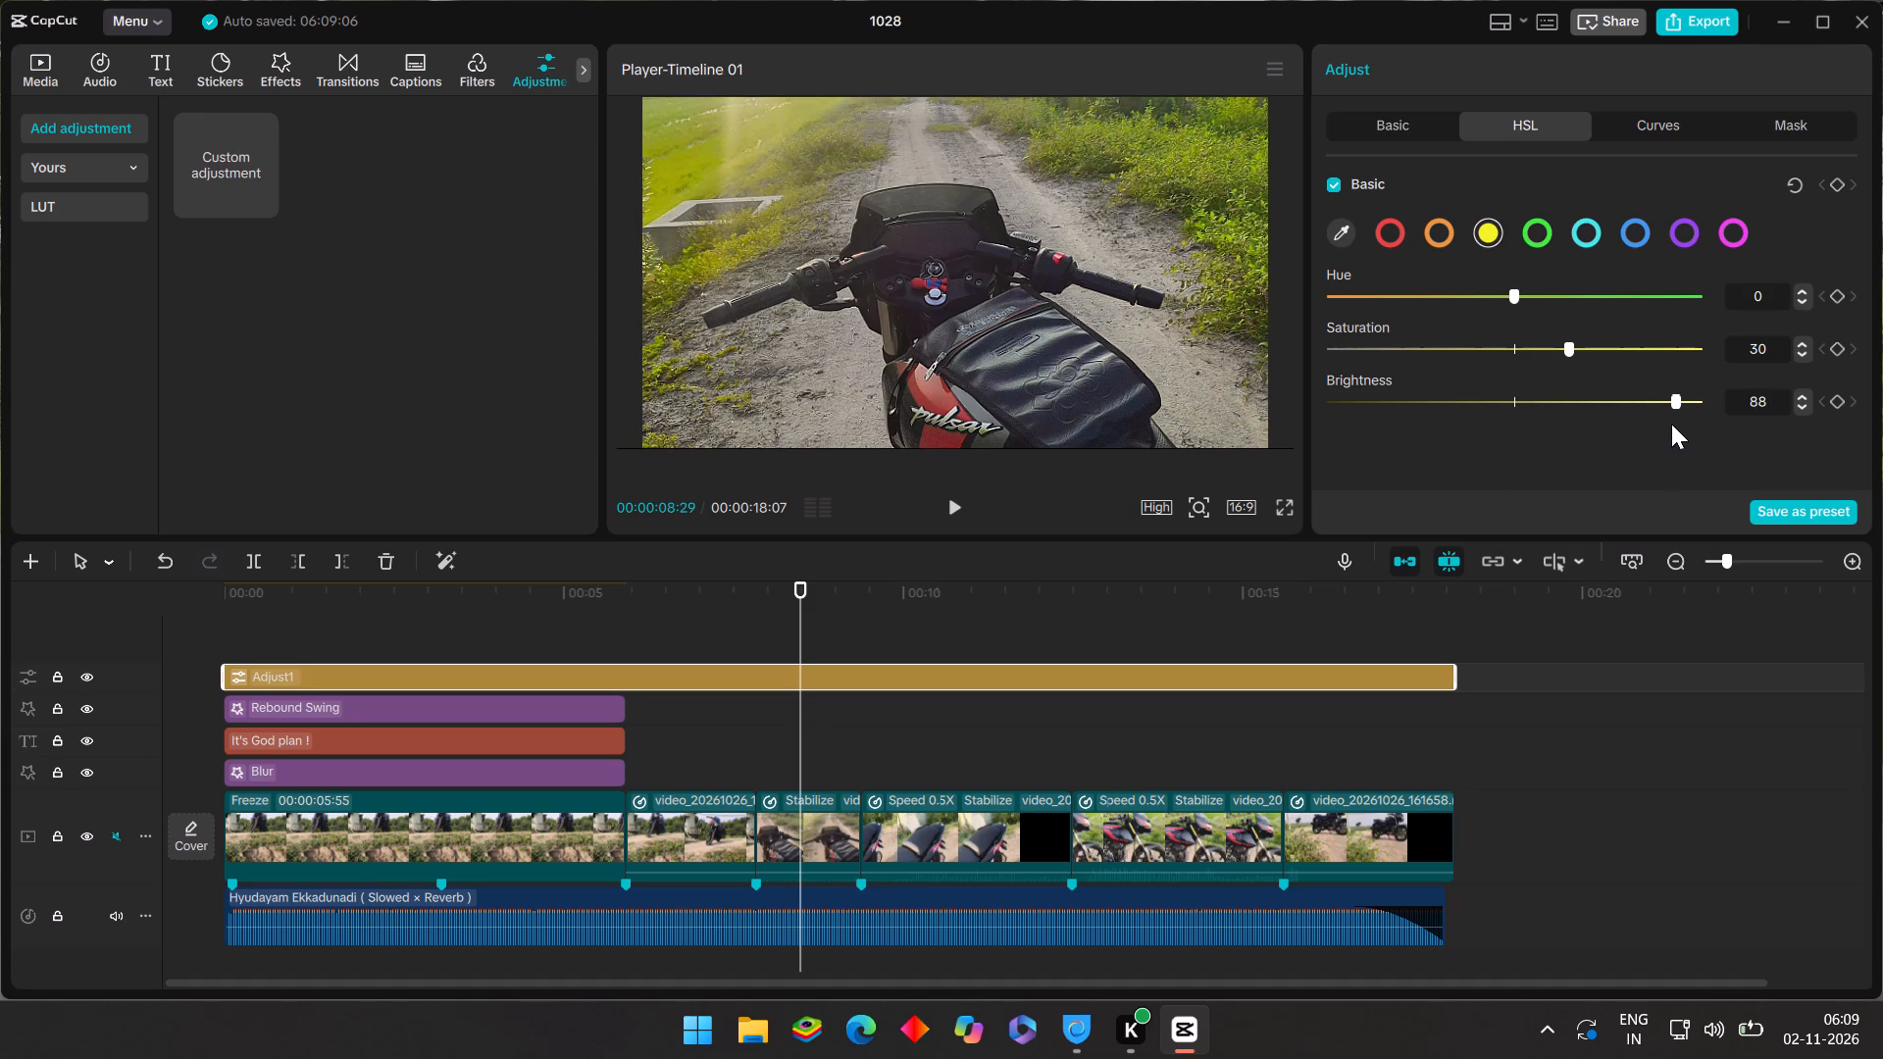
left_click_drag(1671, 424, 1504, 434)
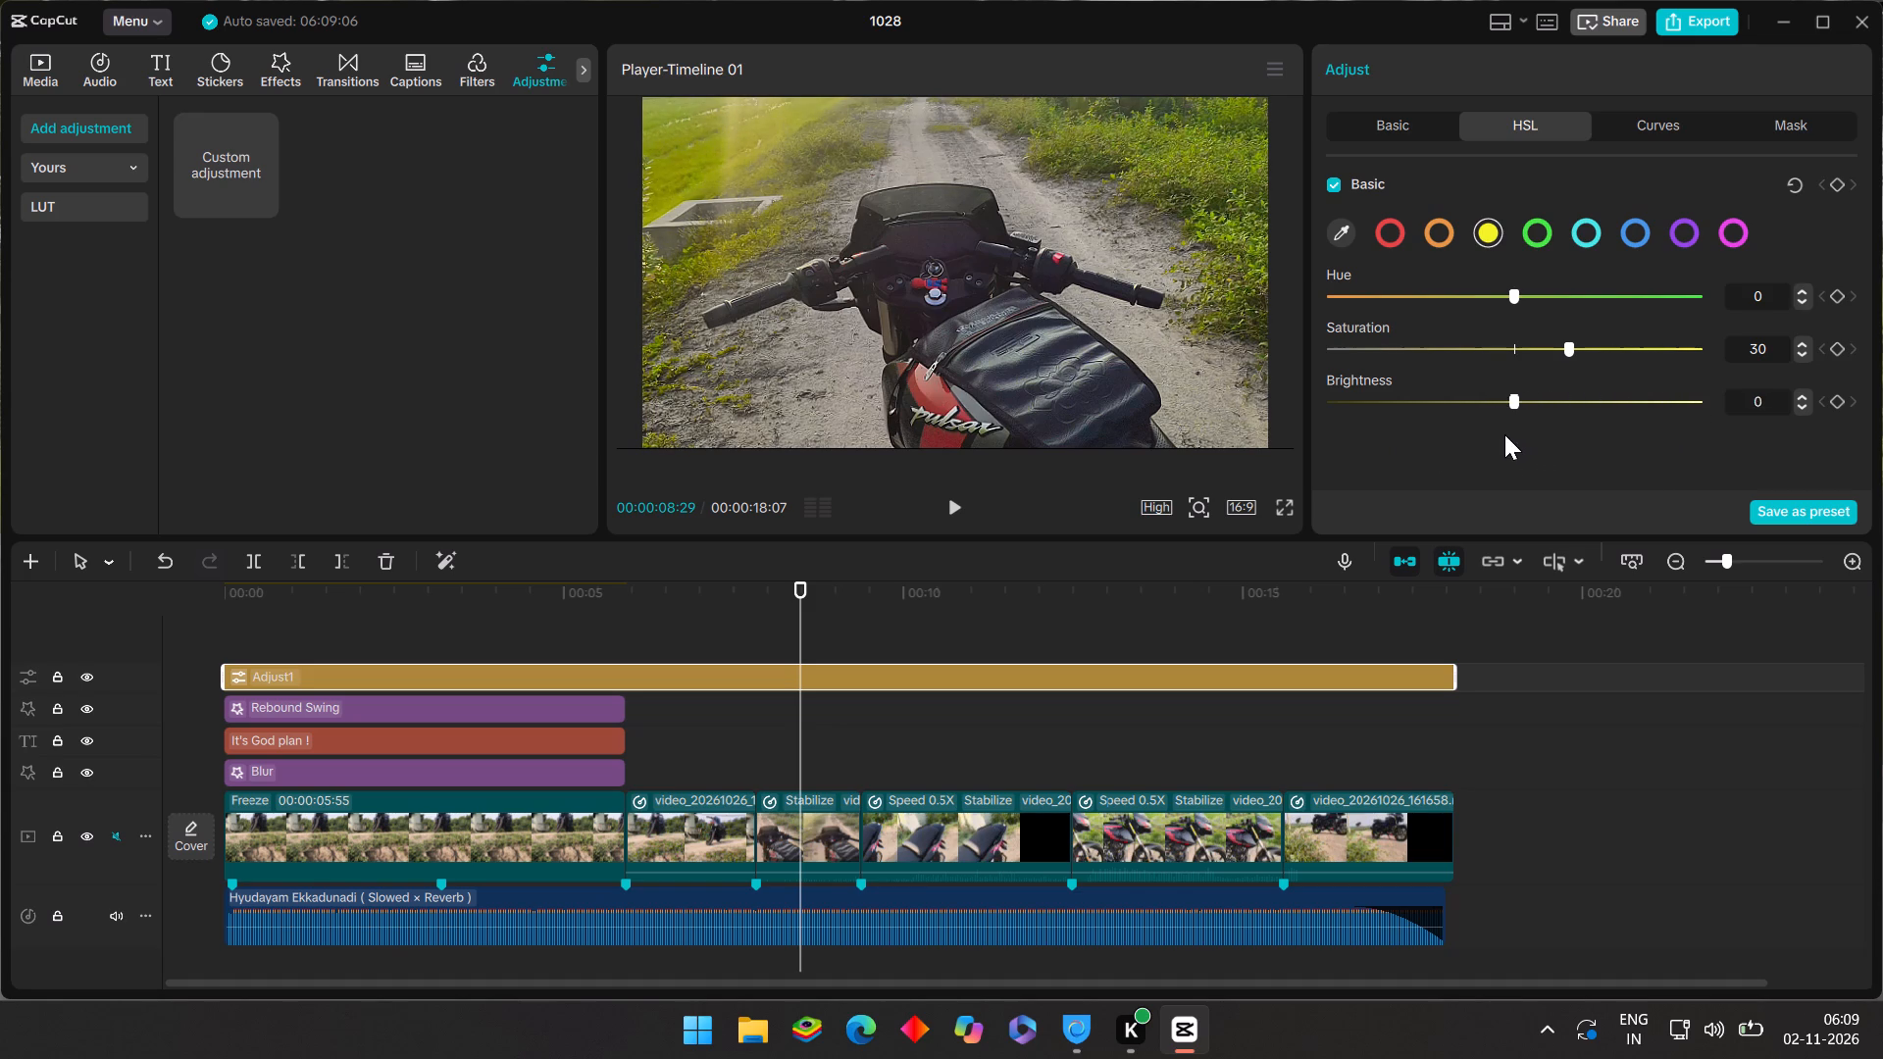
left_click_drag(1504, 434, 1372, 458)
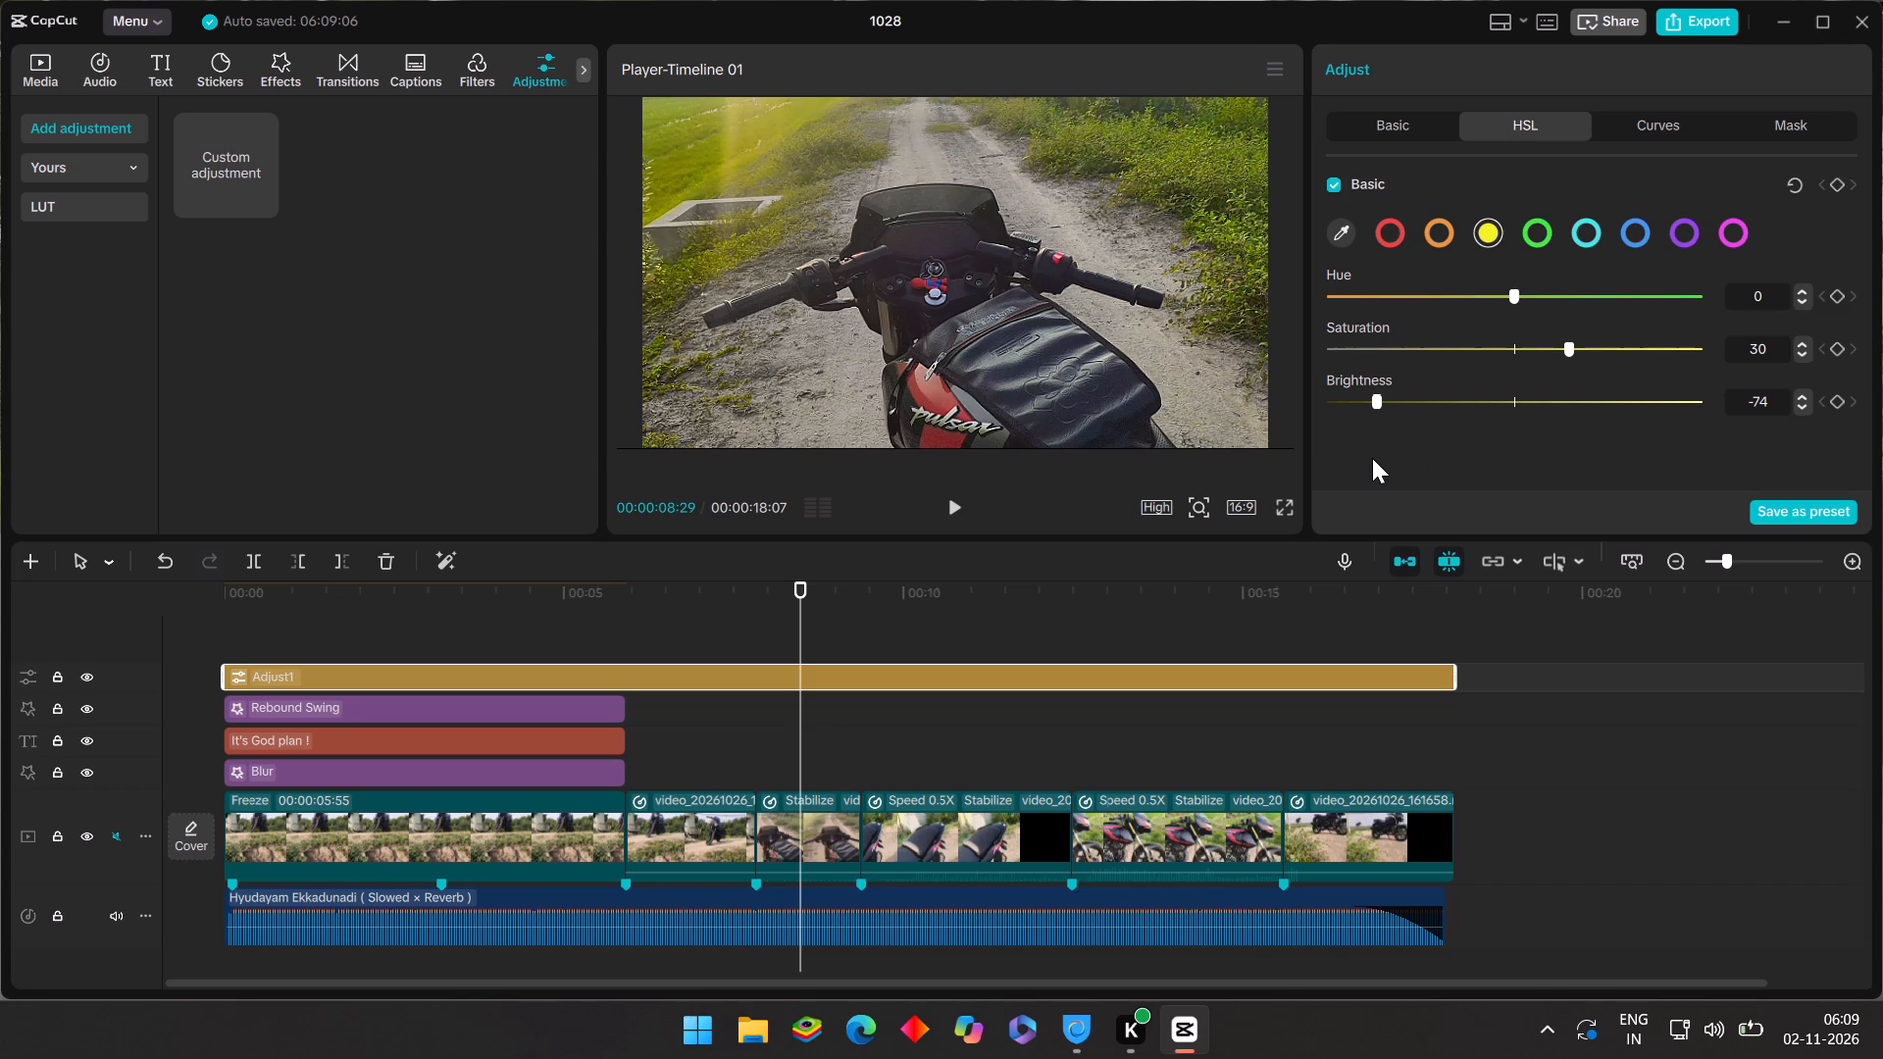
left_click_drag(1372, 458, 1385, 474)
left_click_drag(1385, 474, 1455, 474)
Set the hue of the yellow colour range to 35 in the HSL settings, trying values towards both orange and green.
left_click_drag(1506, 297, 1314, 350)
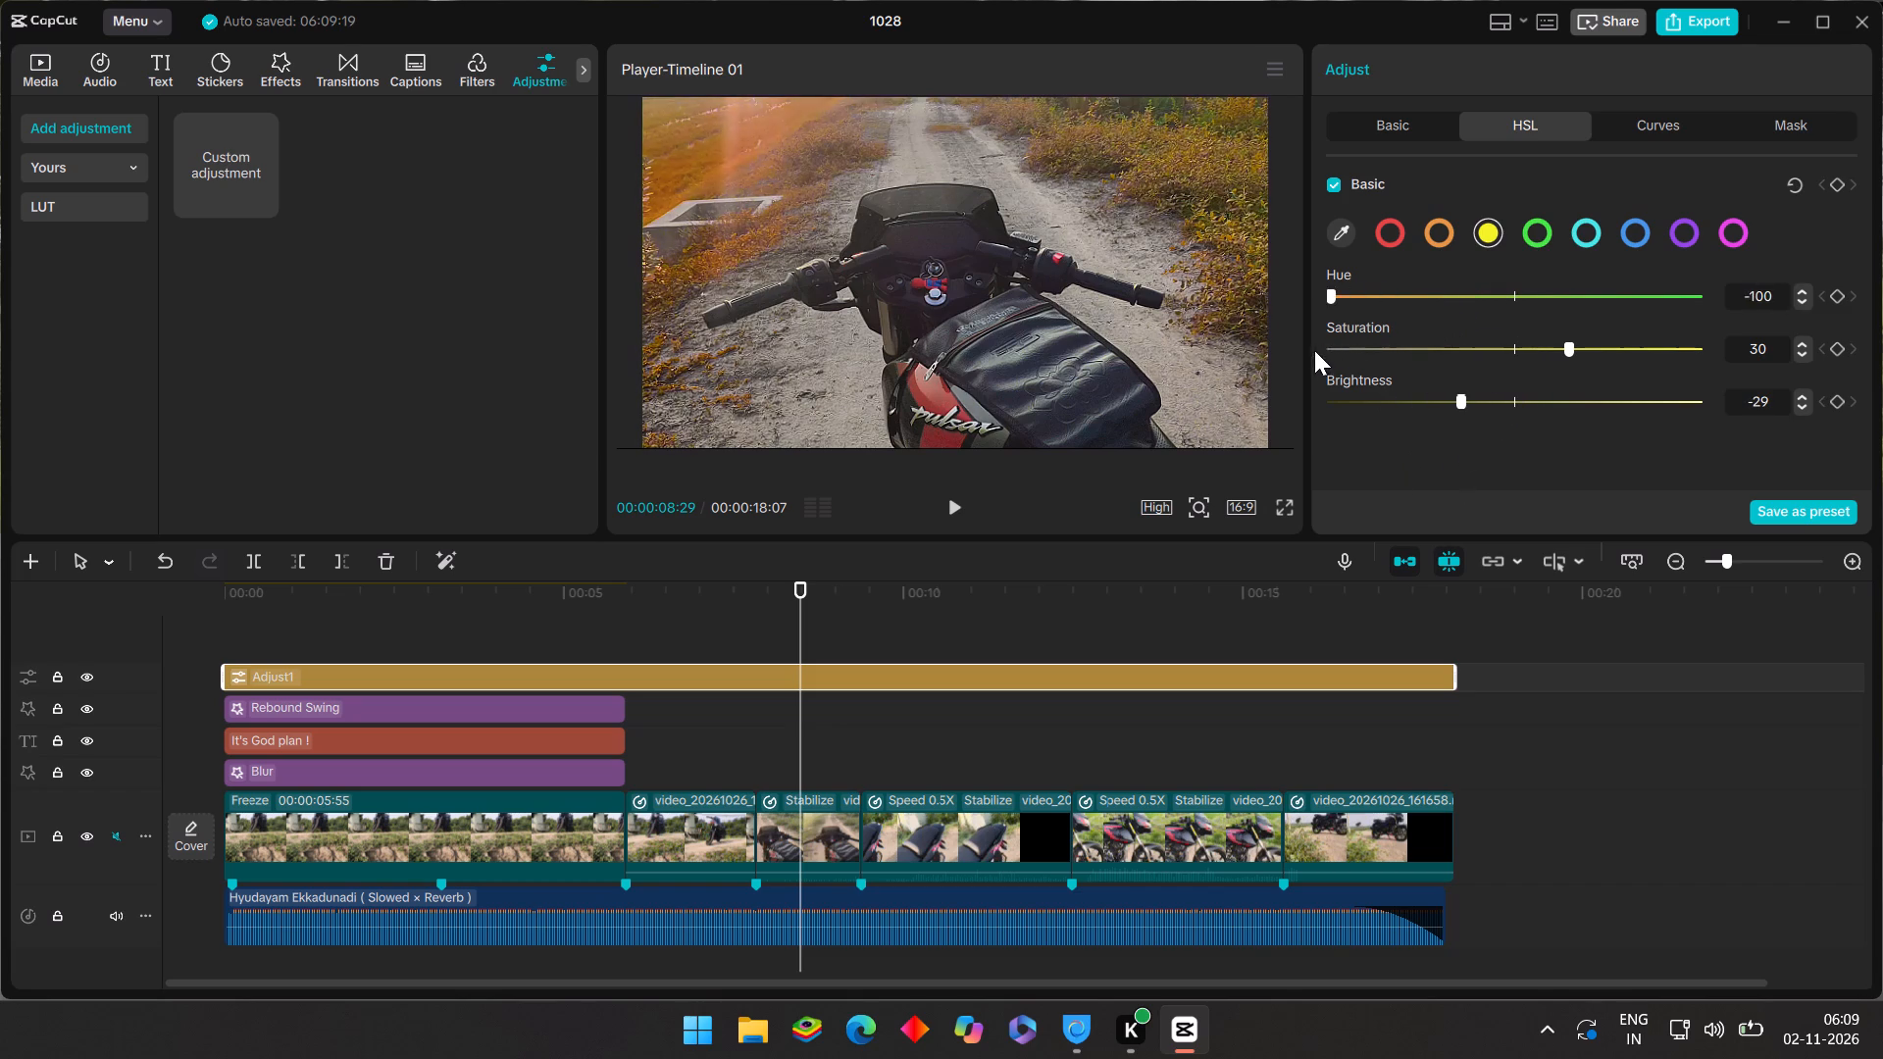
left_click_drag(1314, 350, 1590, 398)
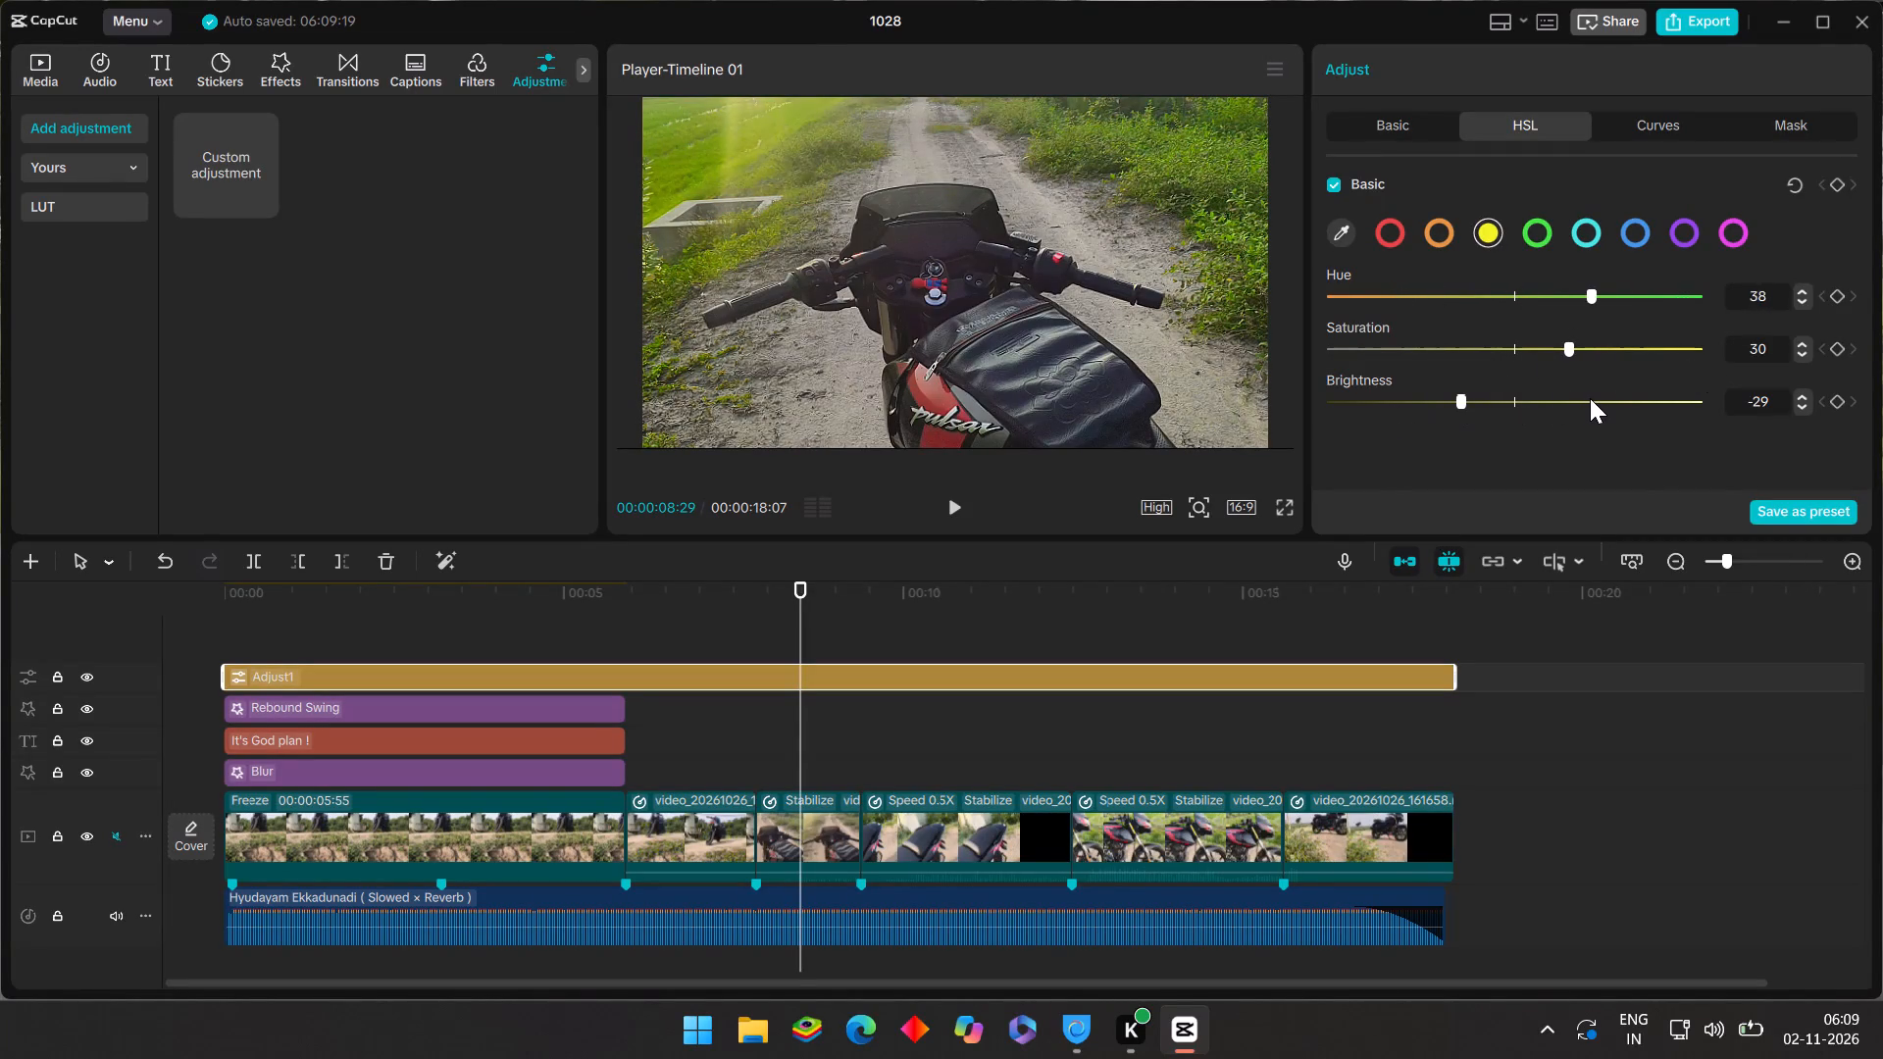
left_click_drag(1590, 398, 1574, 398)
left_click_drag(1574, 398, 1573, 398)
left_click_drag(1573, 398, 1490, 404)
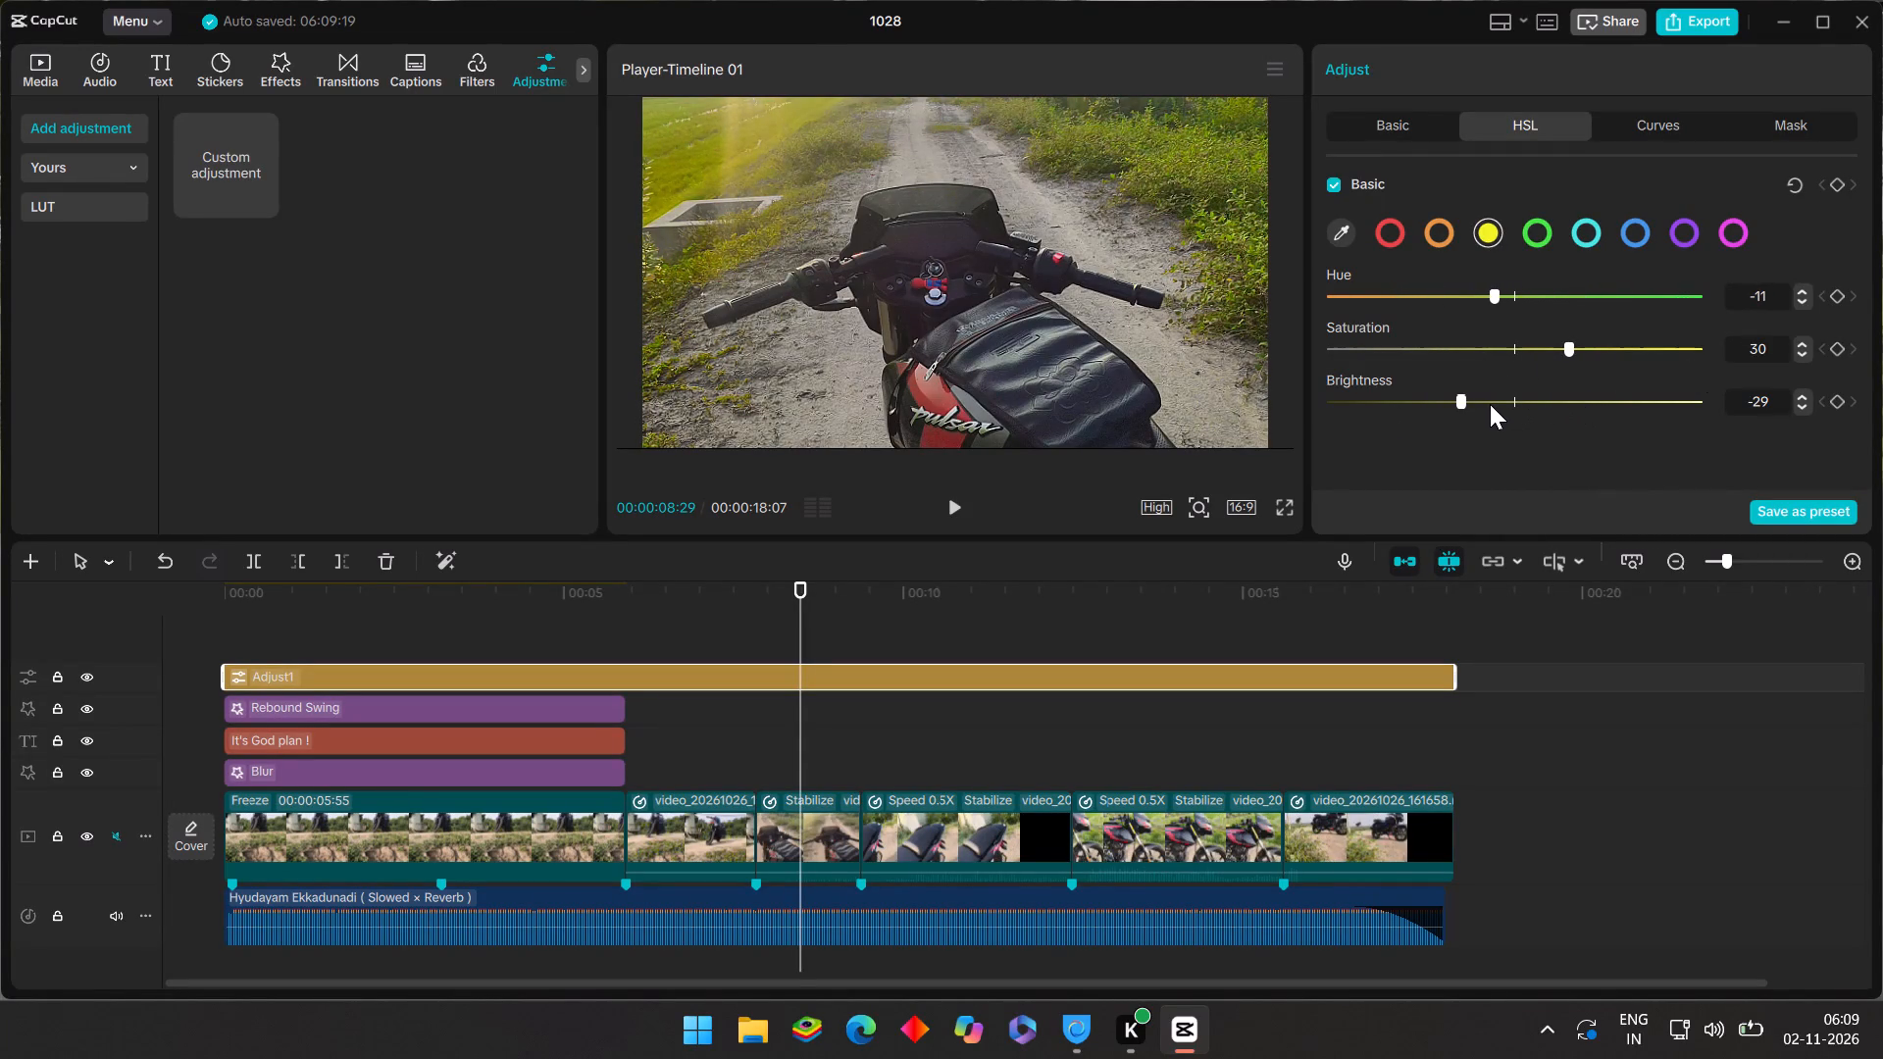
left_click_drag(1490, 404, 1557, 408)
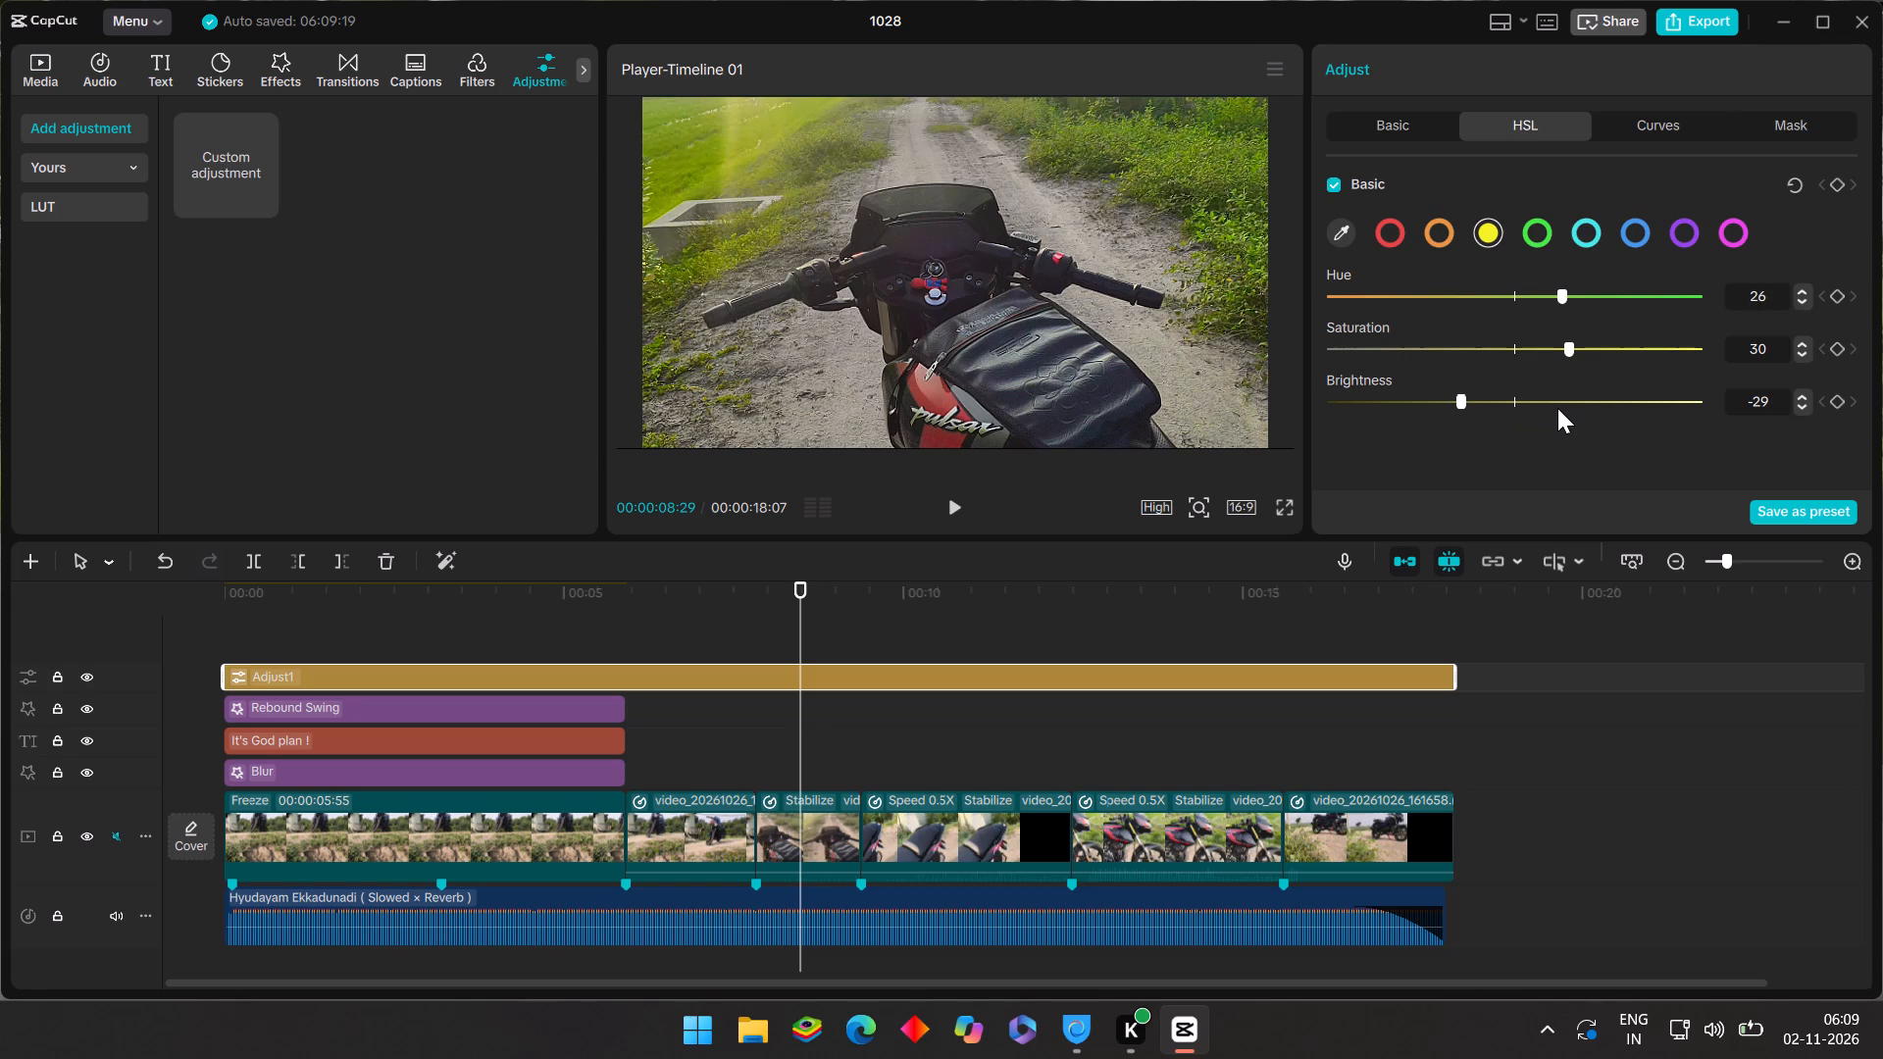
left_click_drag(1557, 408, 1574, 410)
Deselect the adjustment layer and scrub through the timeline to review the colour grade across the motorbike clips.
left_click(668, 644)
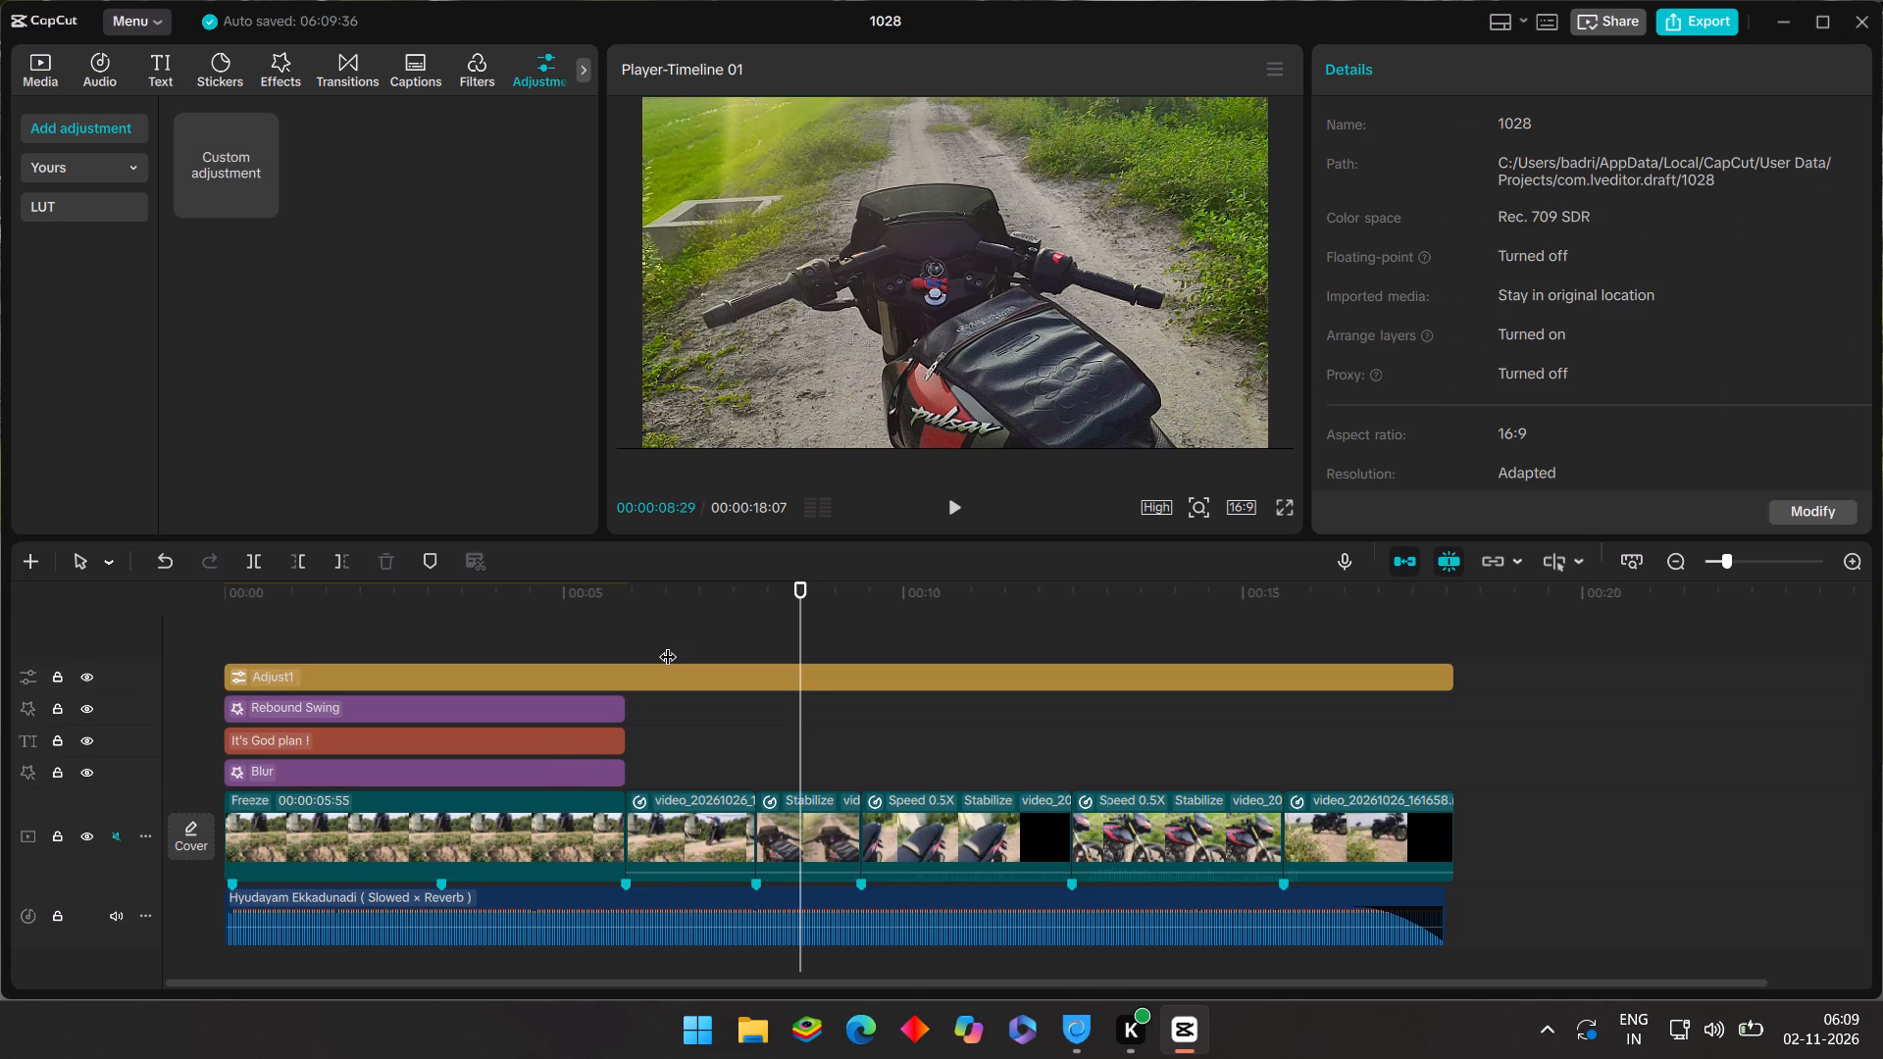
left_click_drag(668, 643, 728, 660)
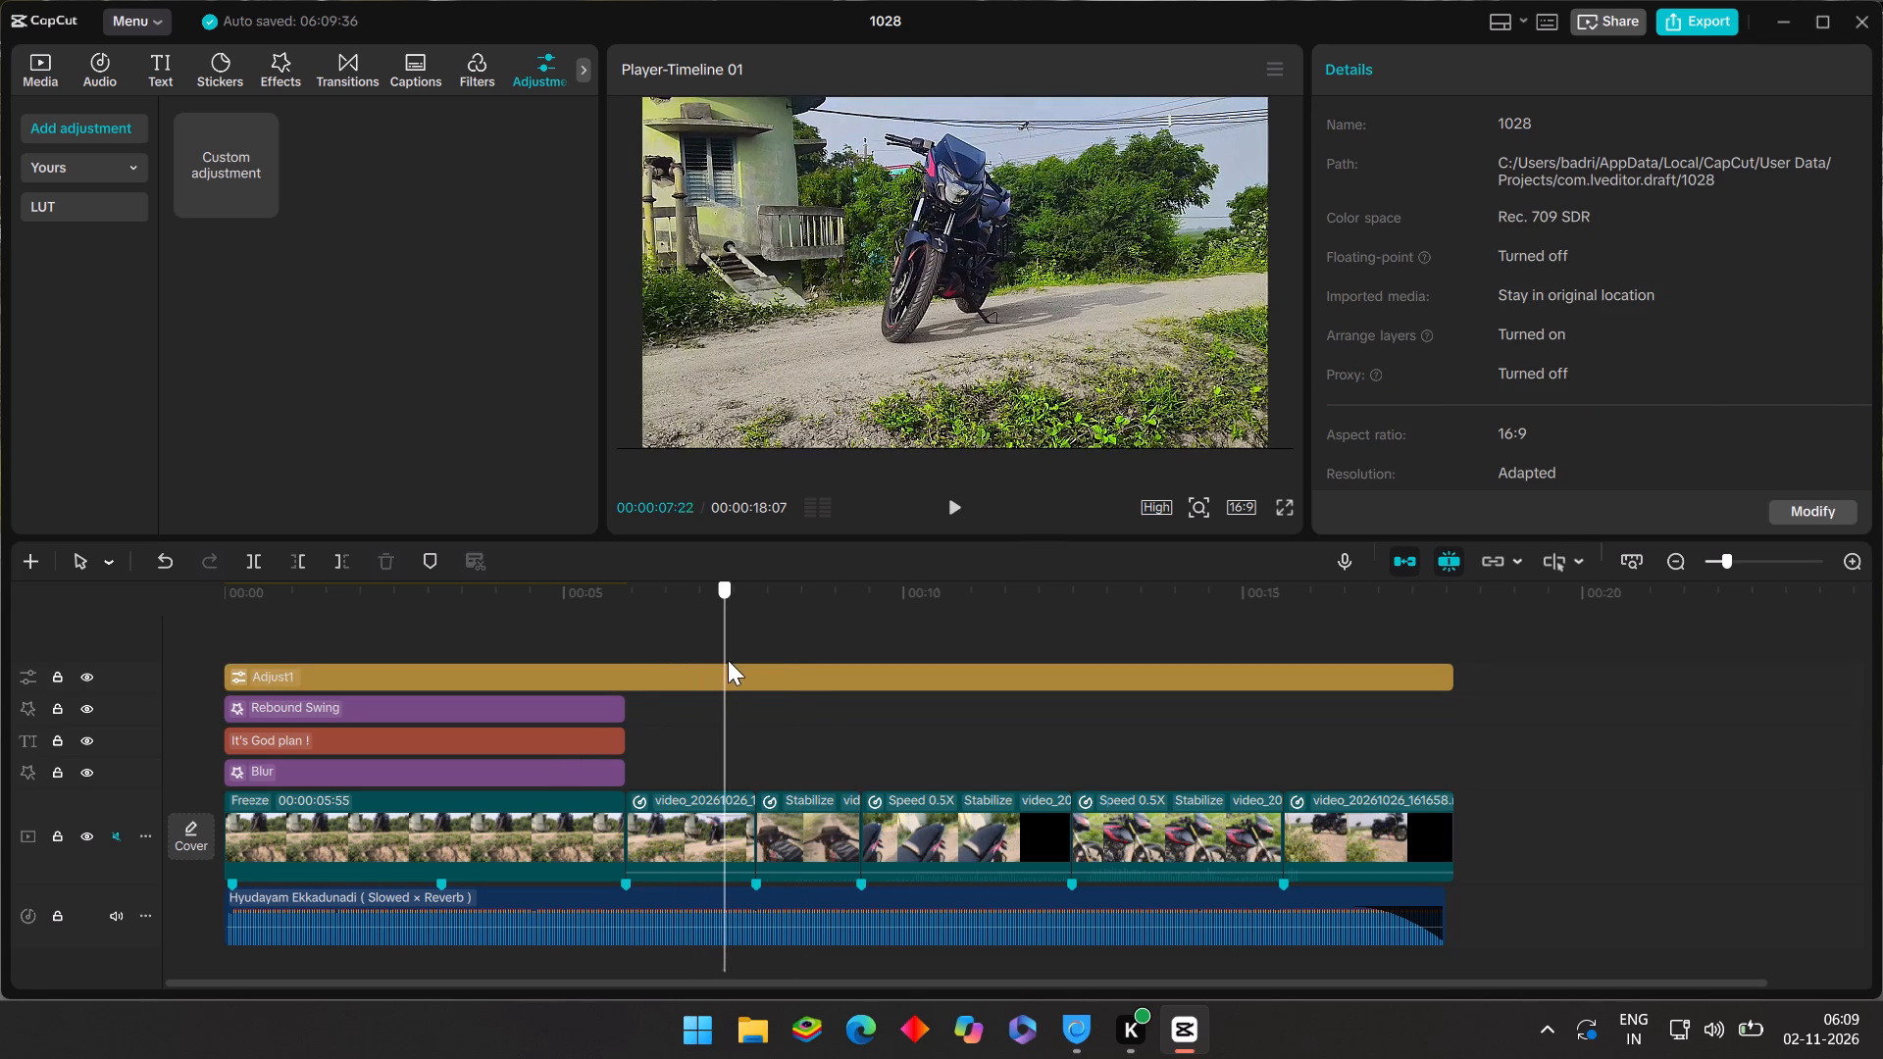
left_click_drag(728, 660, 974, 674)
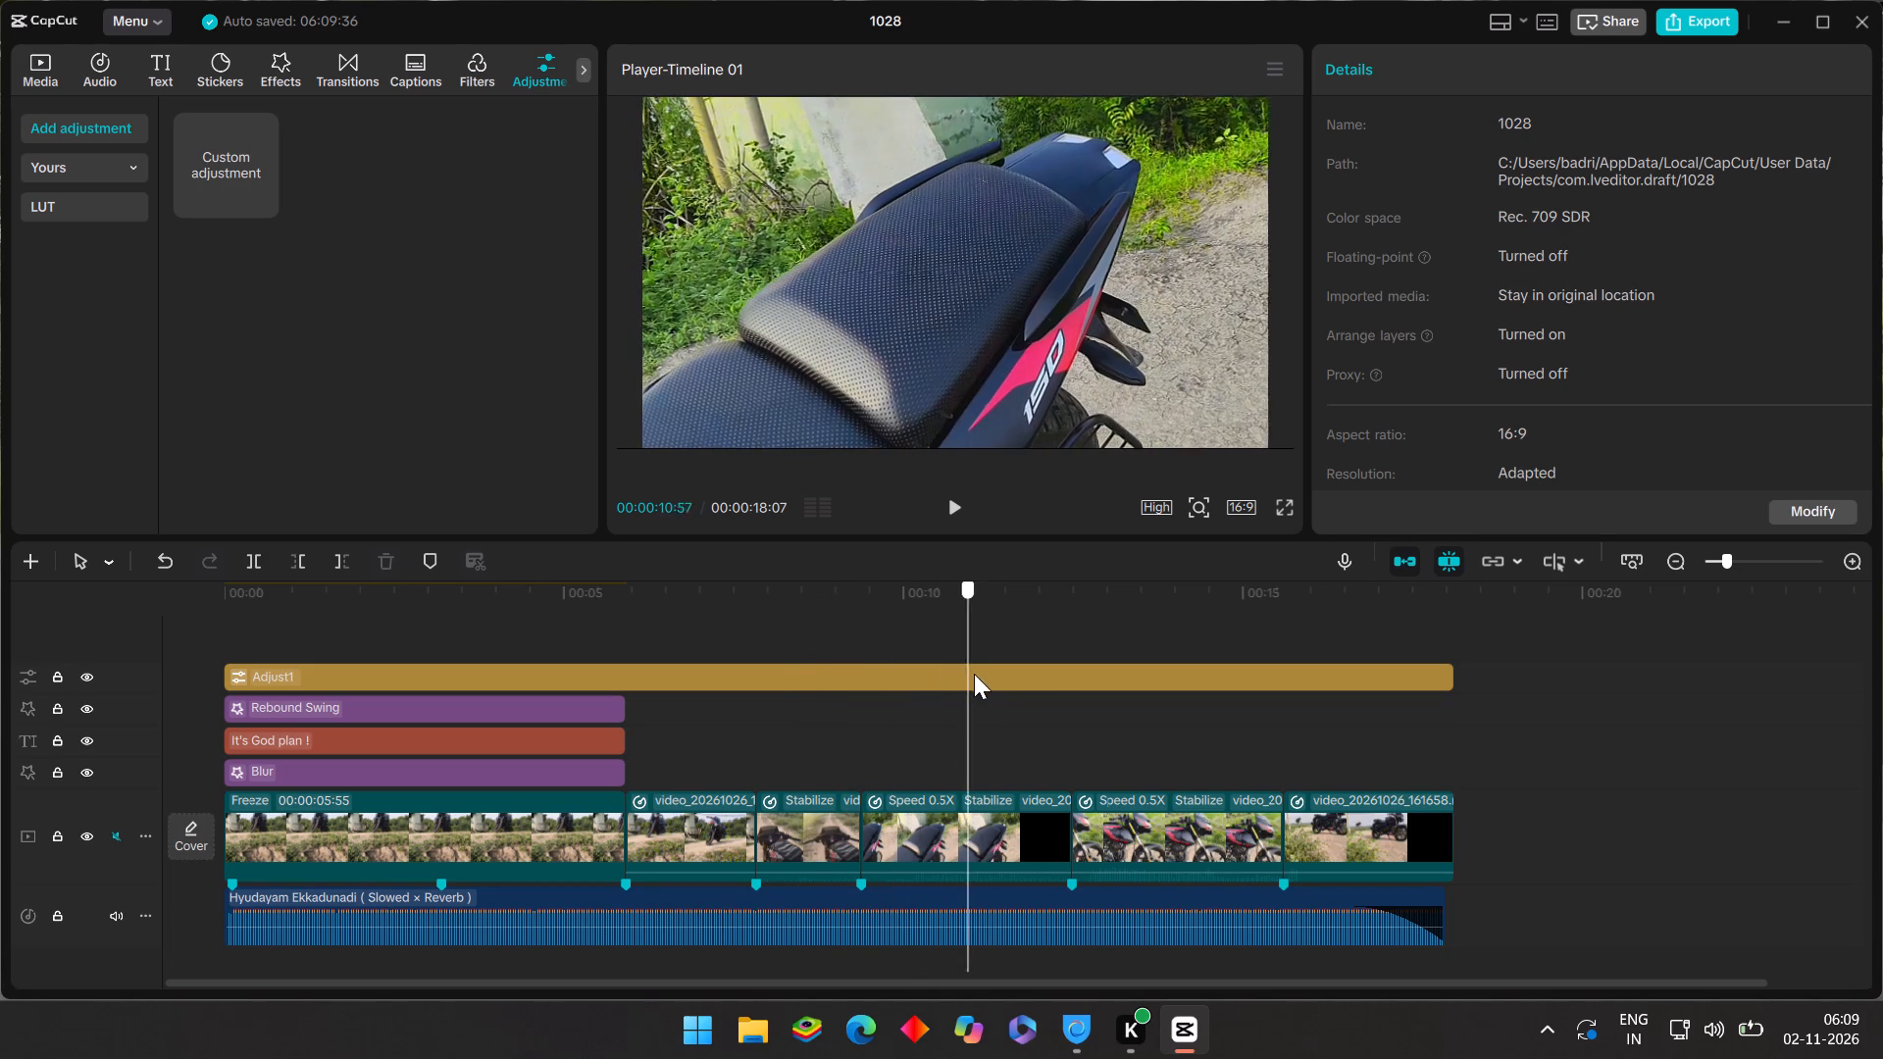
left_click_drag(974, 674, 1205, 654)
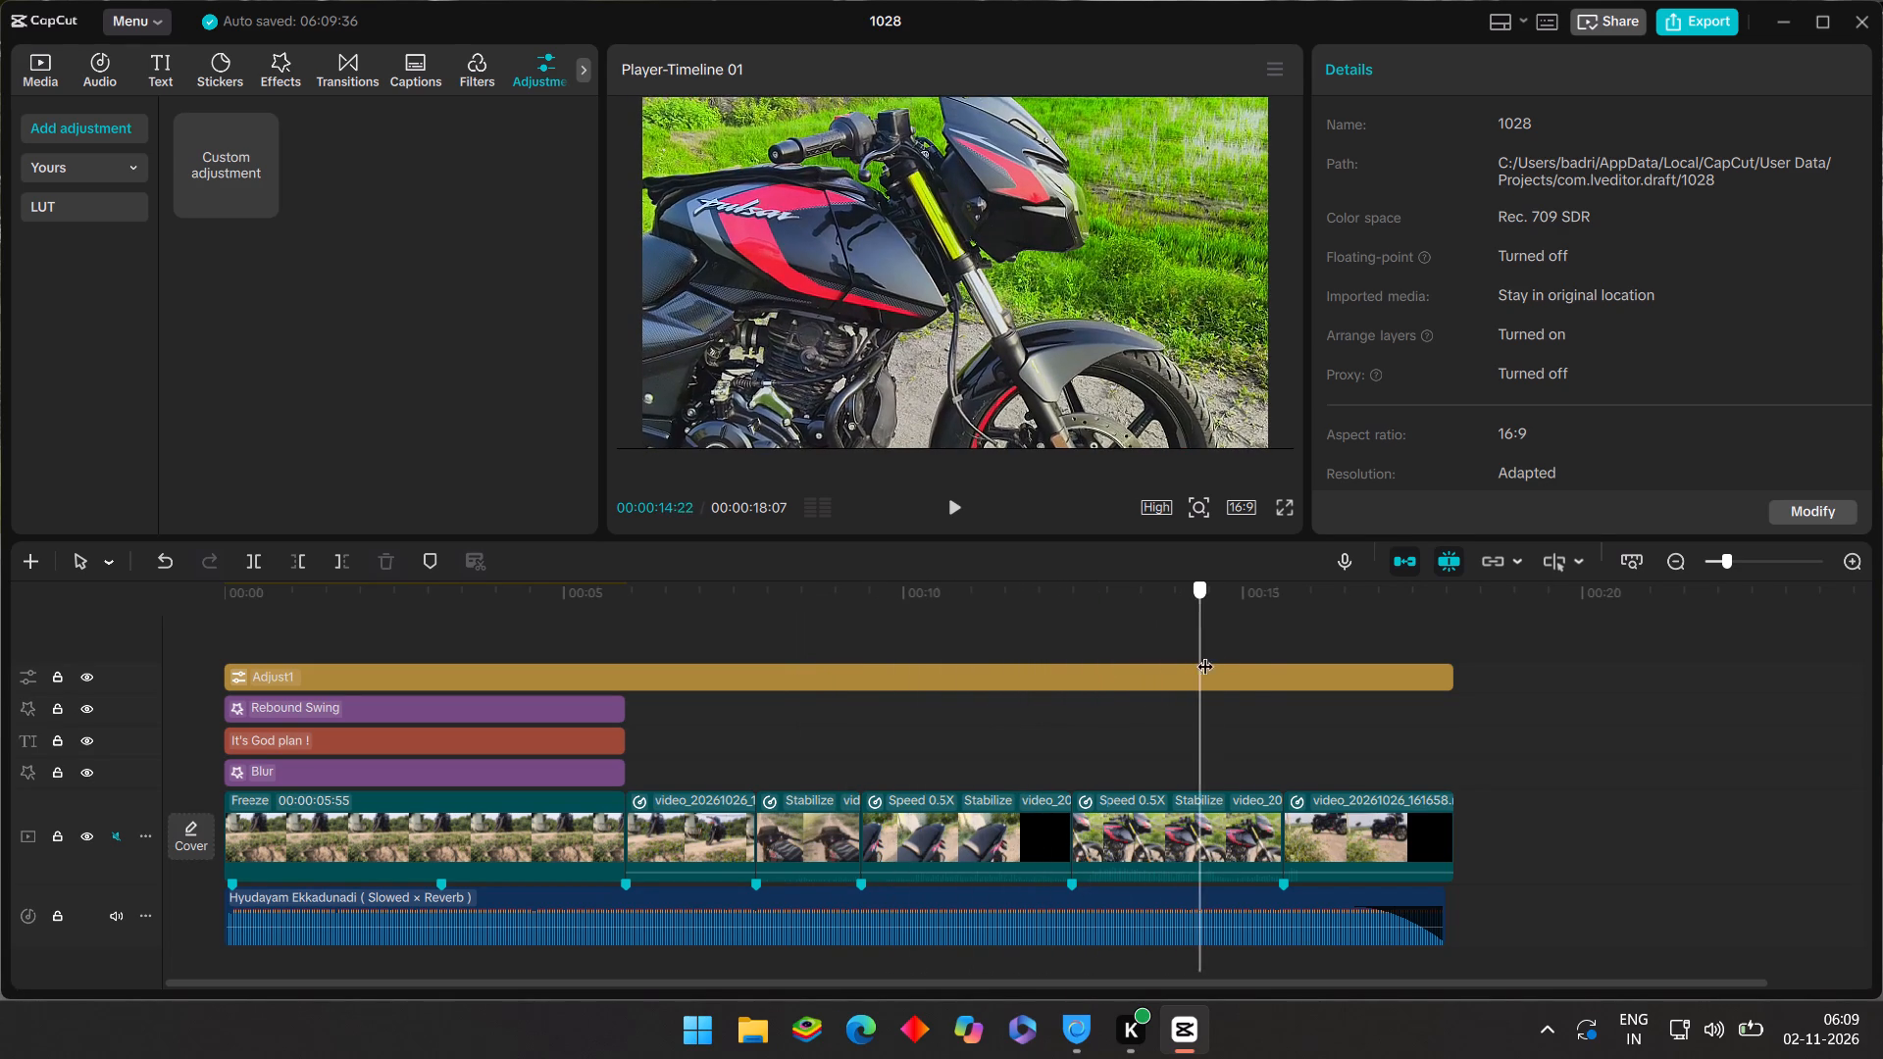
left_click_drag(1205, 654, 1351, 652)
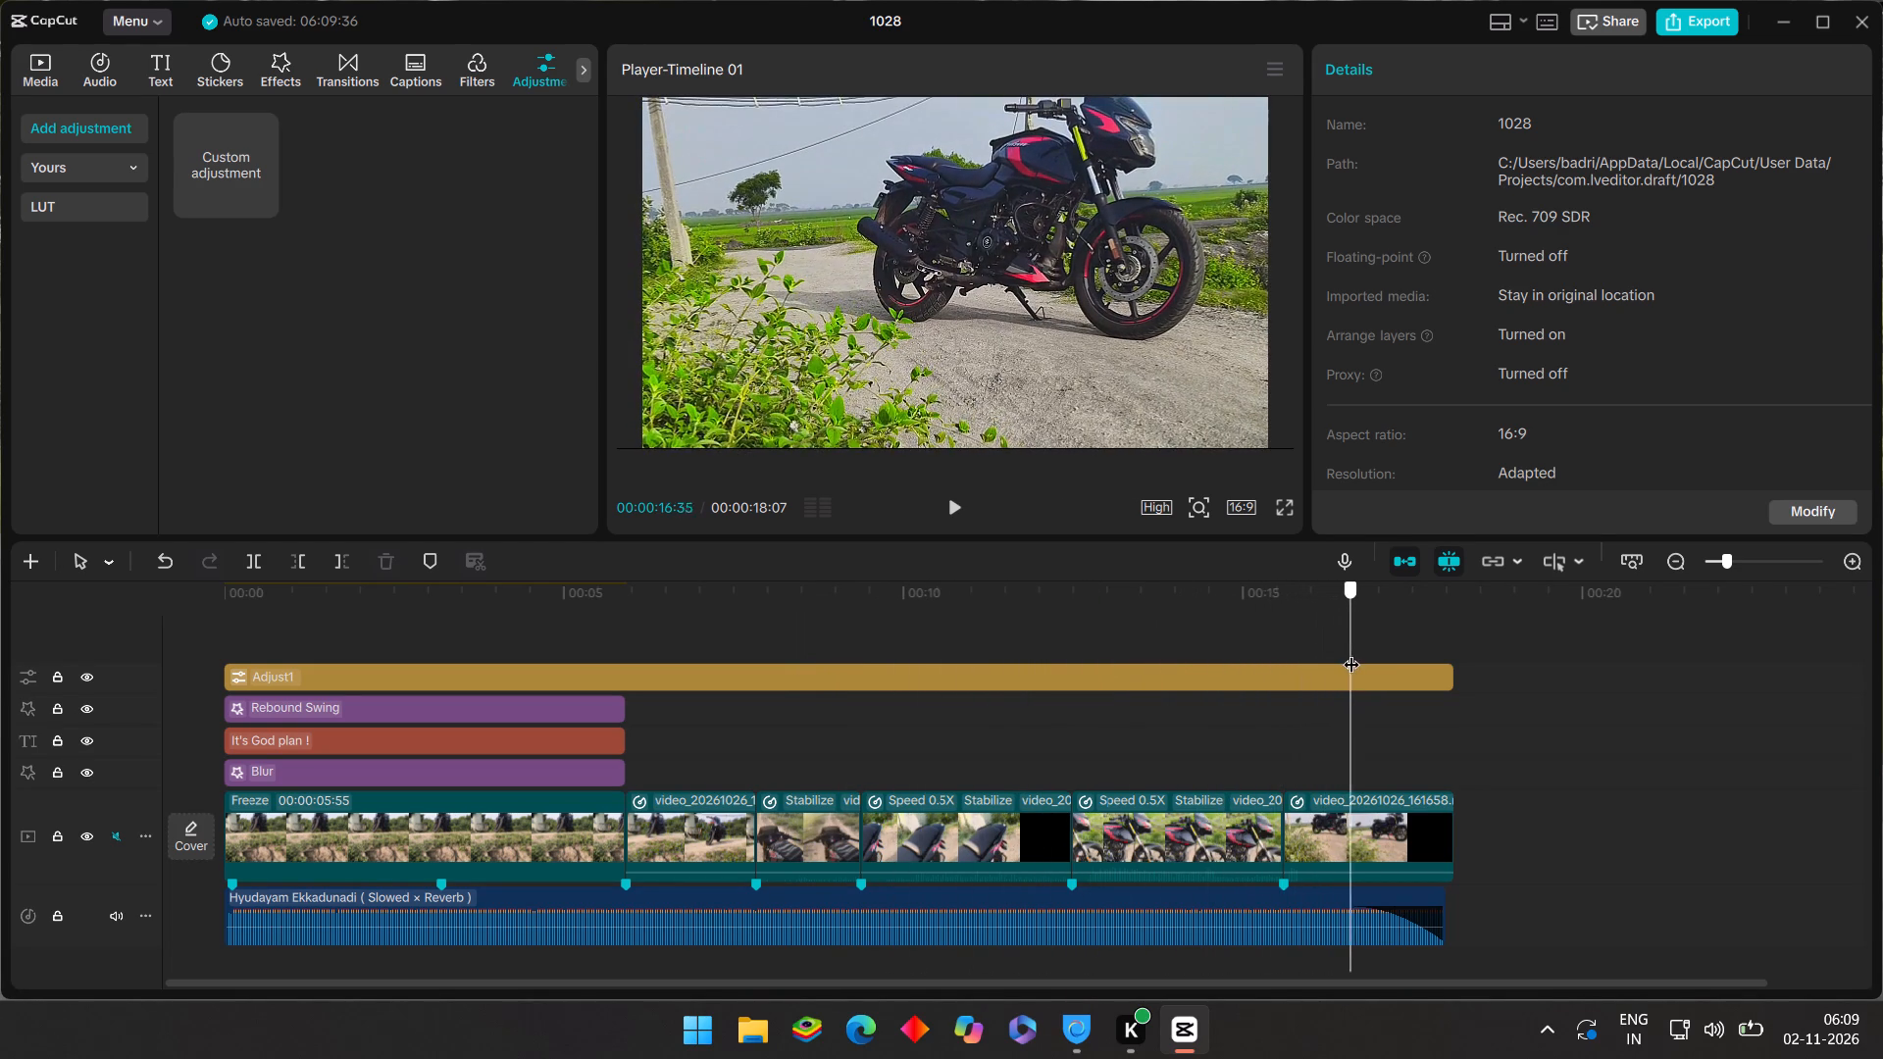
left_click_drag(1351, 652, 1355, 652)
left_click_drag(1354, 624, 1384, 631)
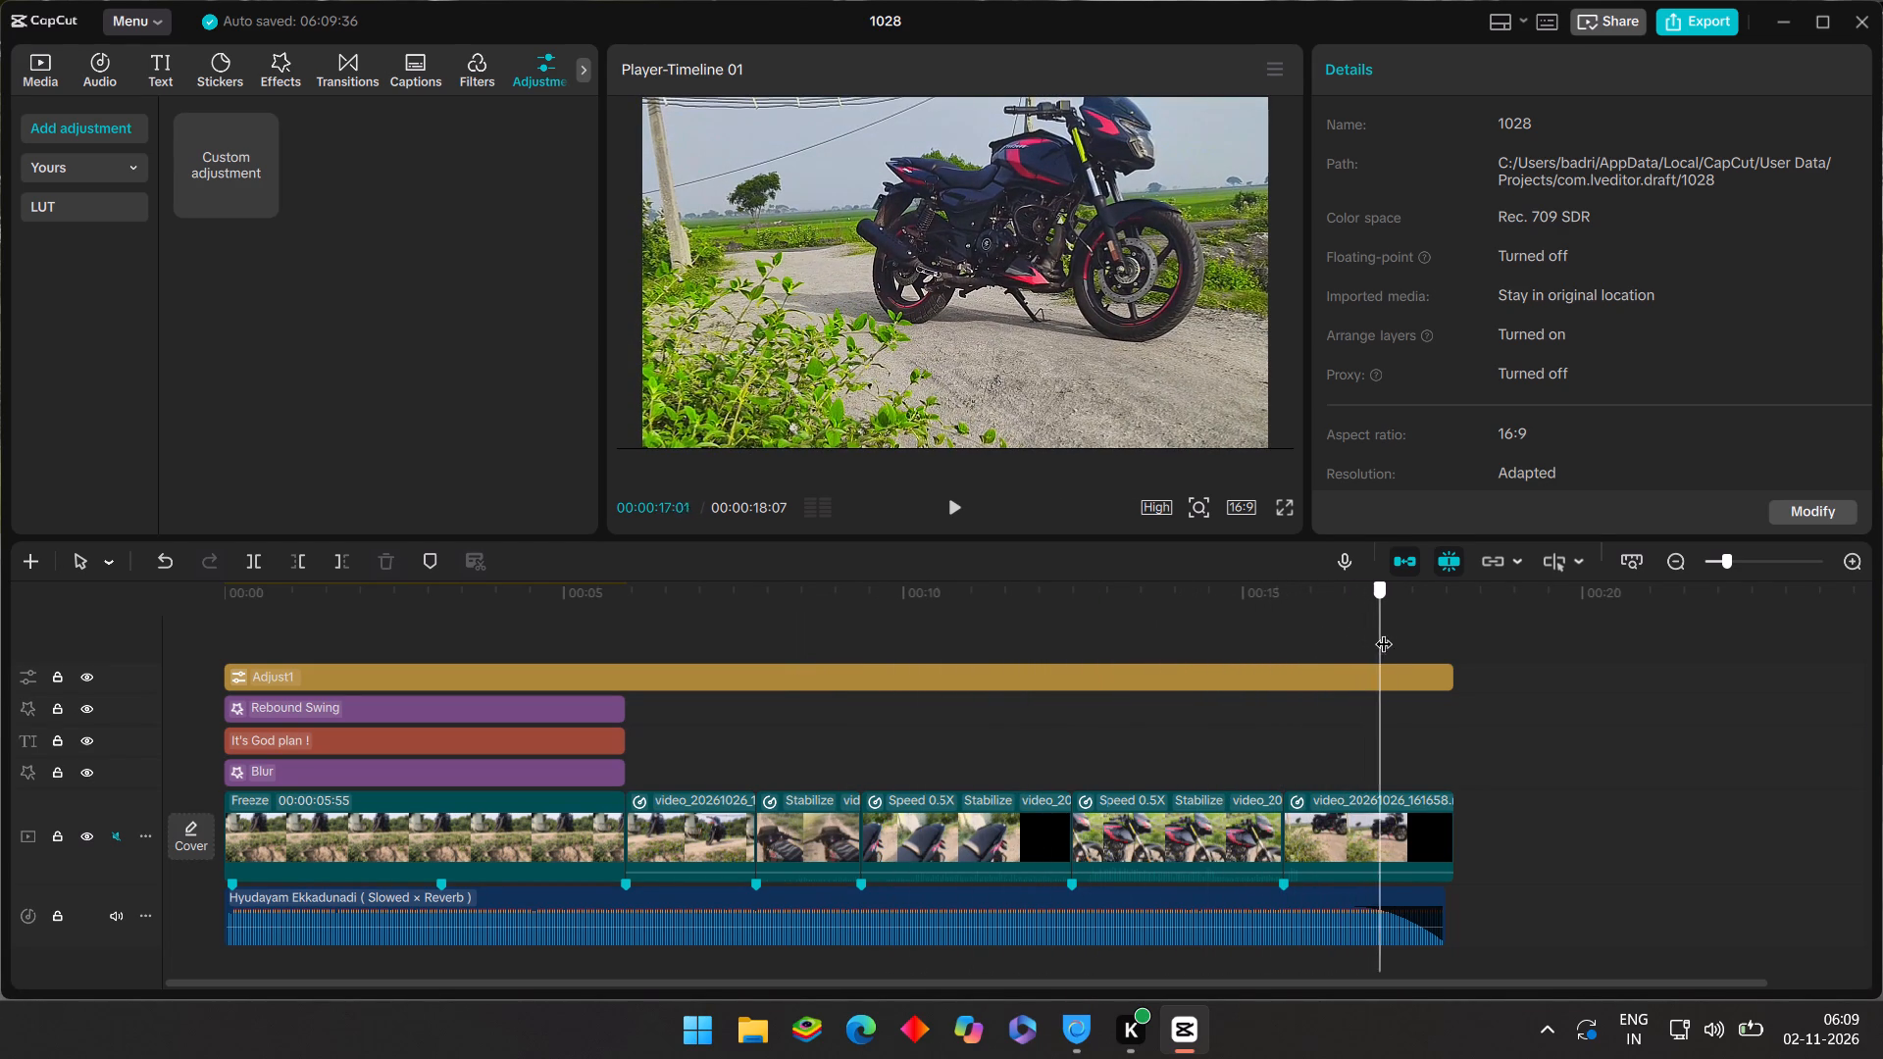
left_click_drag(1384, 631, 695, 706)
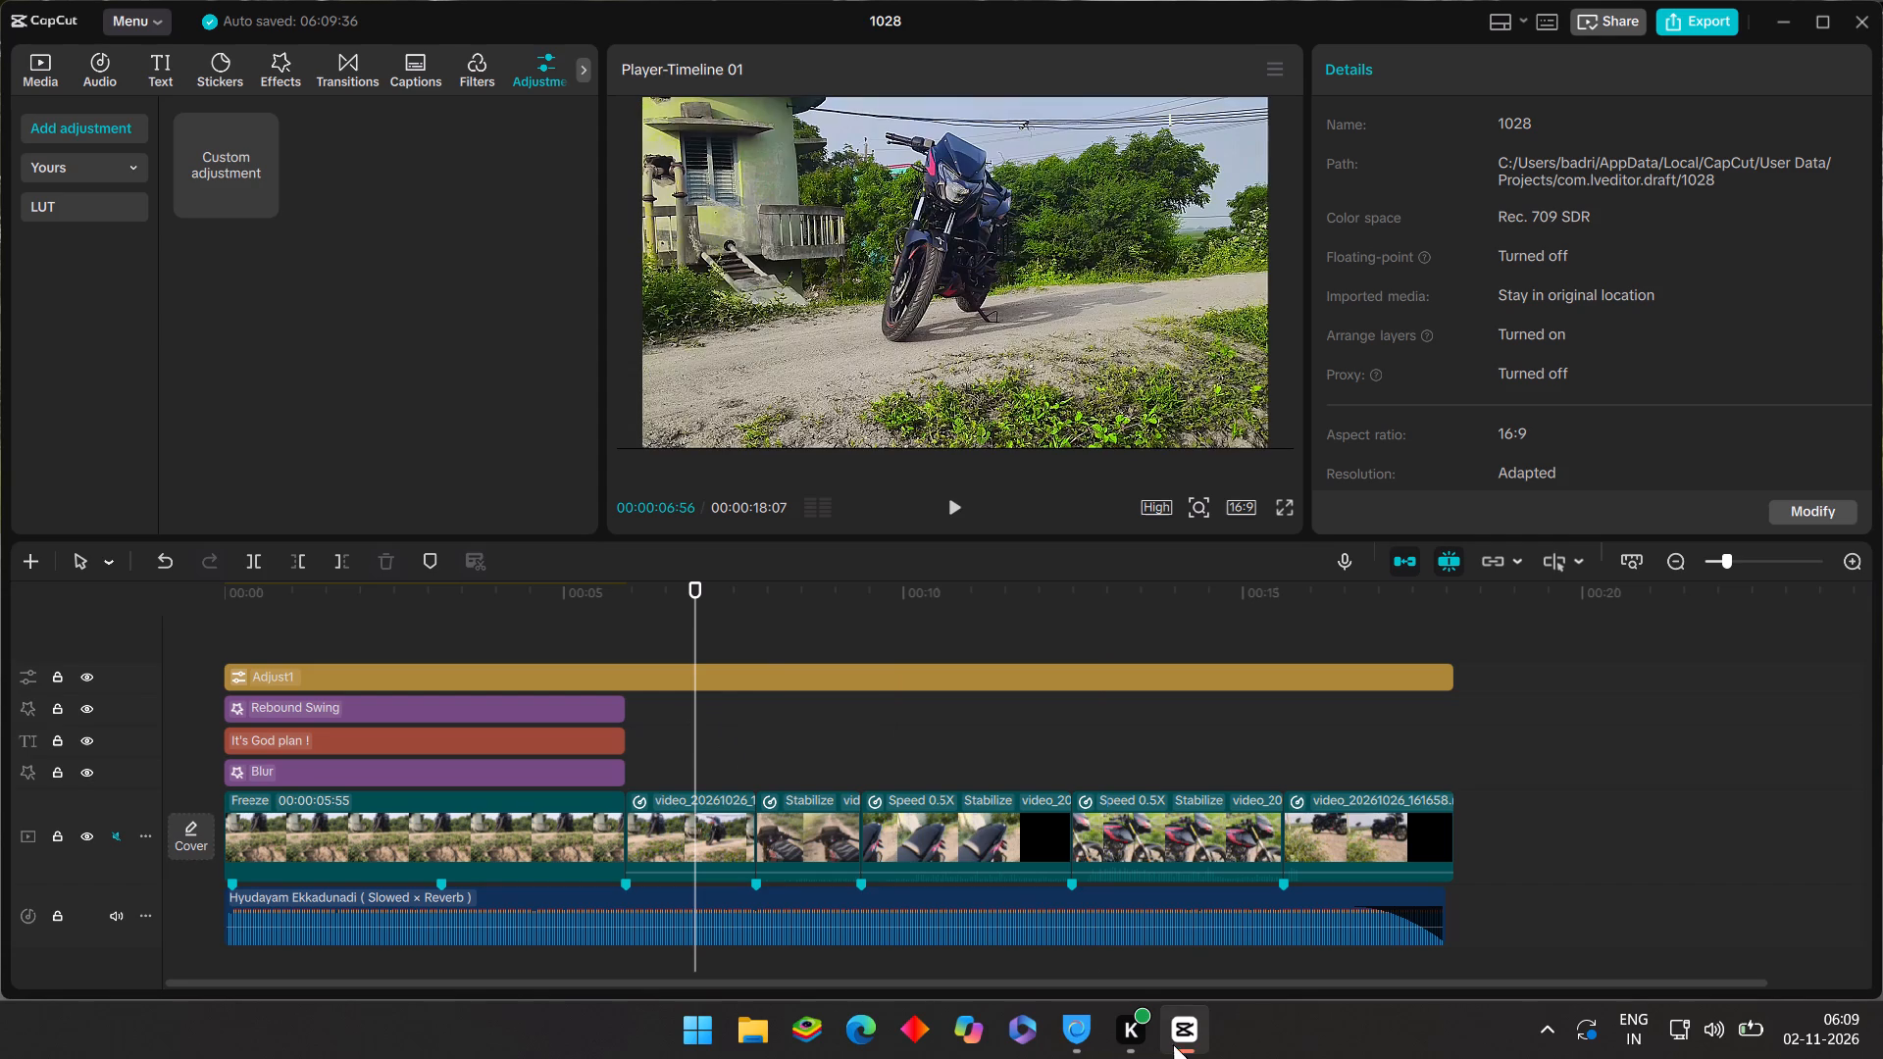
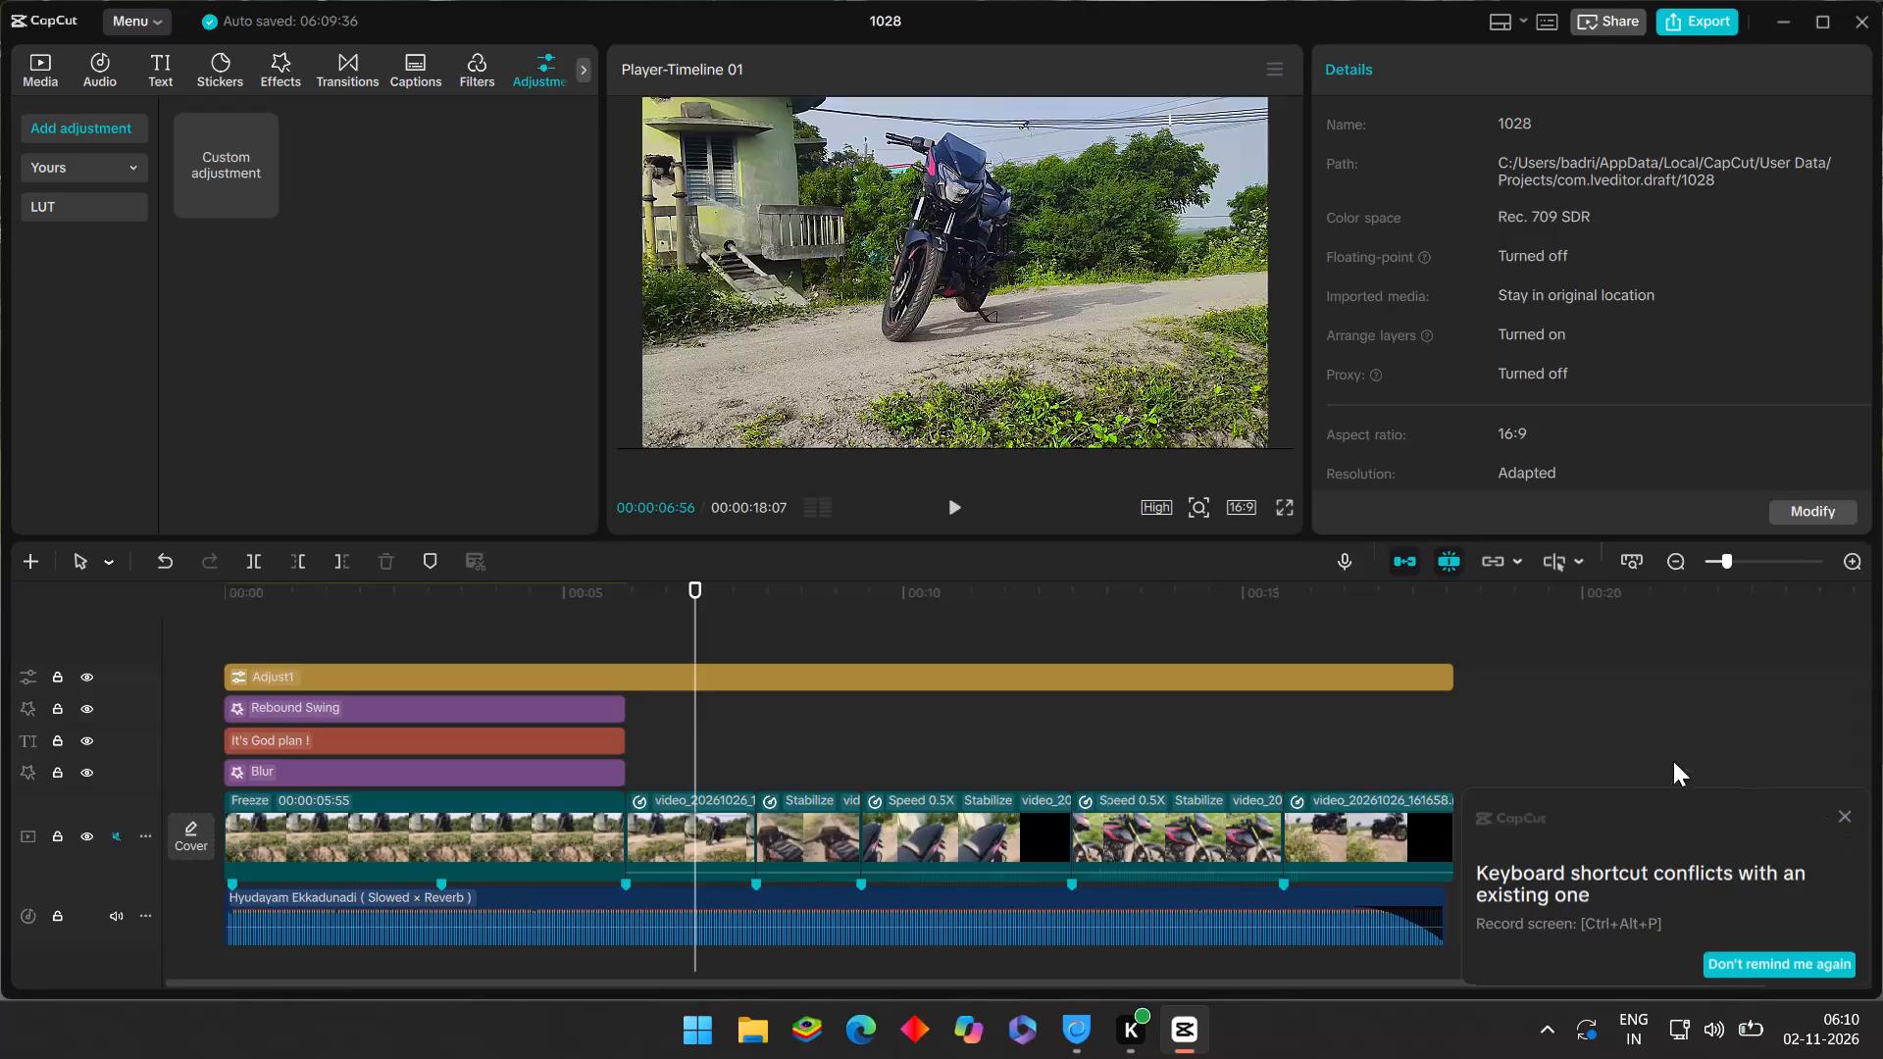
Play the whole video from the beginning to review the colour grade, and return the playhead to the start.
scroll(649, 580, "up", 3)
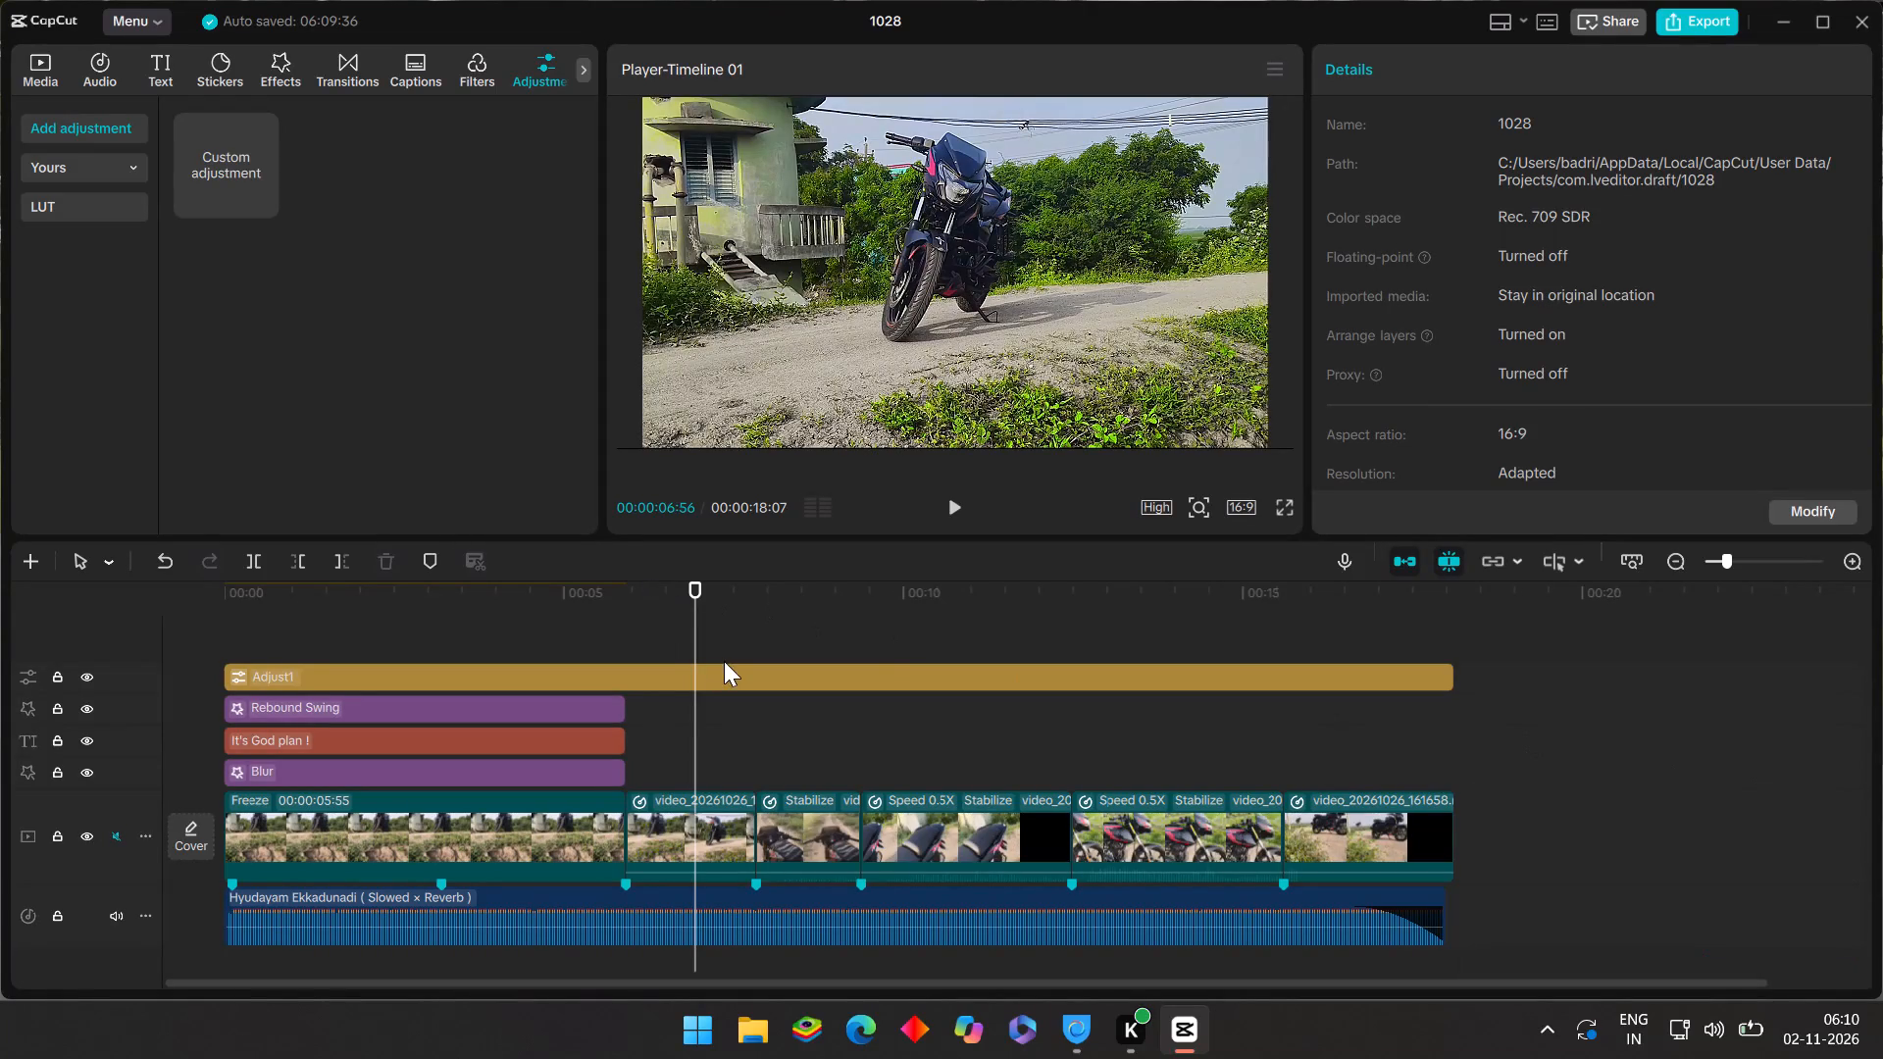
left_click(738, 617)
left_click_drag(738, 617, 137, 624)
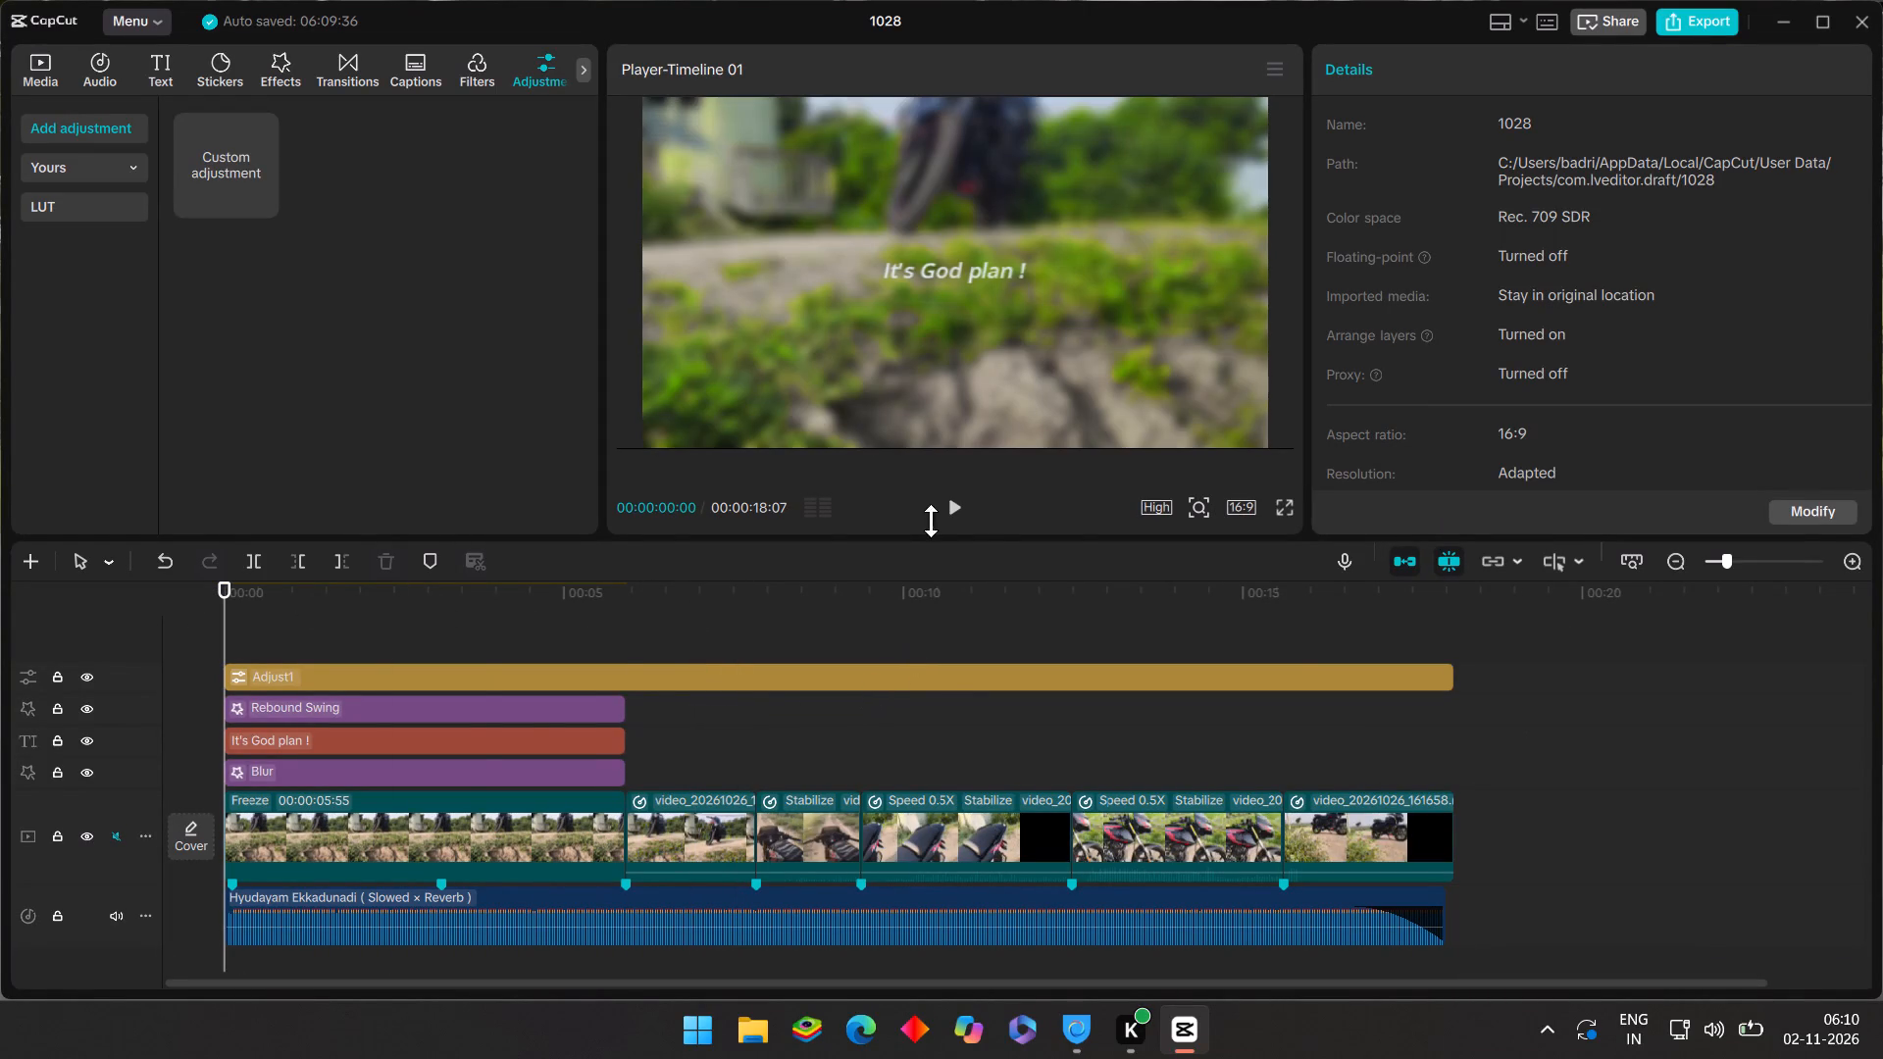
left_click(950, 505)
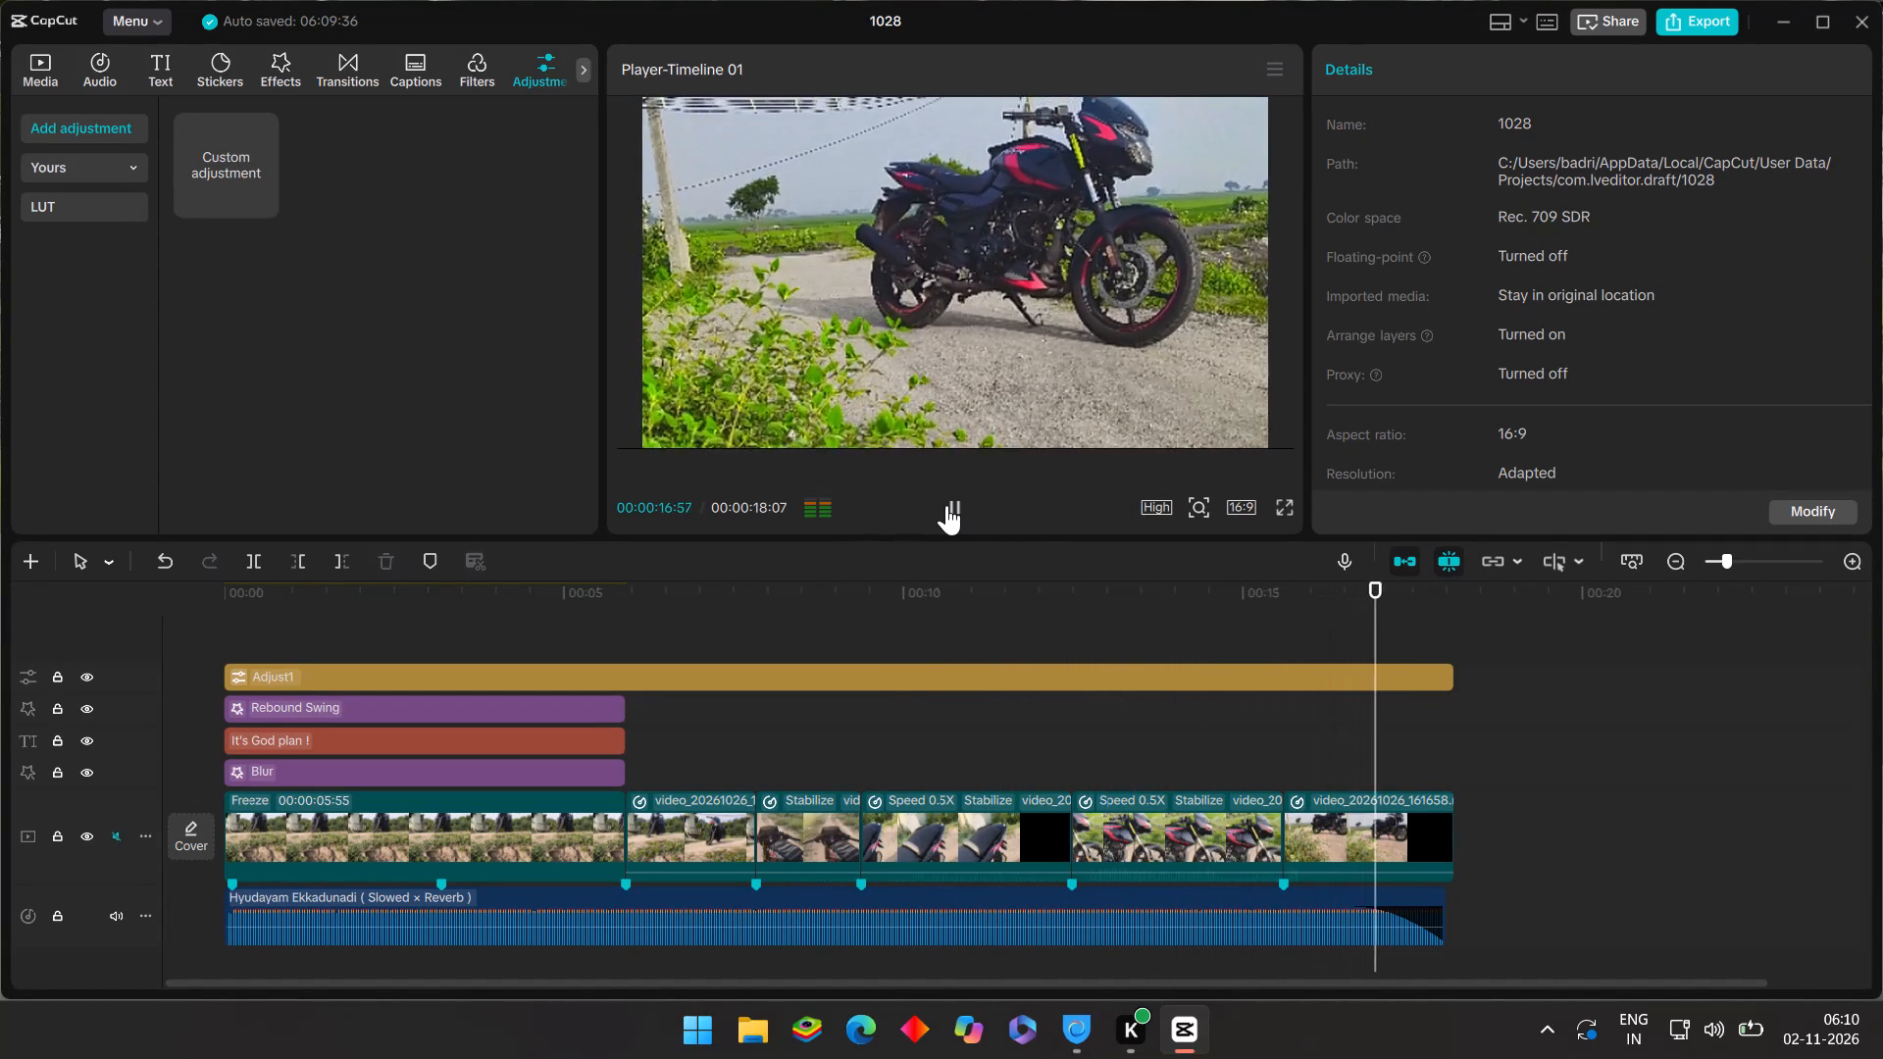
left_click(716, 619)
left_click_drag(715, 619, 429, 628)
left_click_drag(429, 628, 35, 657)
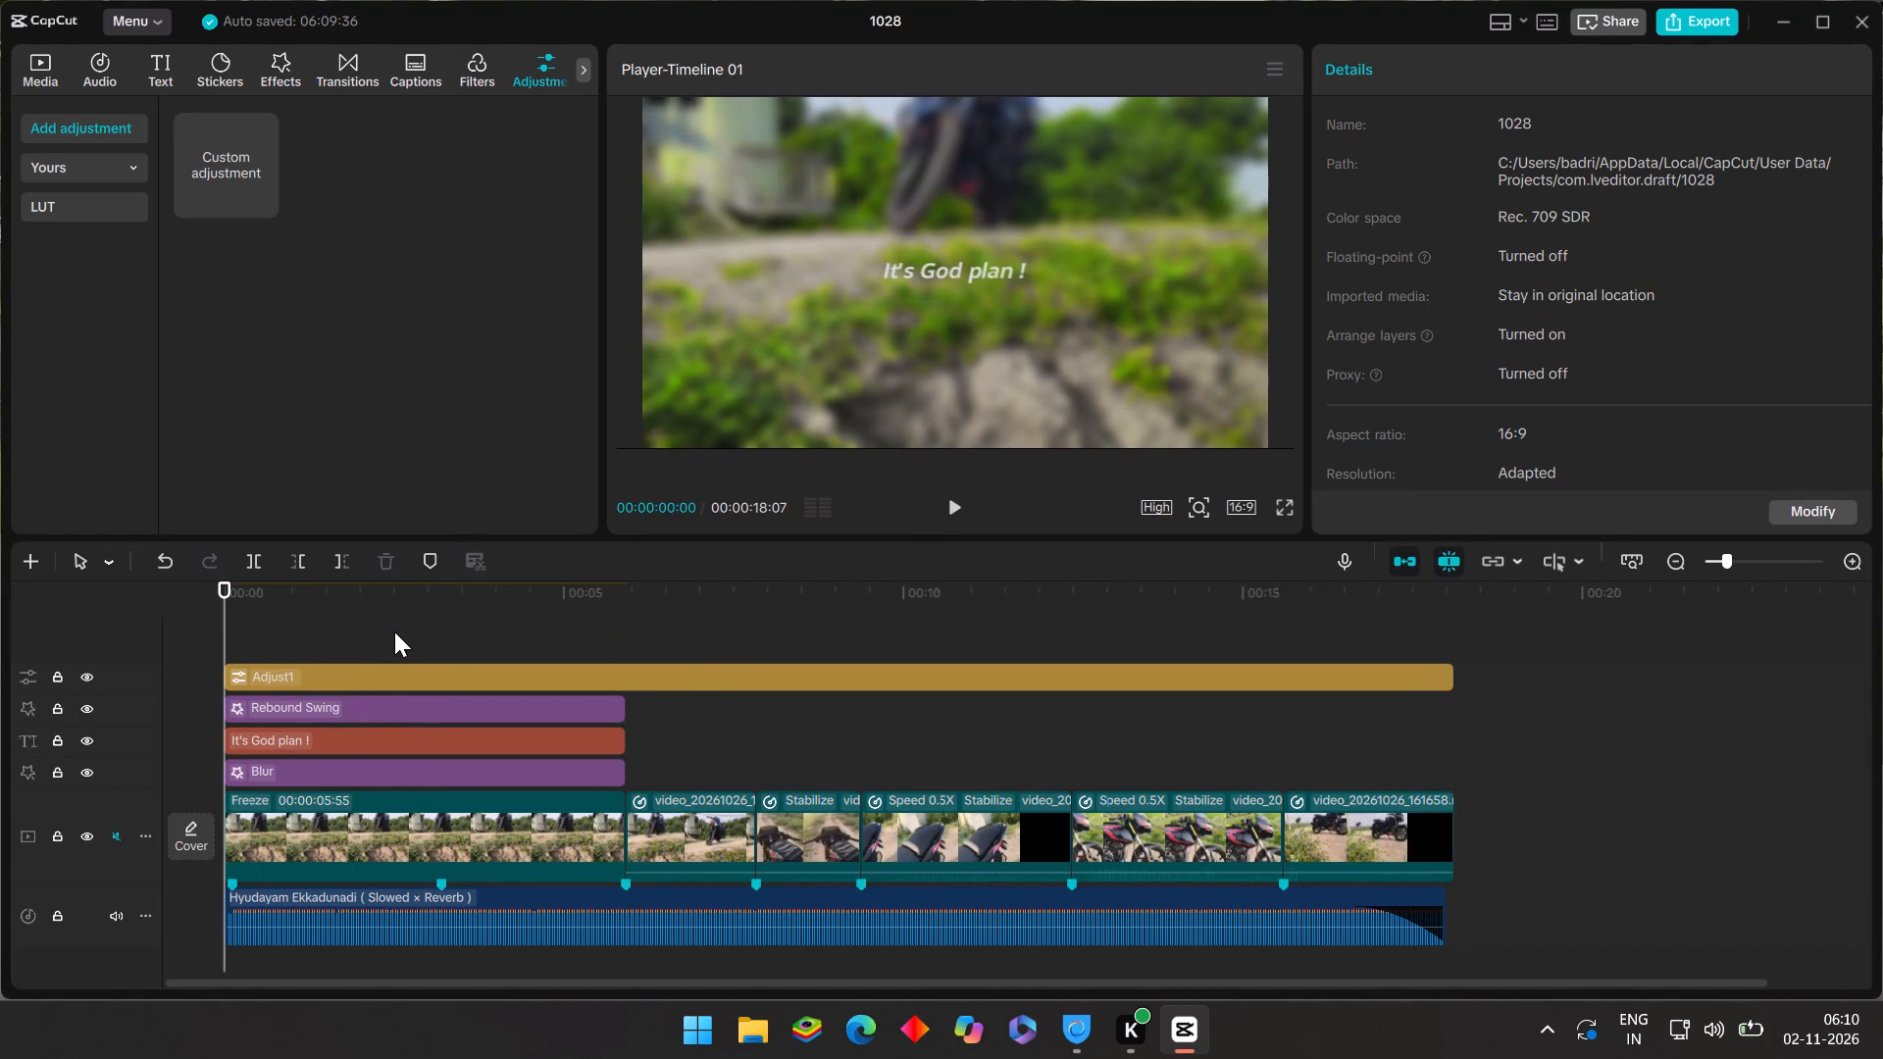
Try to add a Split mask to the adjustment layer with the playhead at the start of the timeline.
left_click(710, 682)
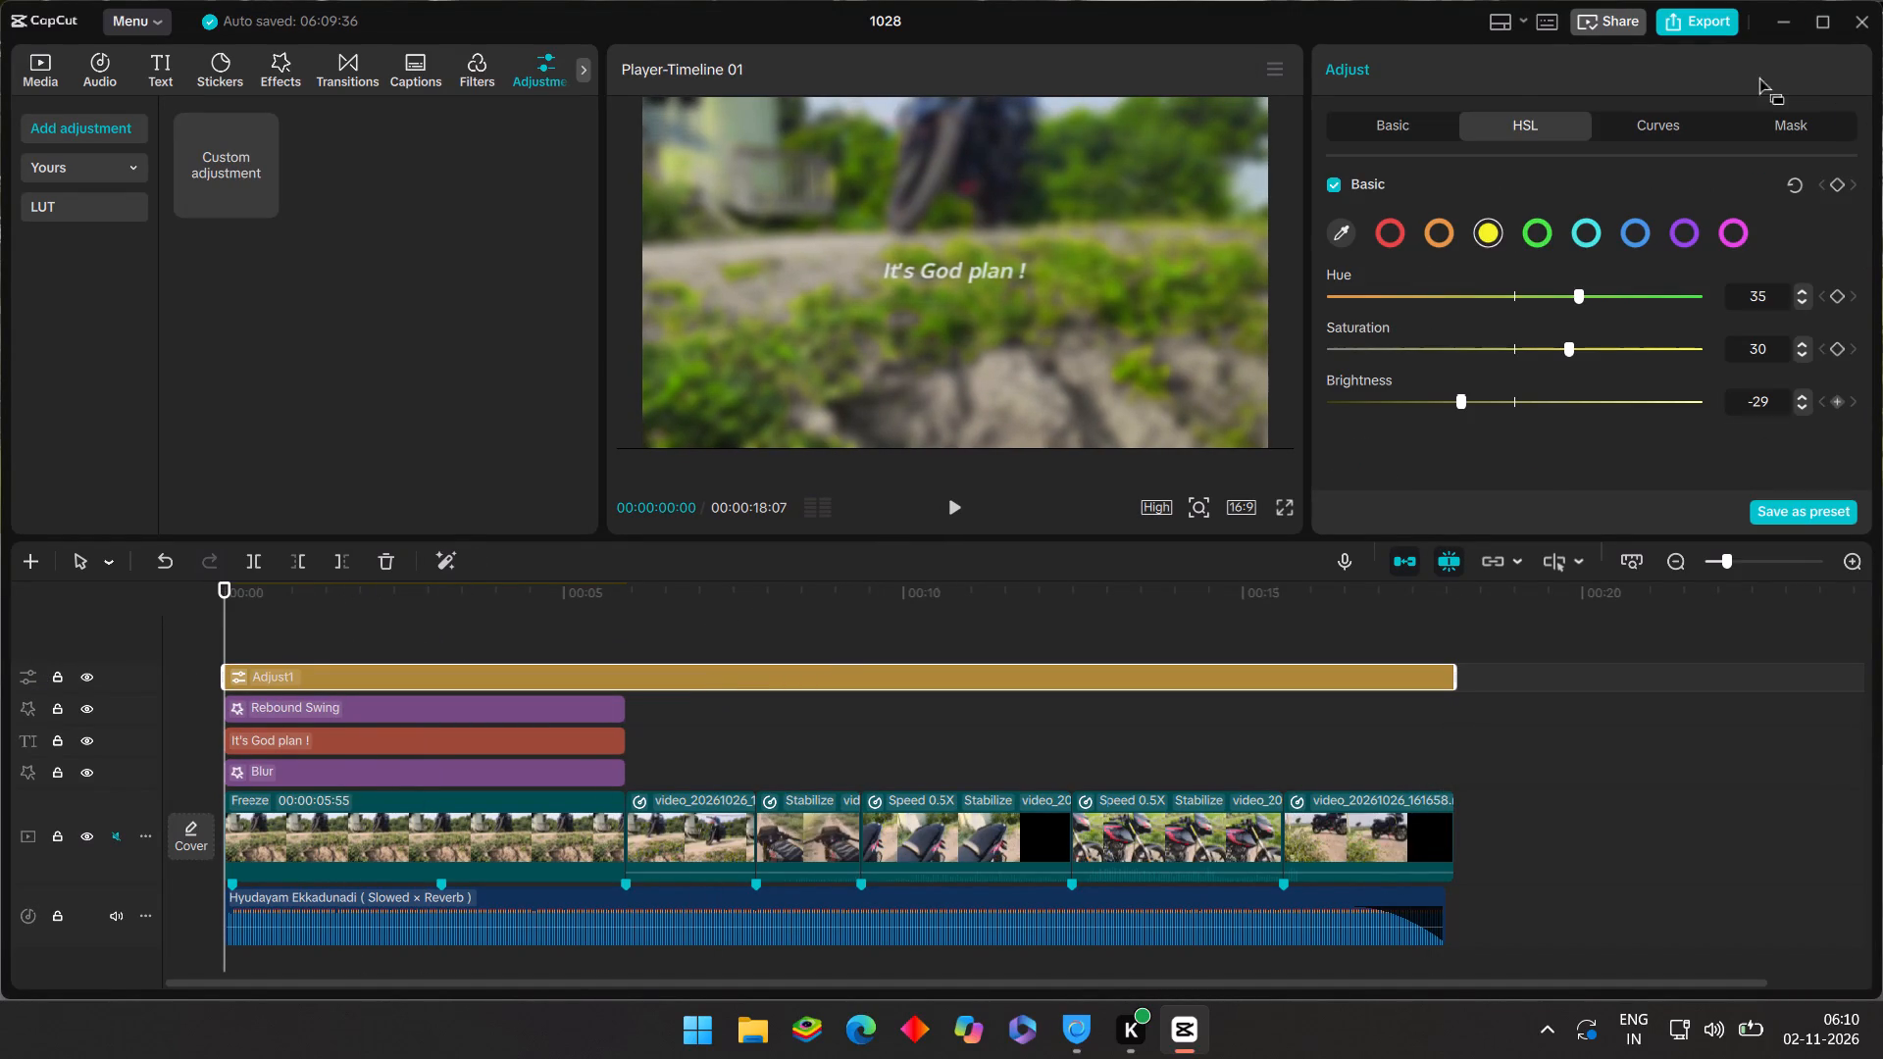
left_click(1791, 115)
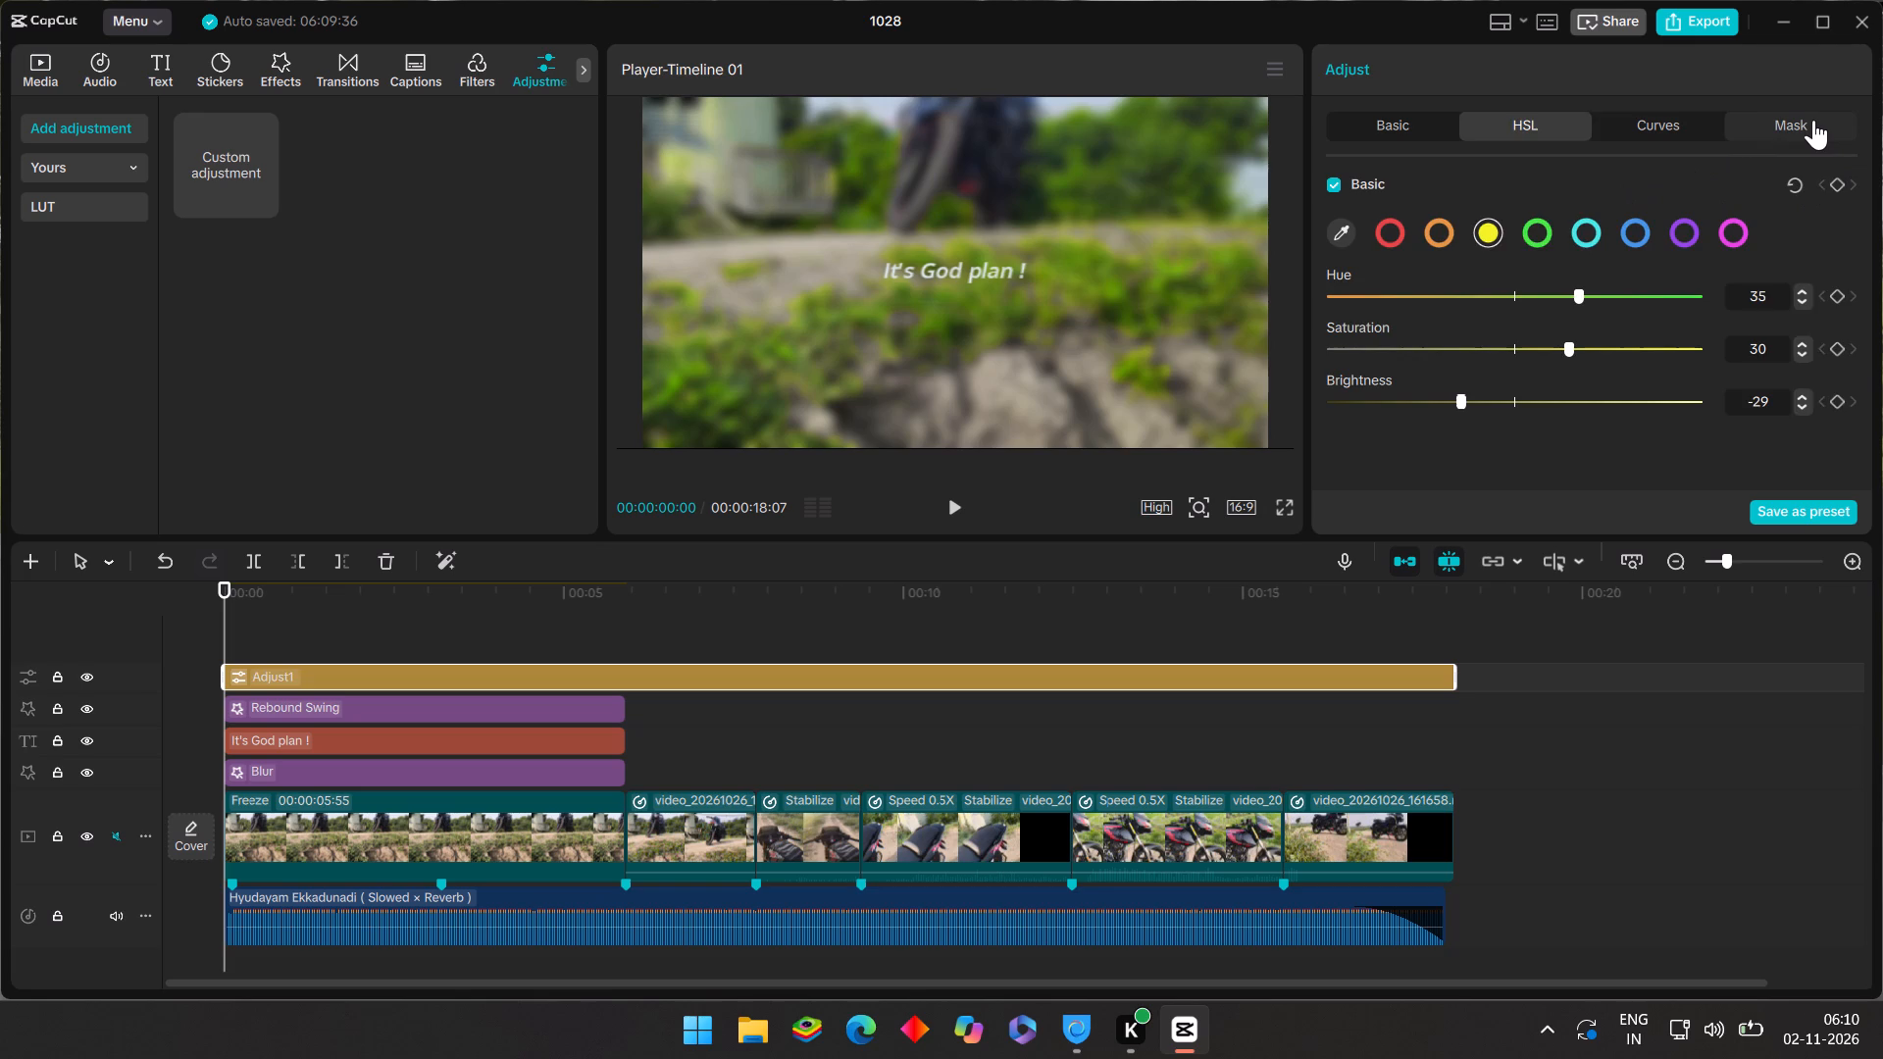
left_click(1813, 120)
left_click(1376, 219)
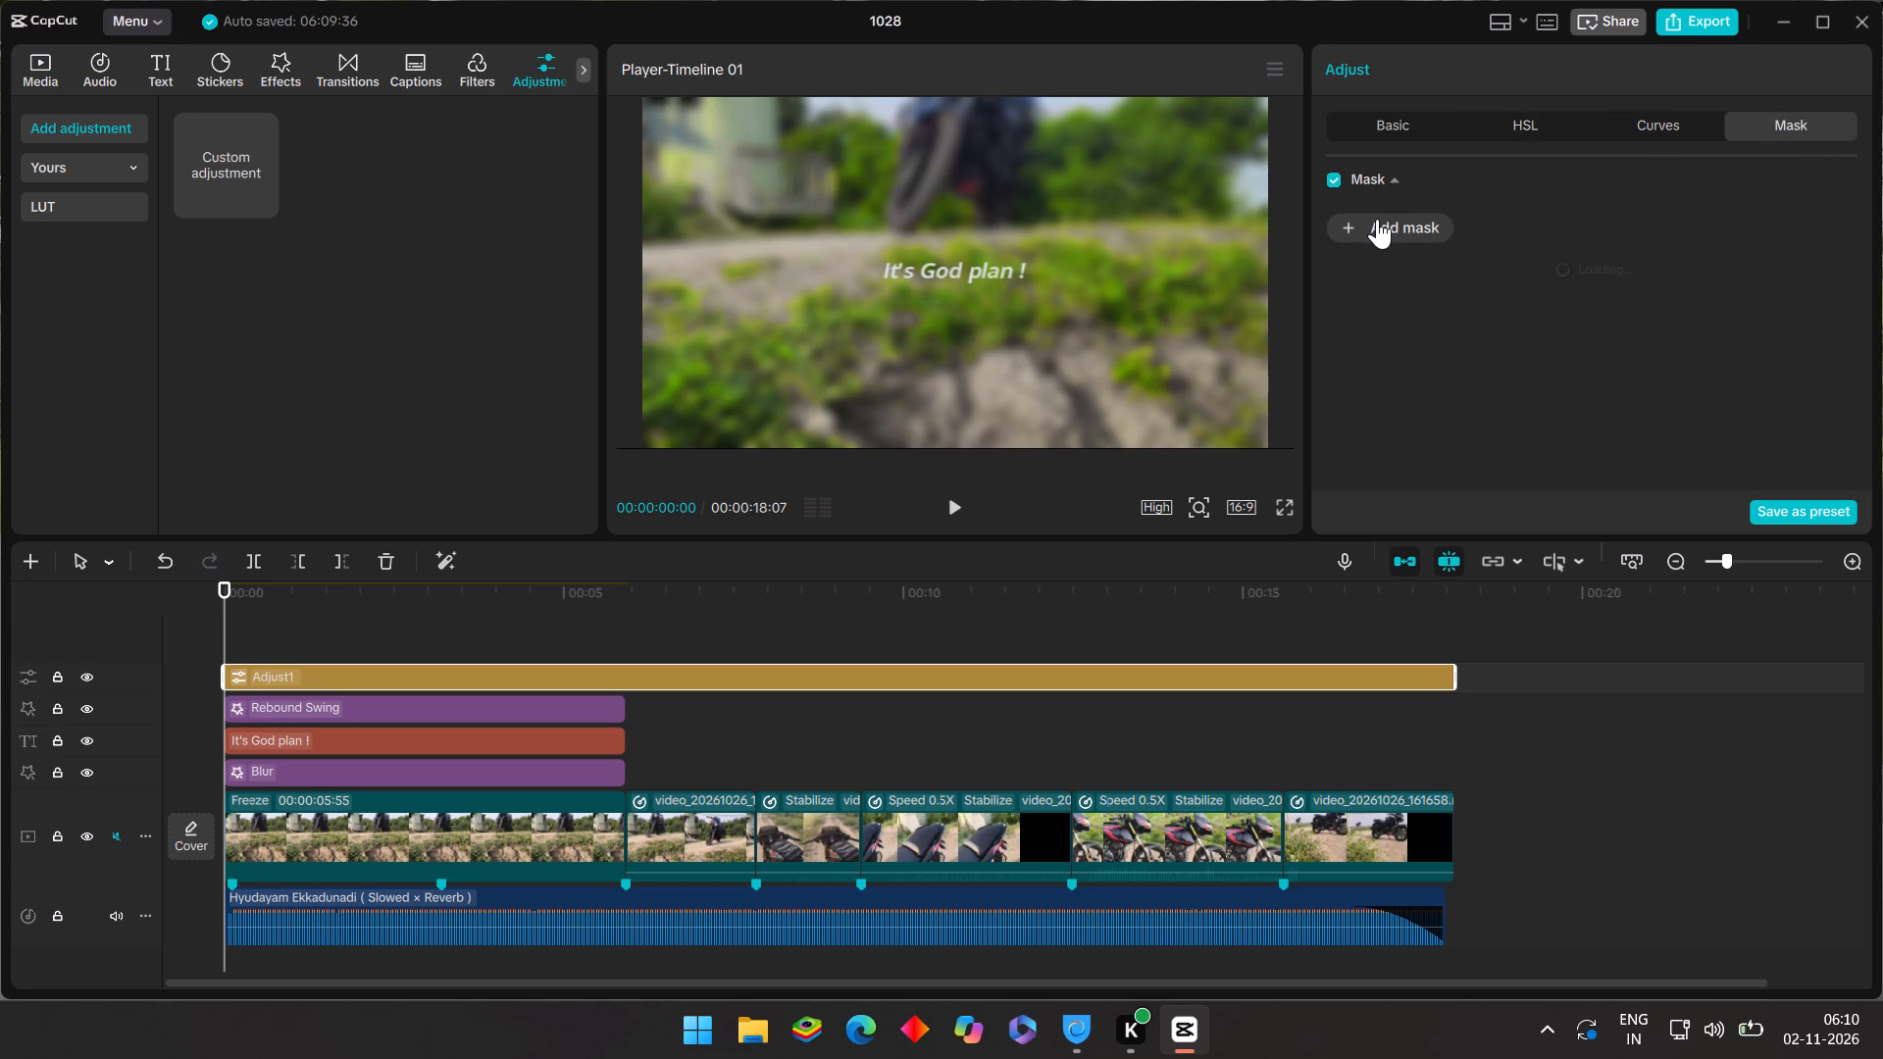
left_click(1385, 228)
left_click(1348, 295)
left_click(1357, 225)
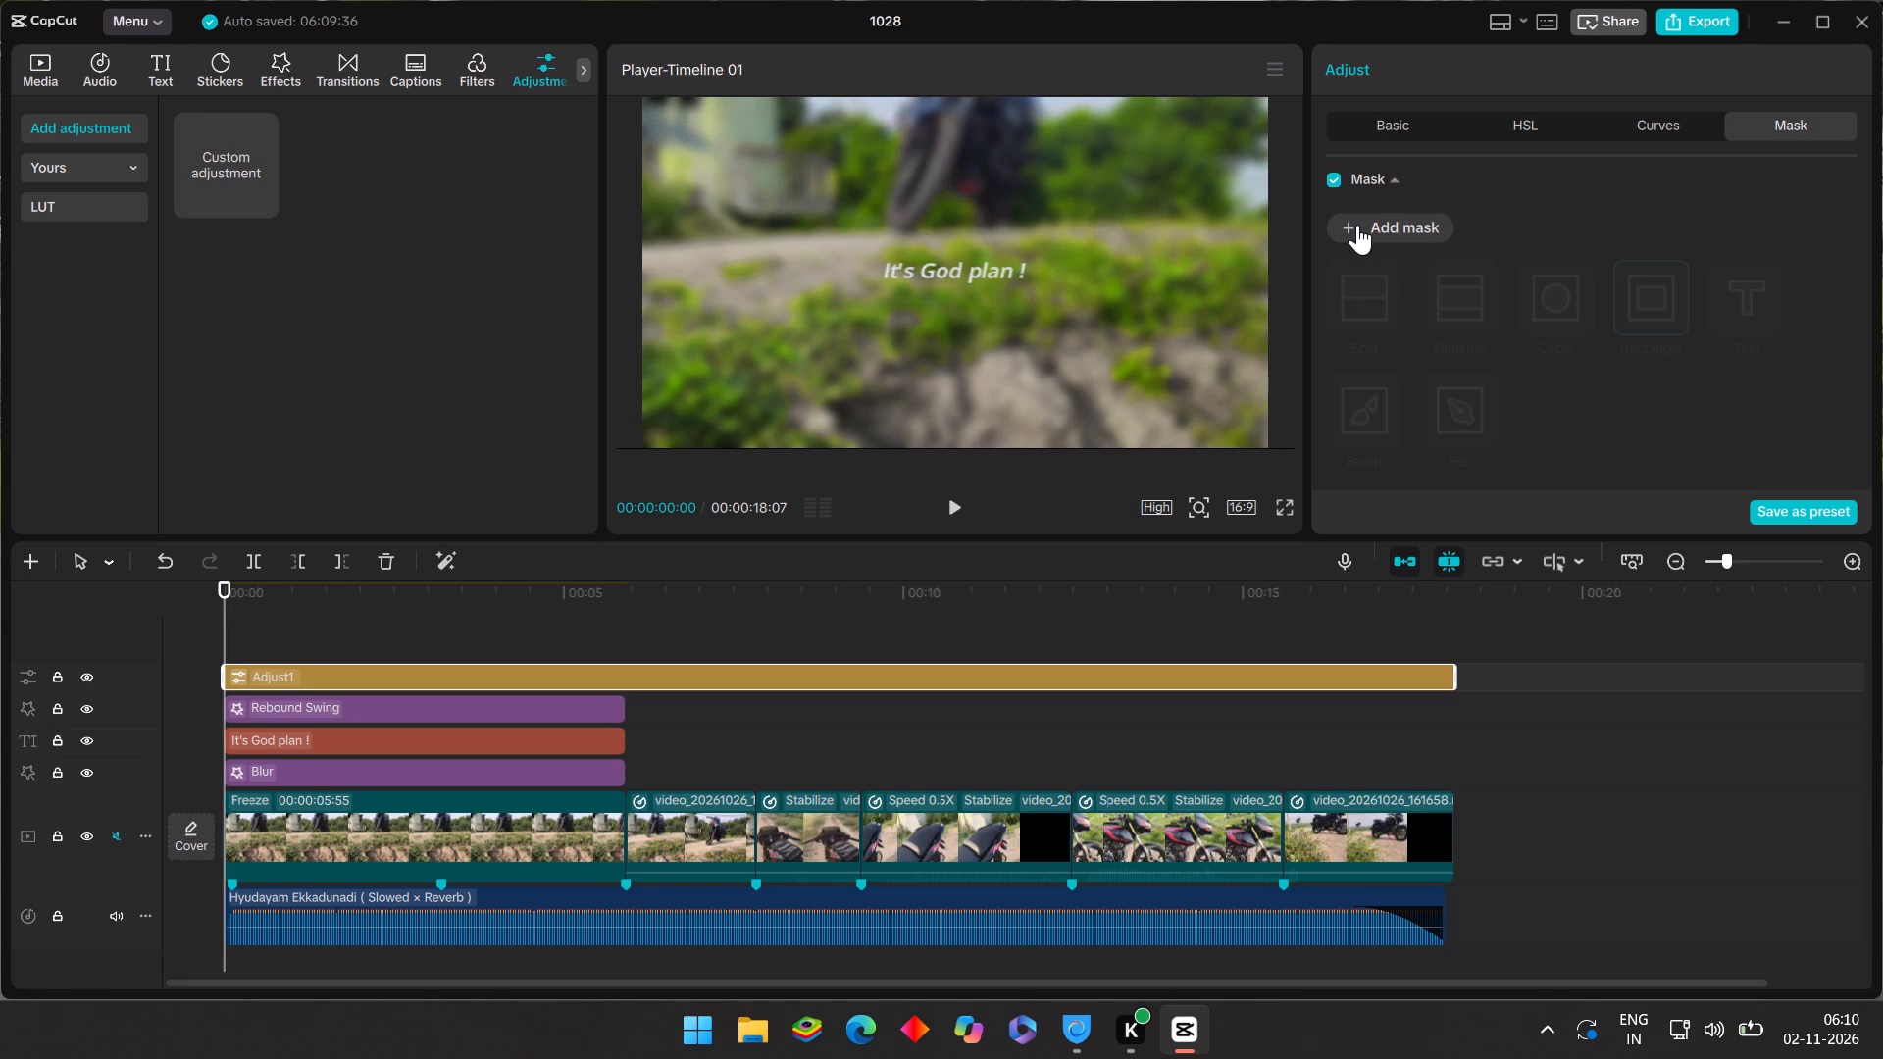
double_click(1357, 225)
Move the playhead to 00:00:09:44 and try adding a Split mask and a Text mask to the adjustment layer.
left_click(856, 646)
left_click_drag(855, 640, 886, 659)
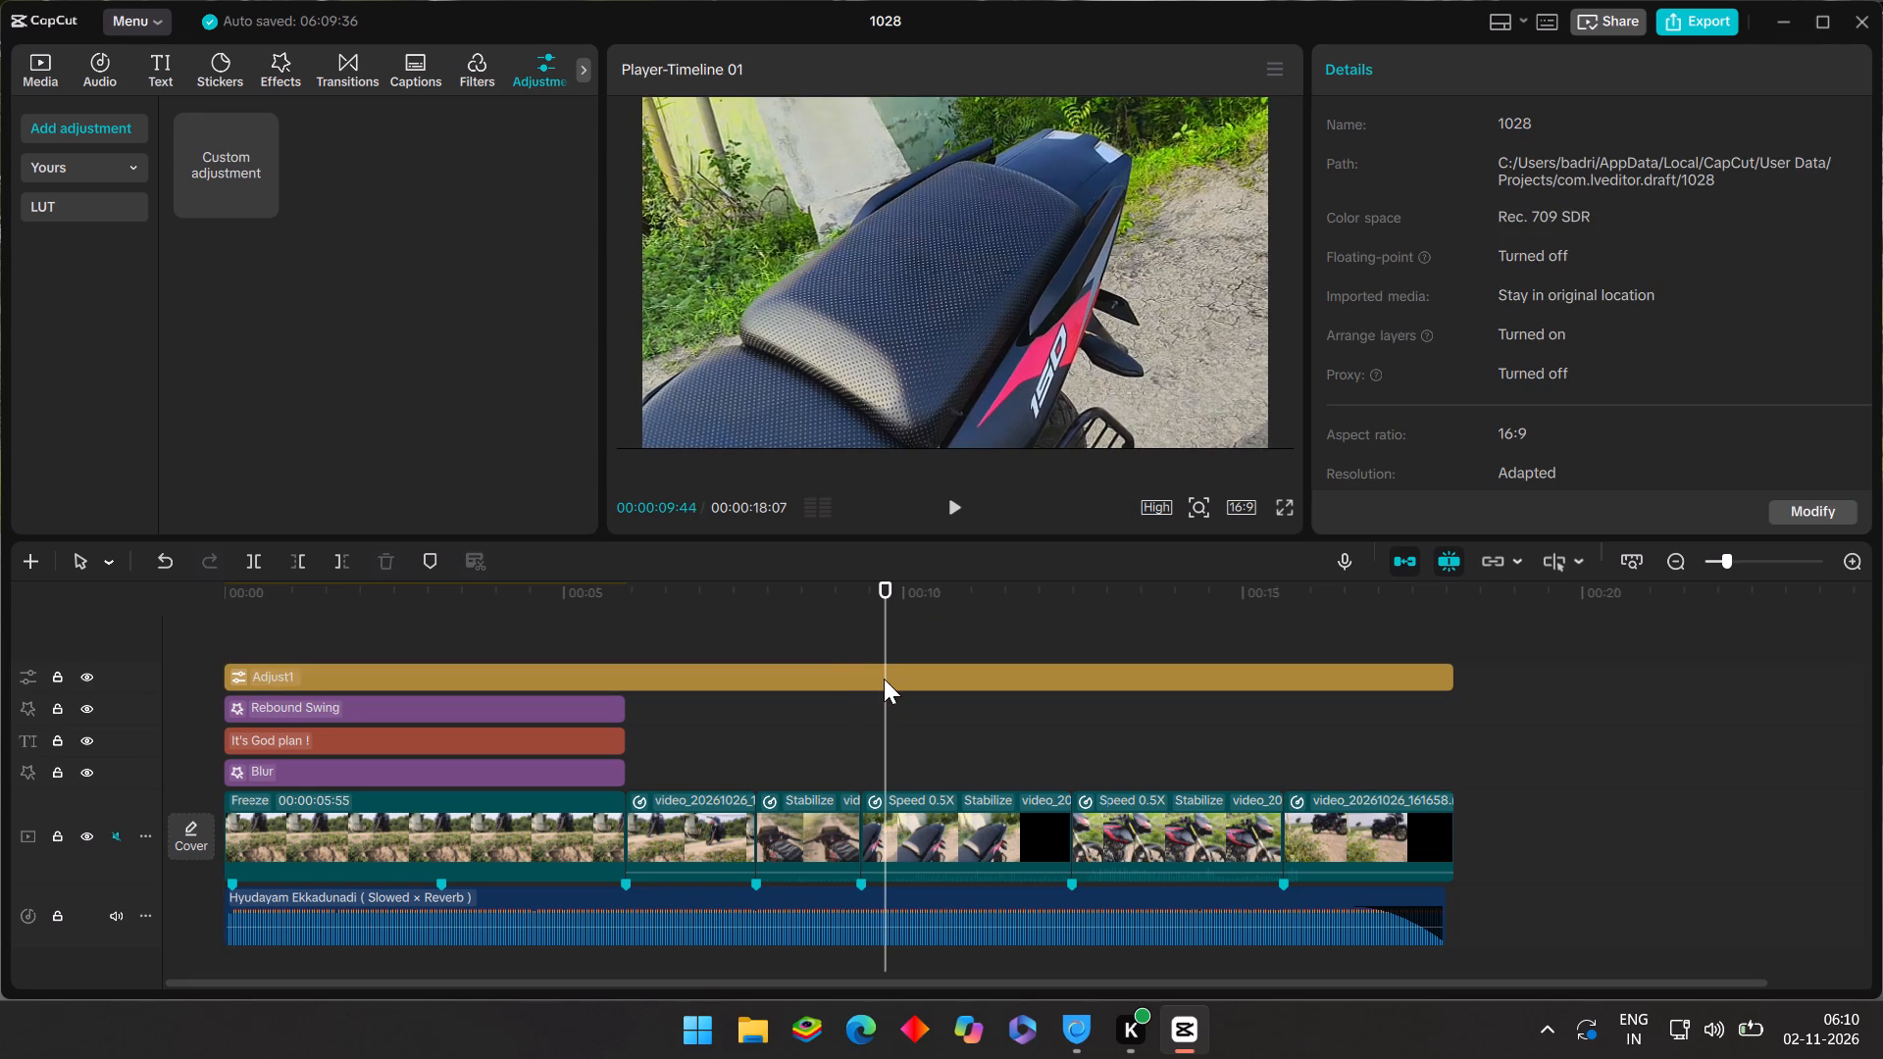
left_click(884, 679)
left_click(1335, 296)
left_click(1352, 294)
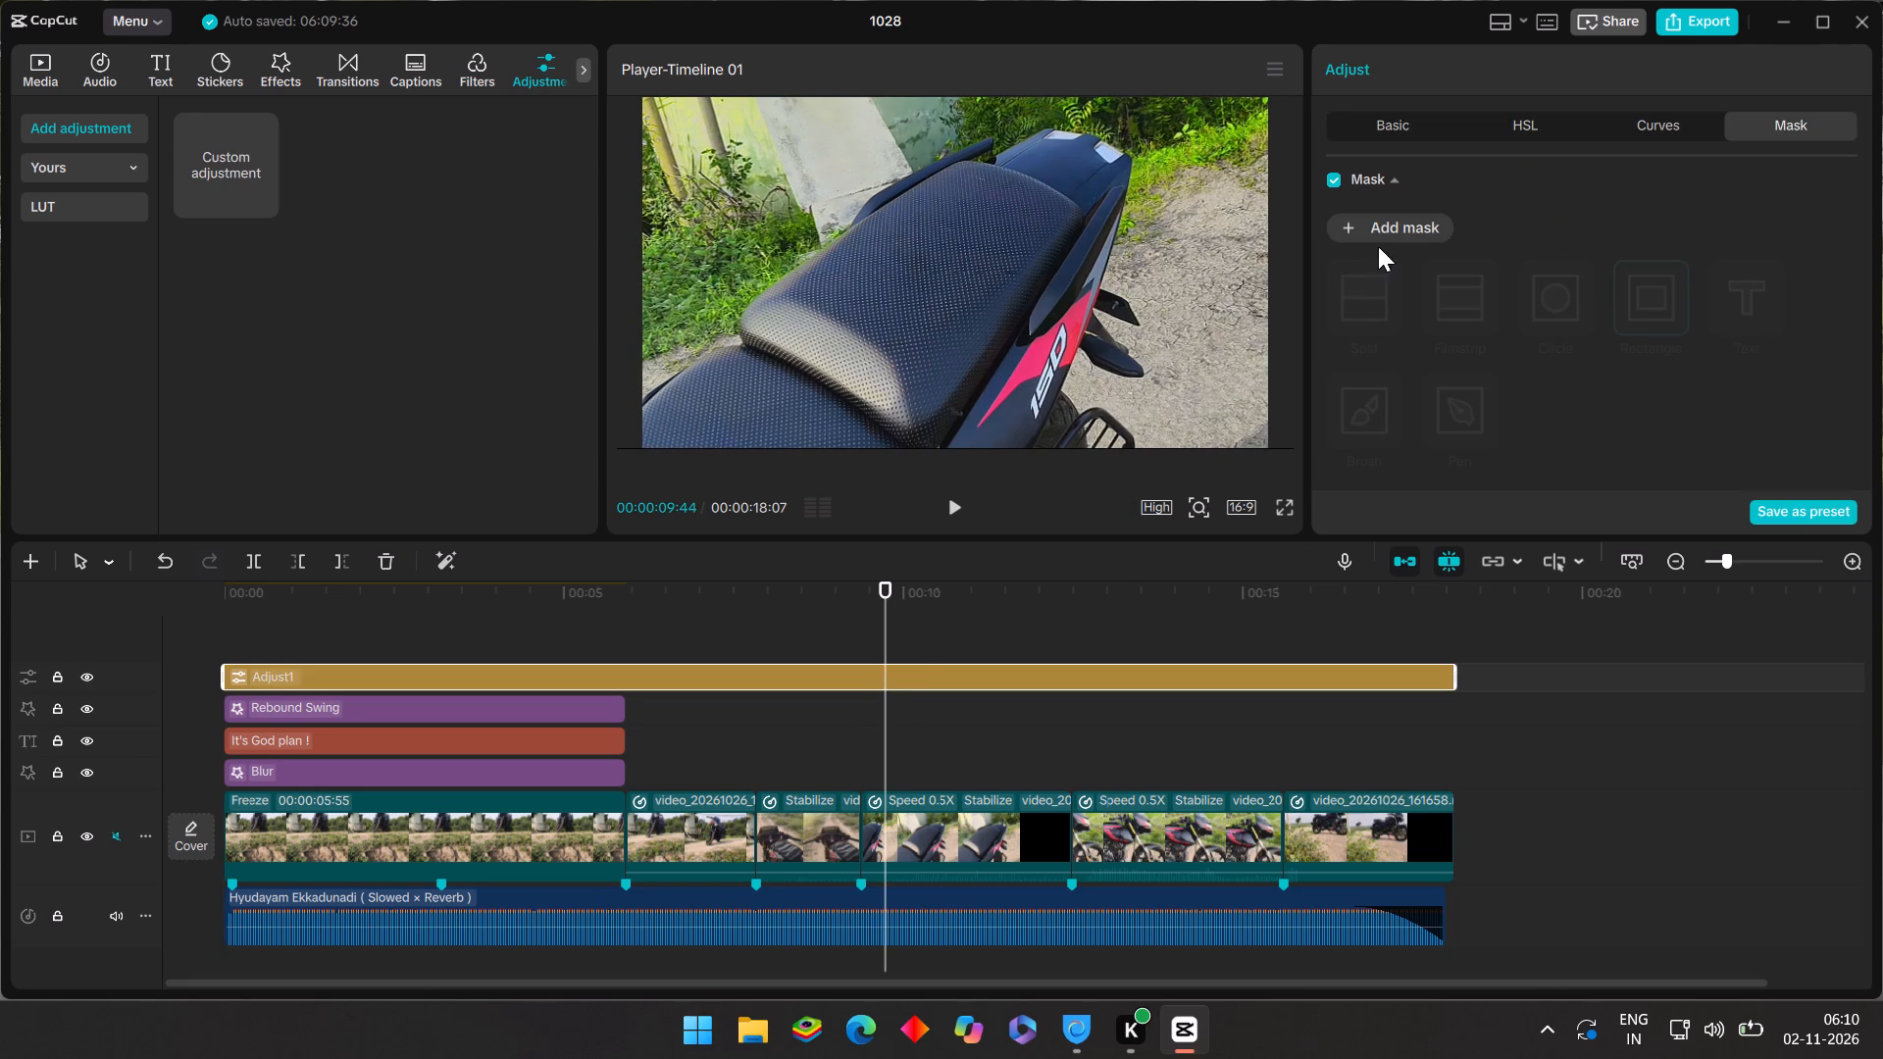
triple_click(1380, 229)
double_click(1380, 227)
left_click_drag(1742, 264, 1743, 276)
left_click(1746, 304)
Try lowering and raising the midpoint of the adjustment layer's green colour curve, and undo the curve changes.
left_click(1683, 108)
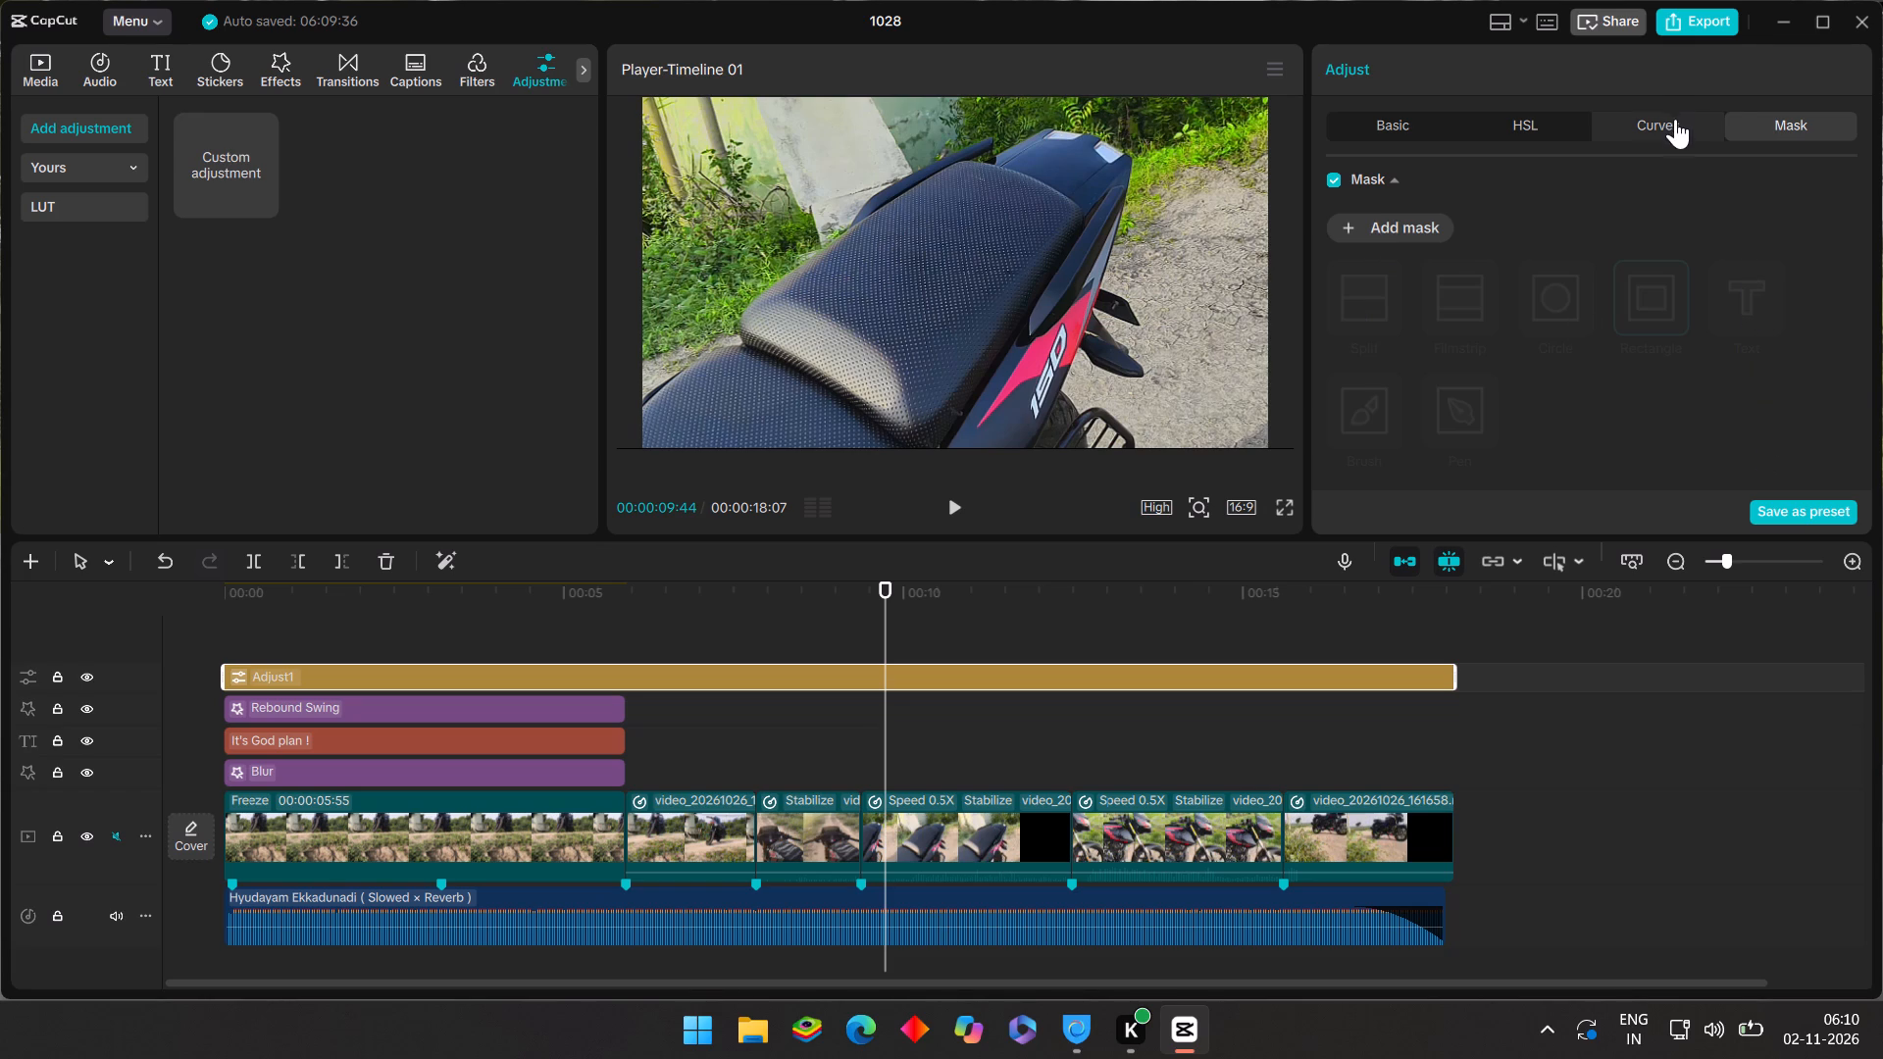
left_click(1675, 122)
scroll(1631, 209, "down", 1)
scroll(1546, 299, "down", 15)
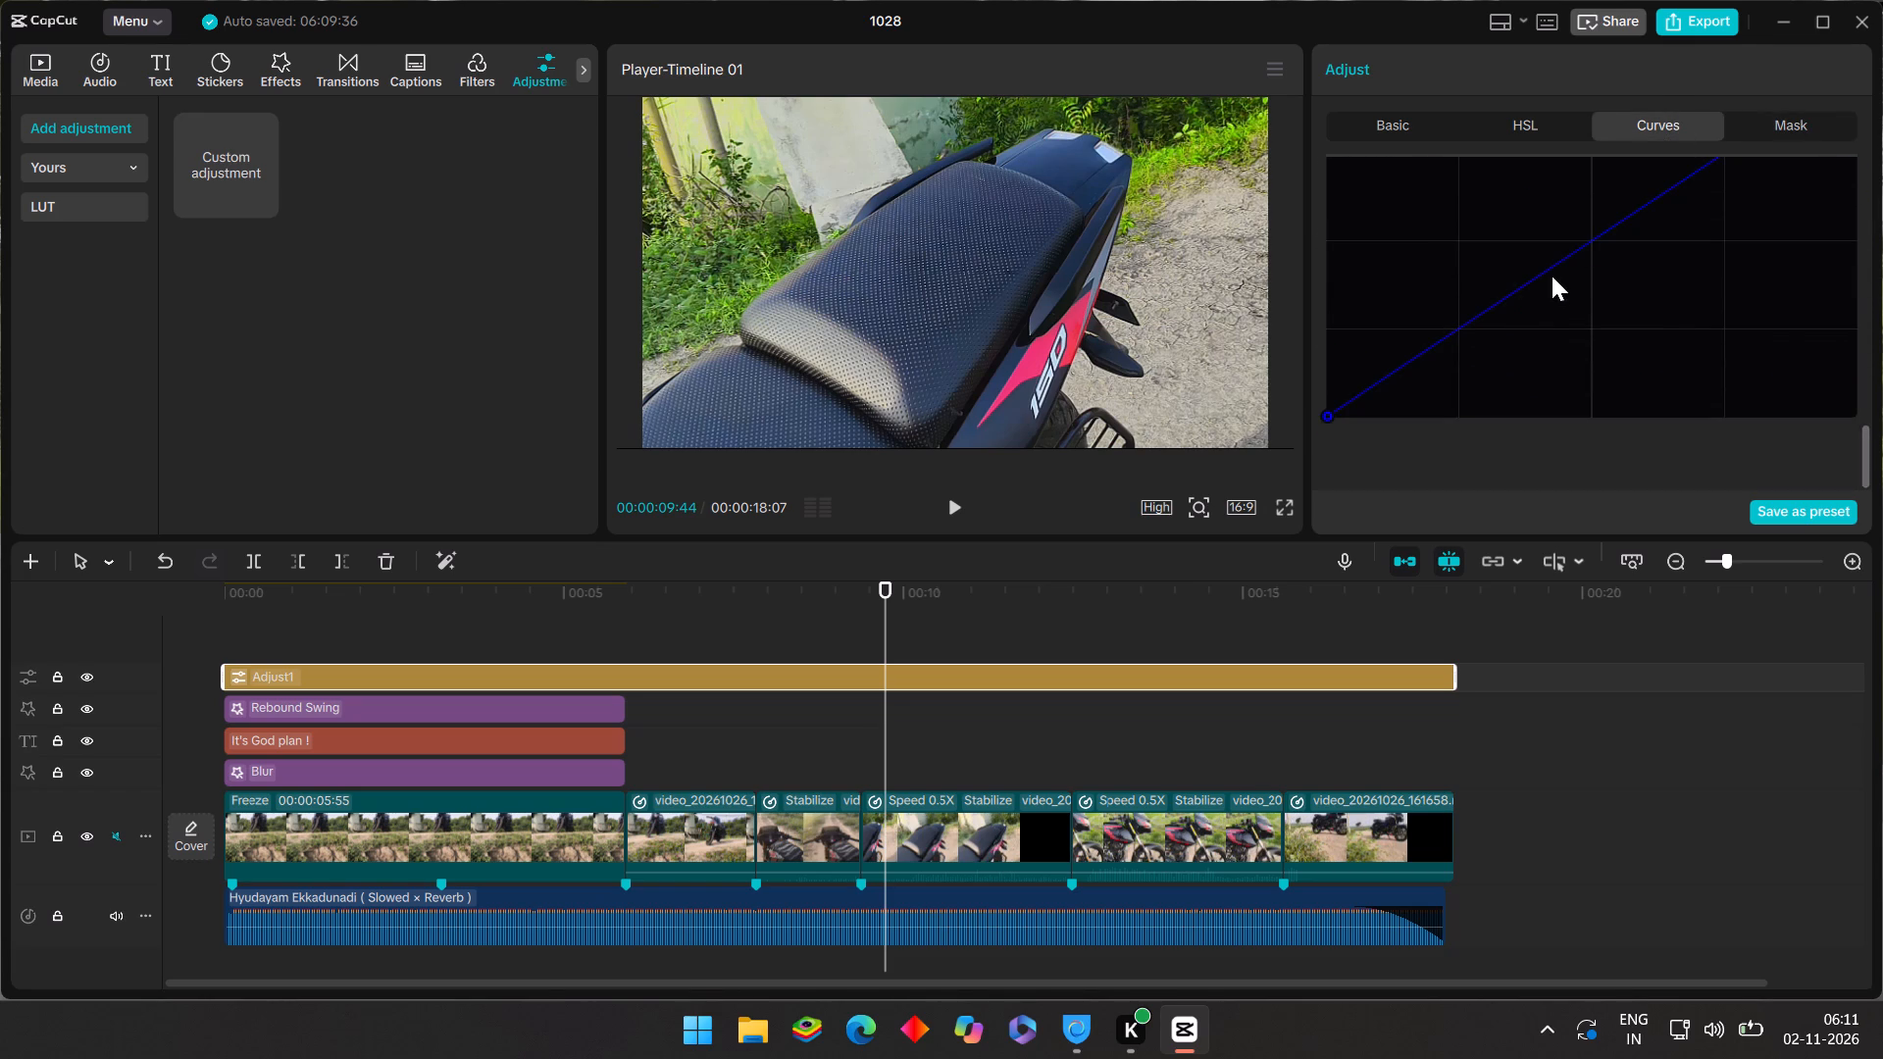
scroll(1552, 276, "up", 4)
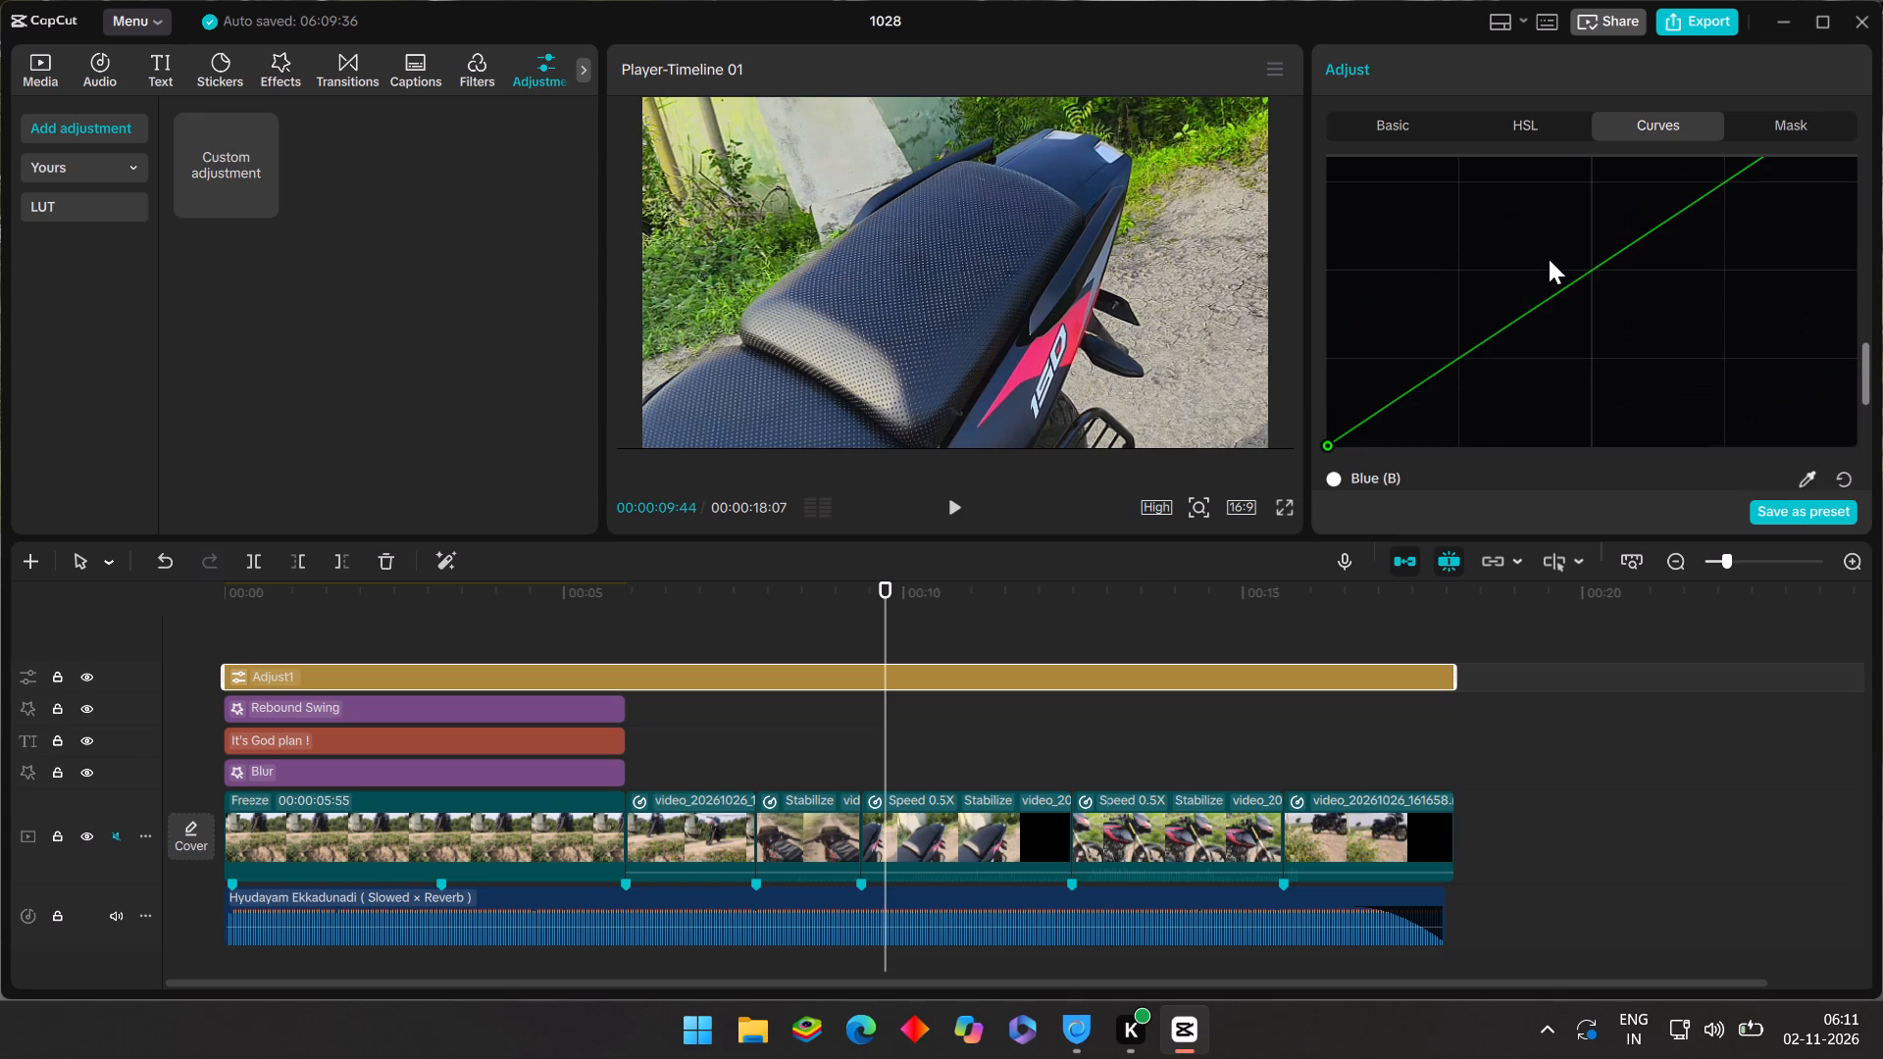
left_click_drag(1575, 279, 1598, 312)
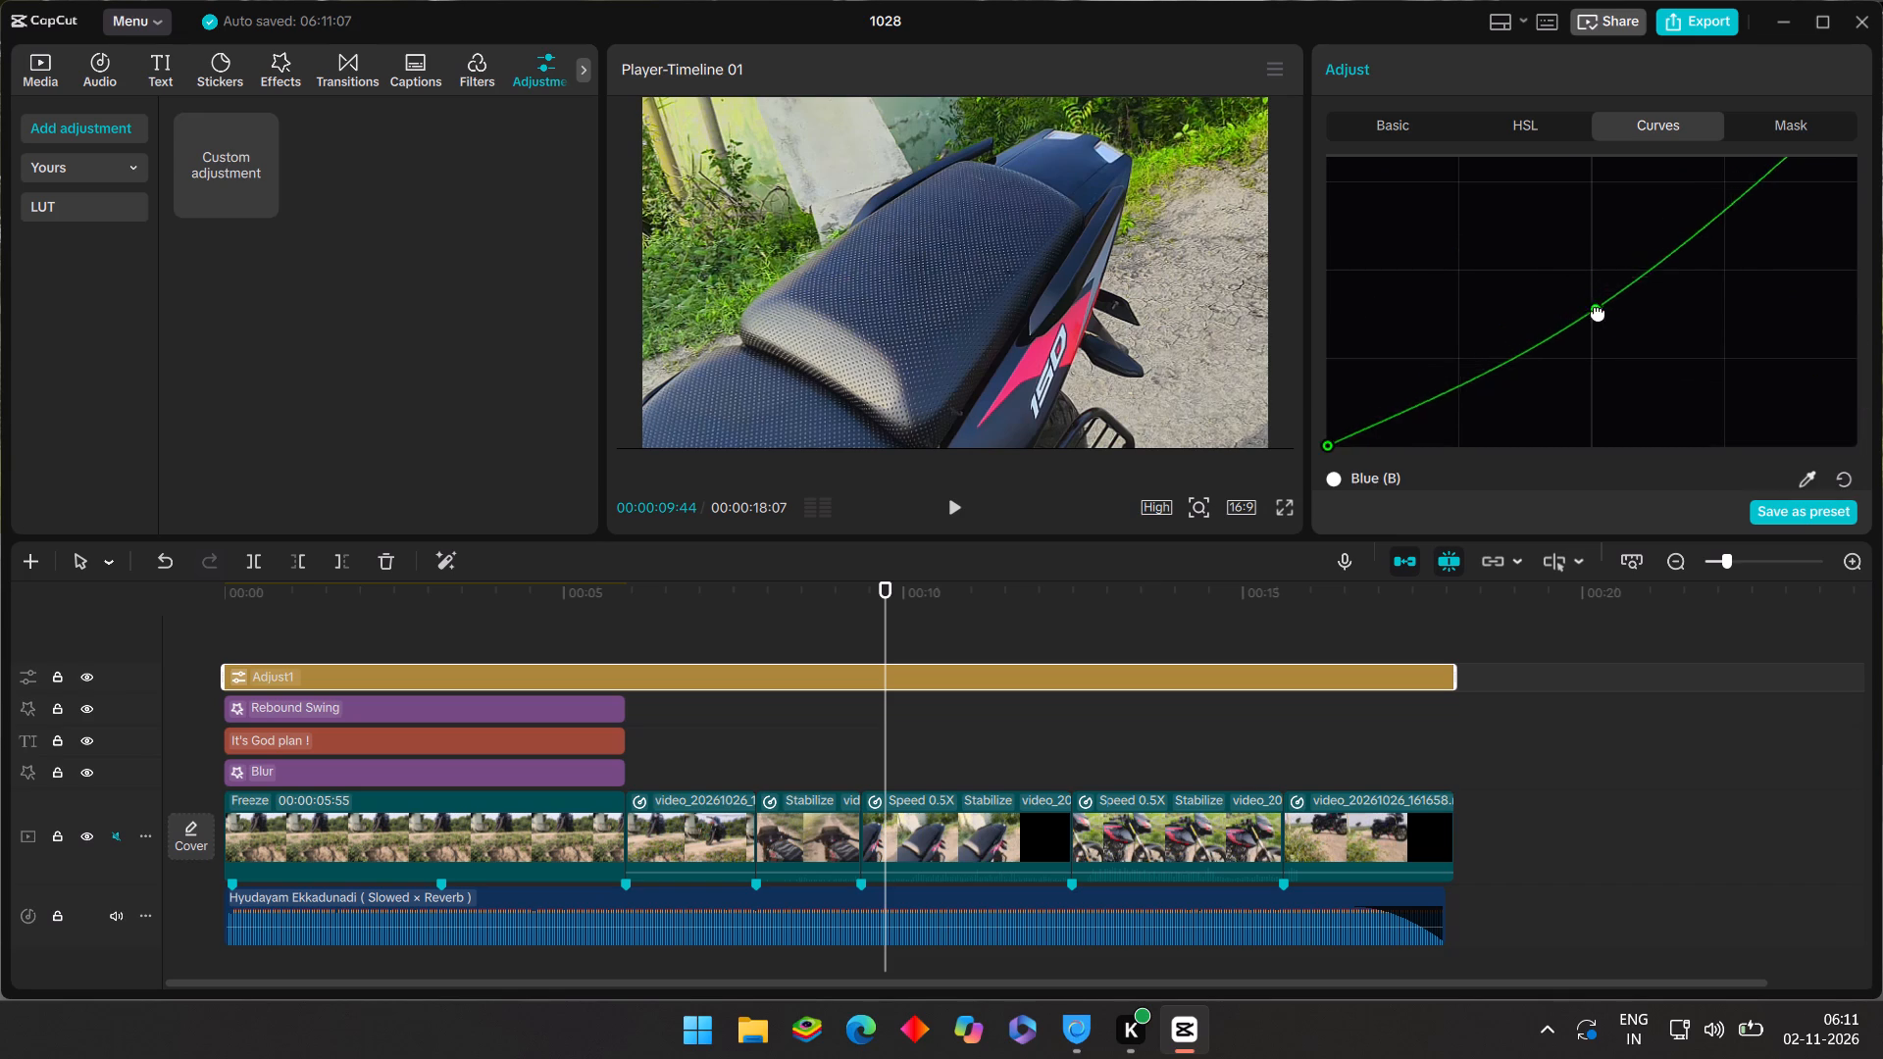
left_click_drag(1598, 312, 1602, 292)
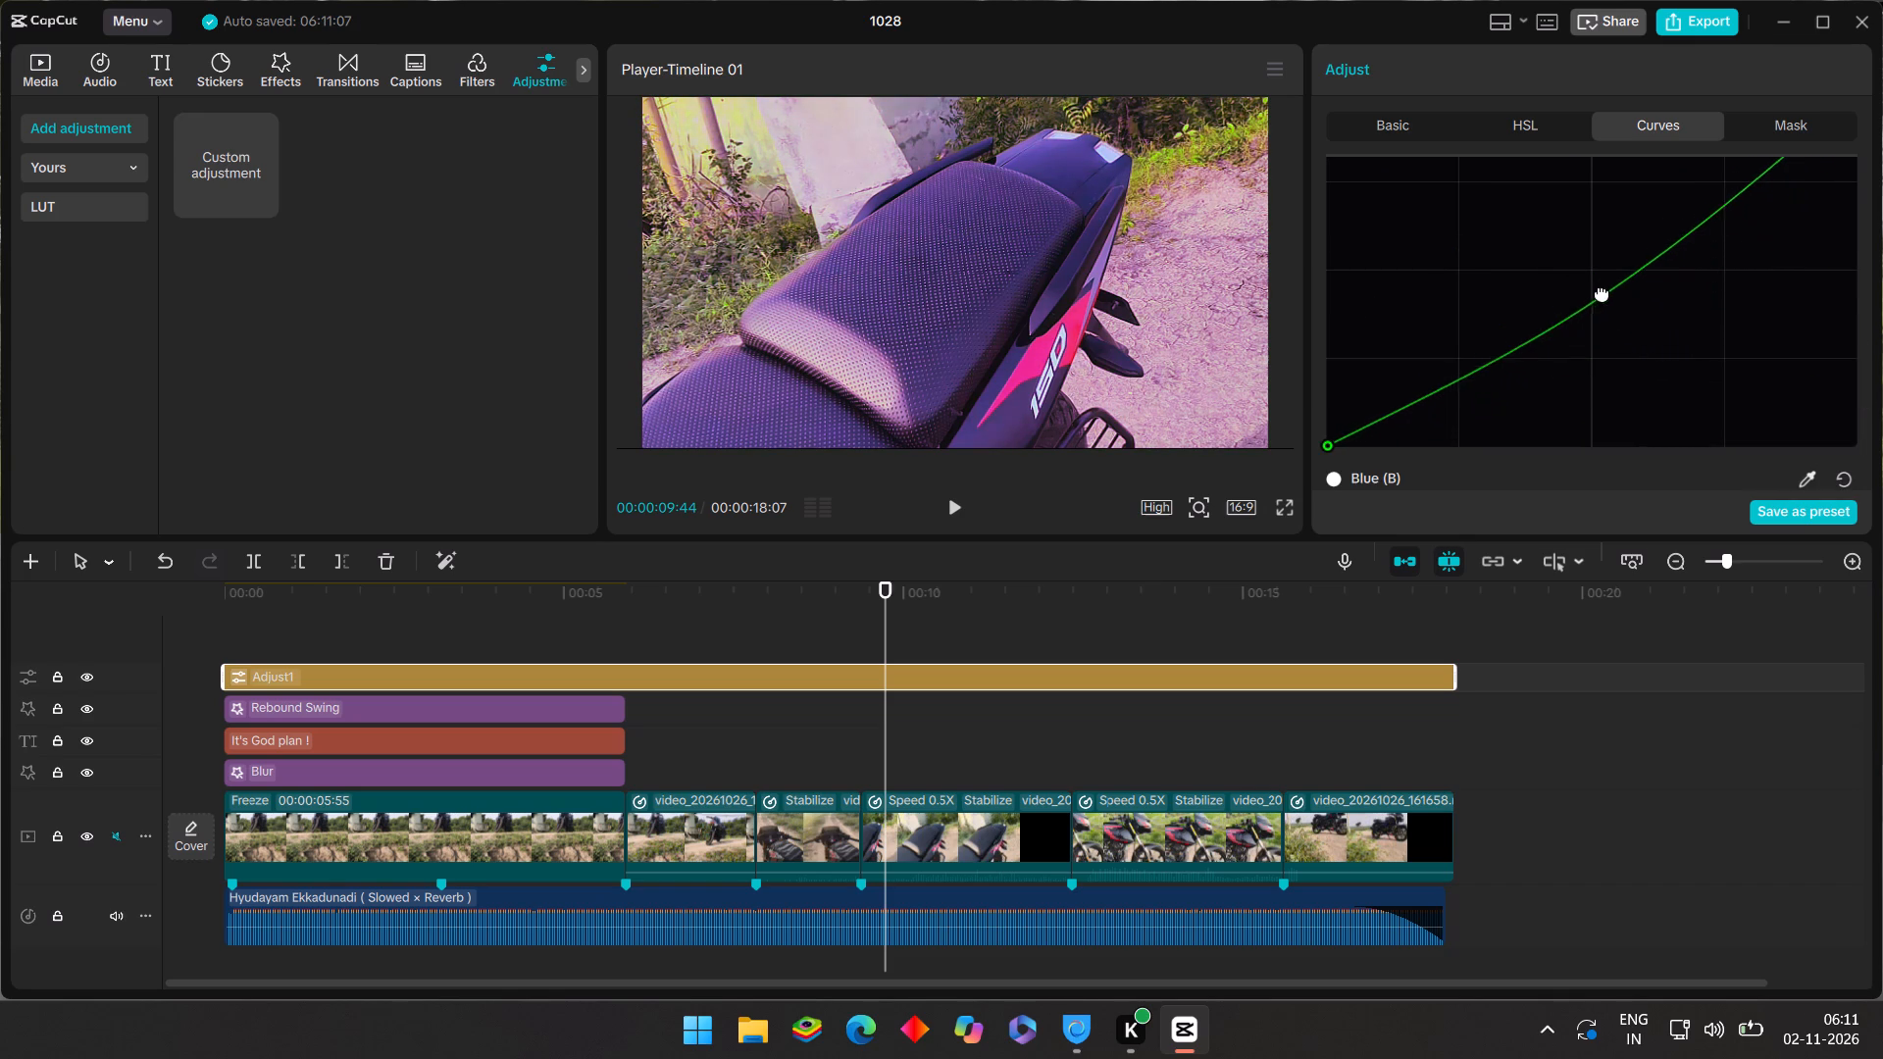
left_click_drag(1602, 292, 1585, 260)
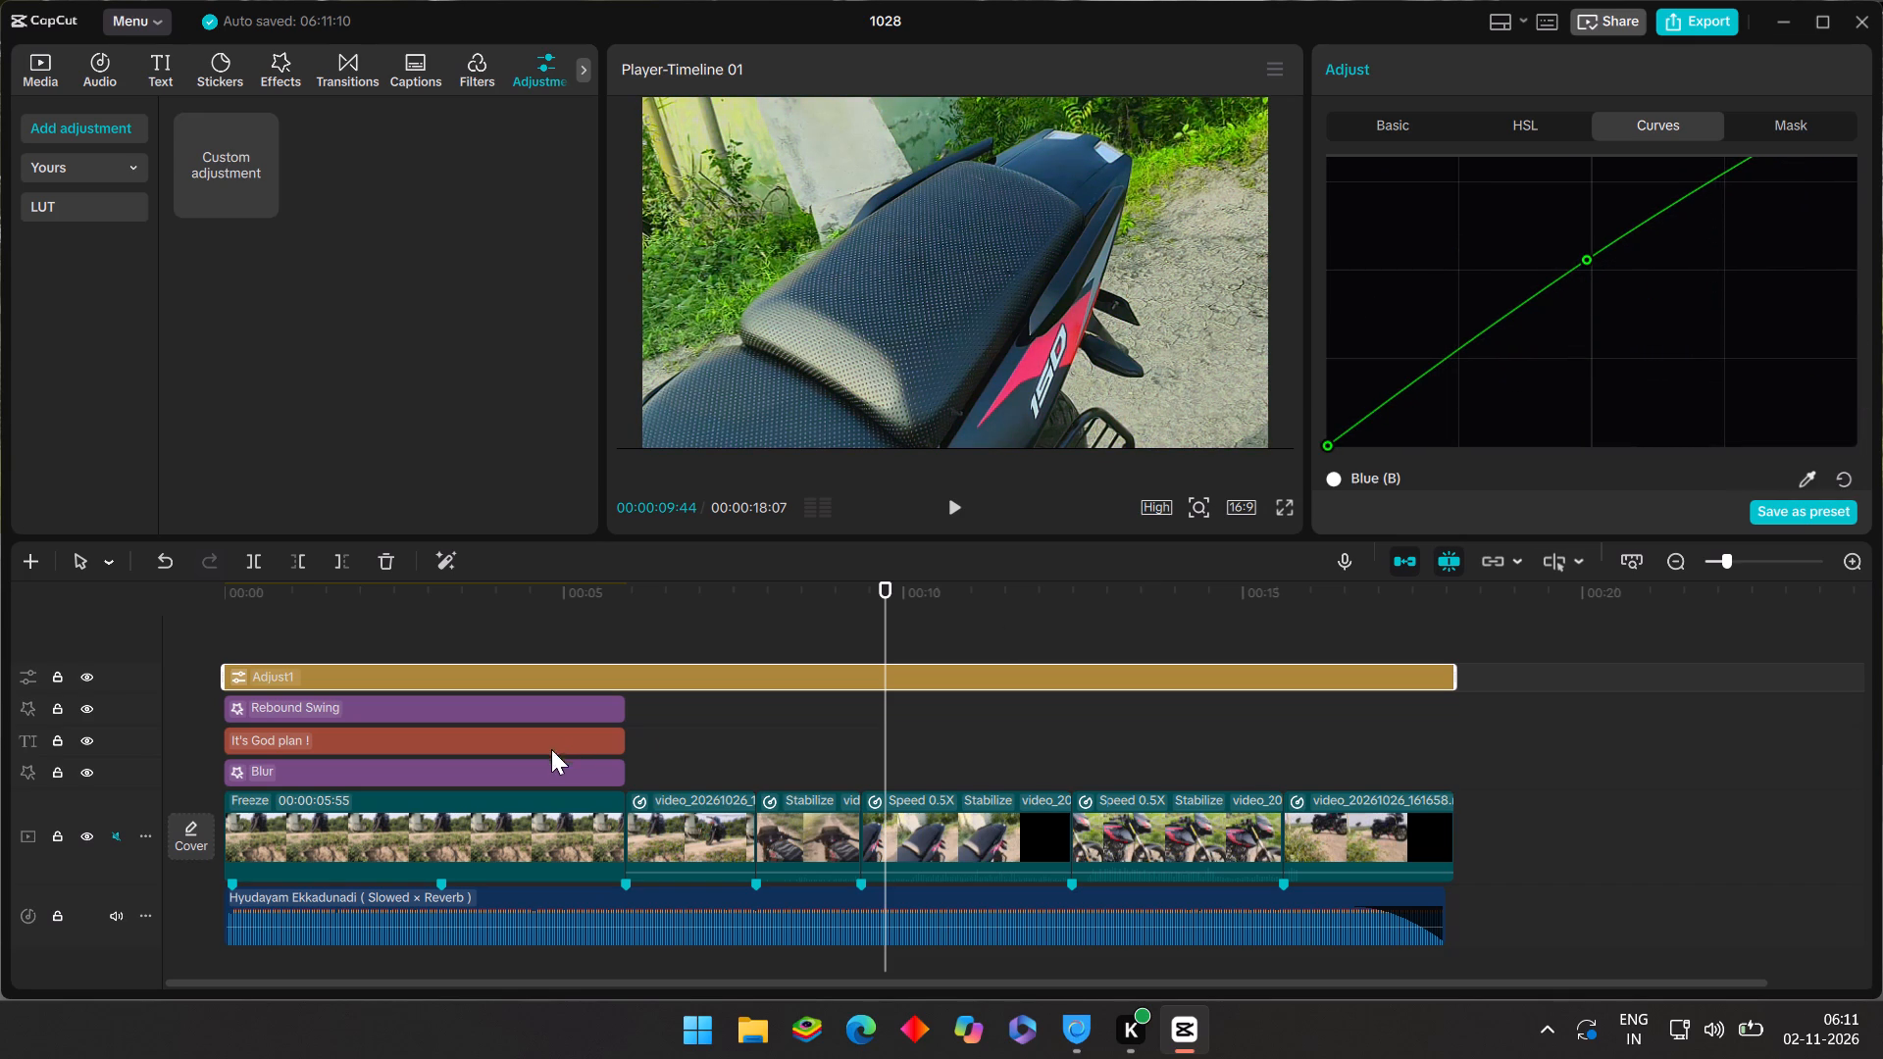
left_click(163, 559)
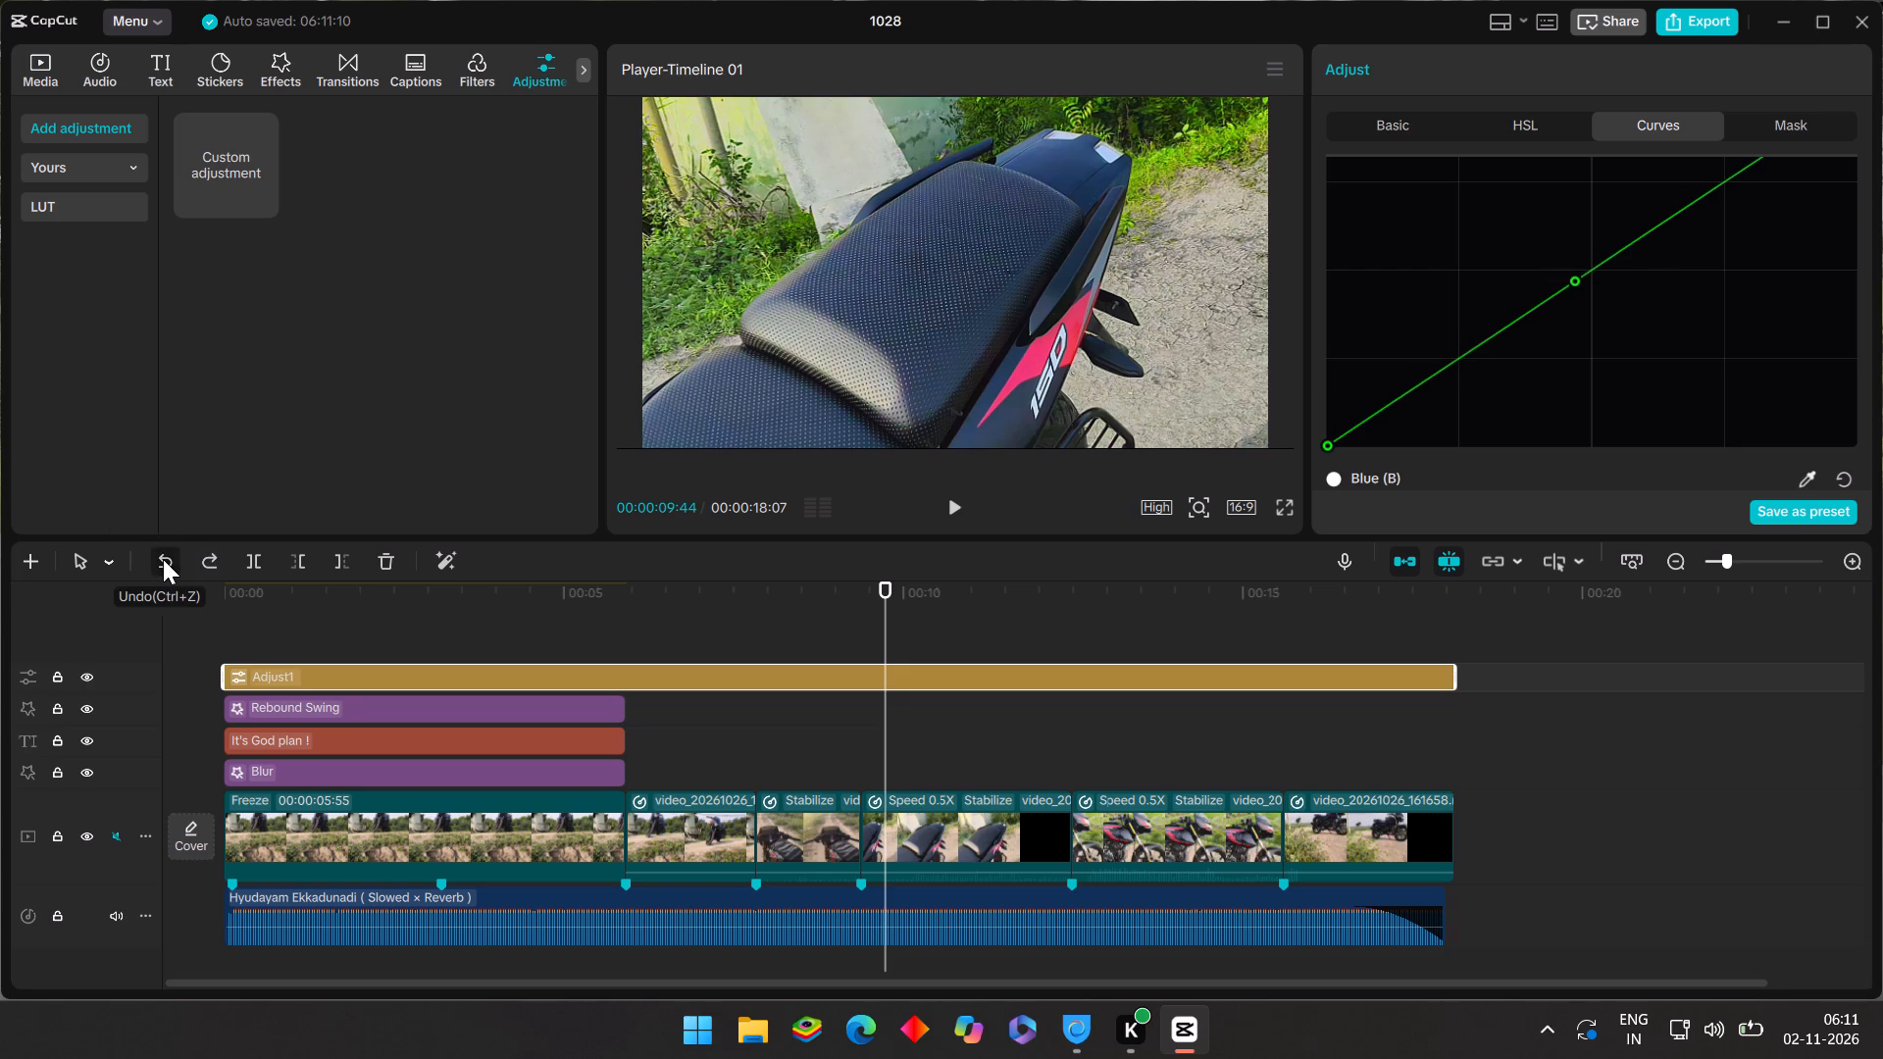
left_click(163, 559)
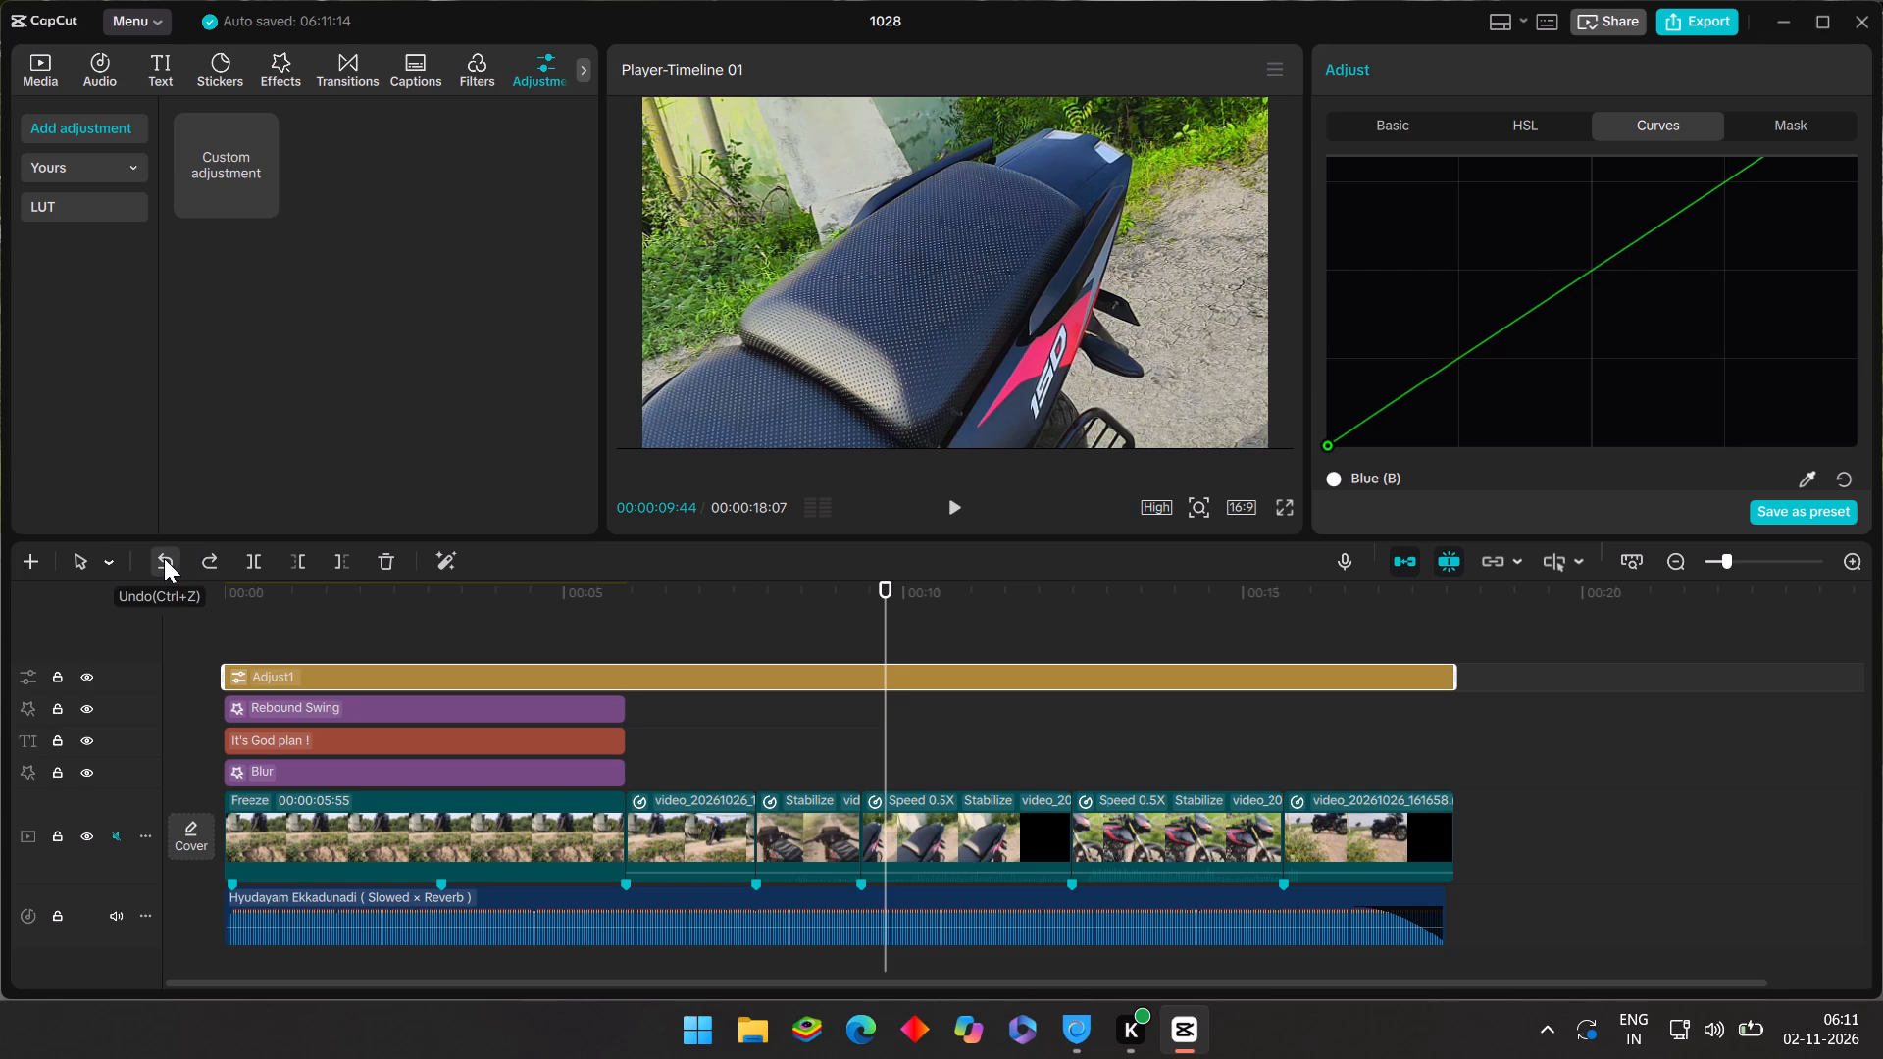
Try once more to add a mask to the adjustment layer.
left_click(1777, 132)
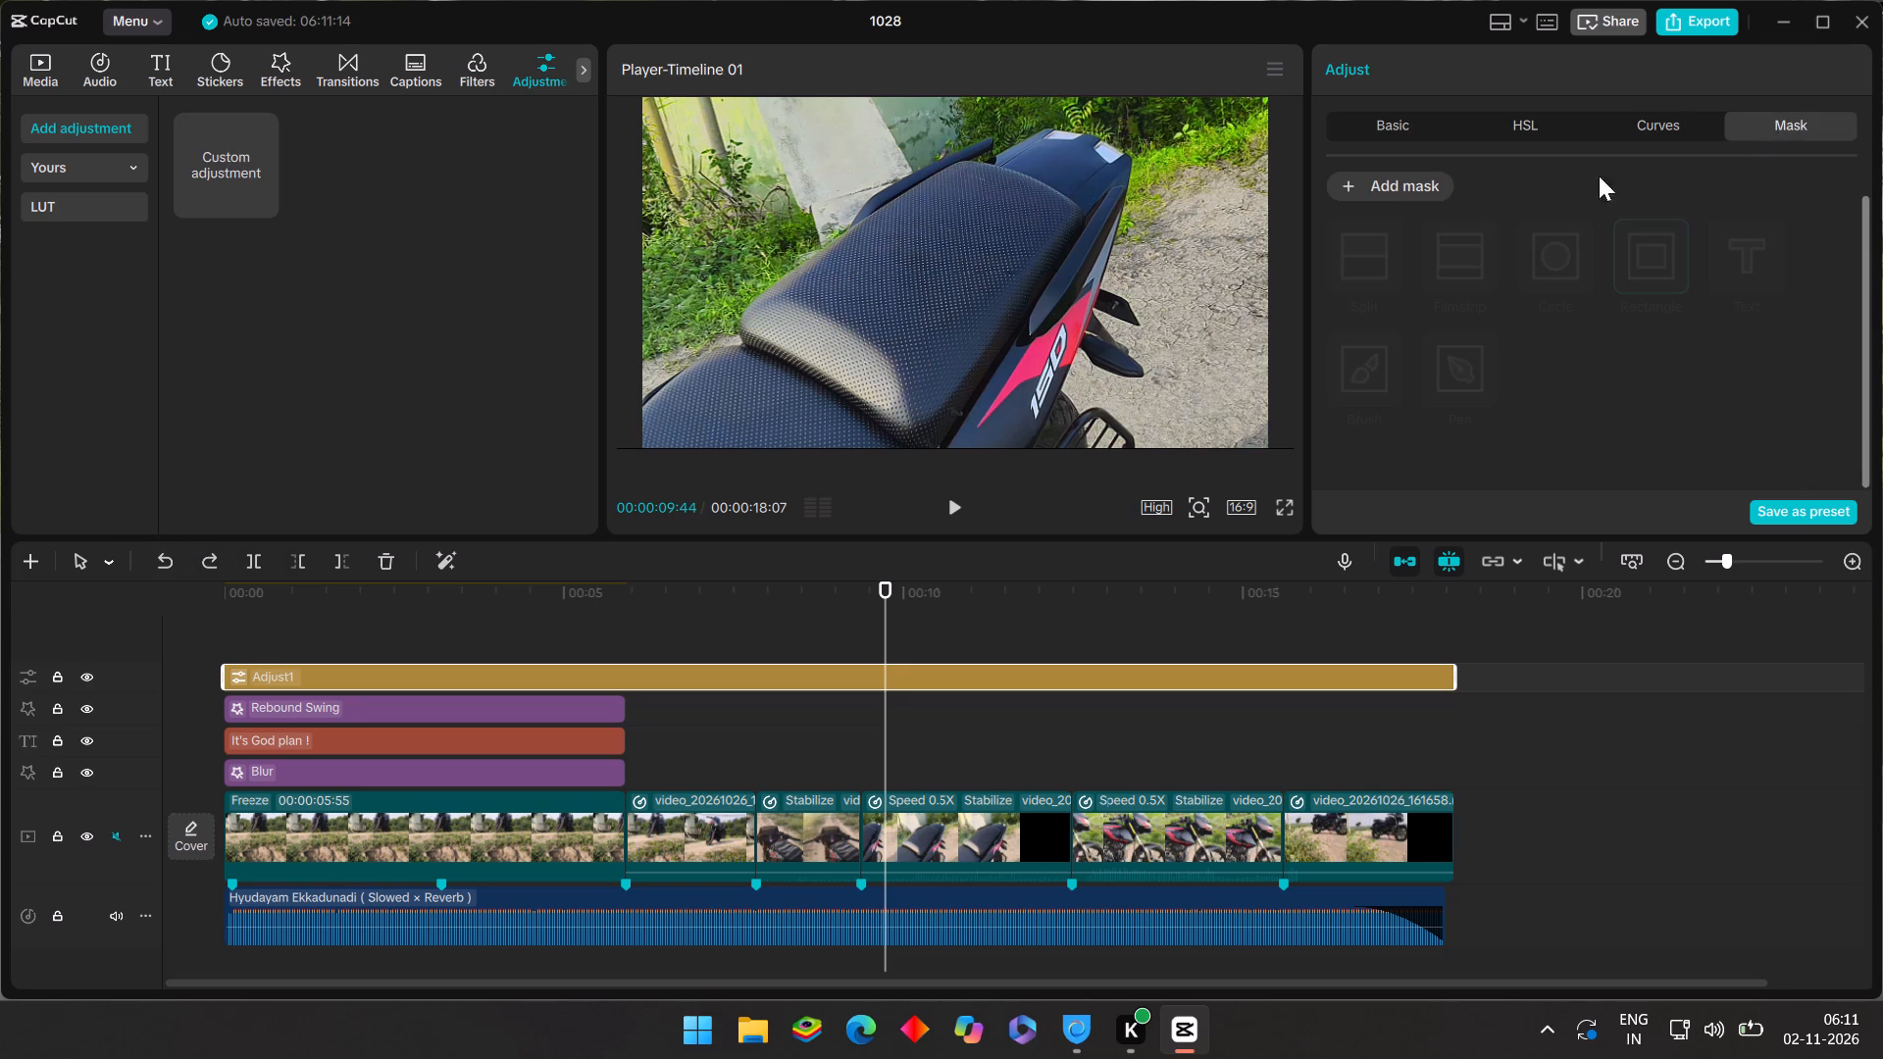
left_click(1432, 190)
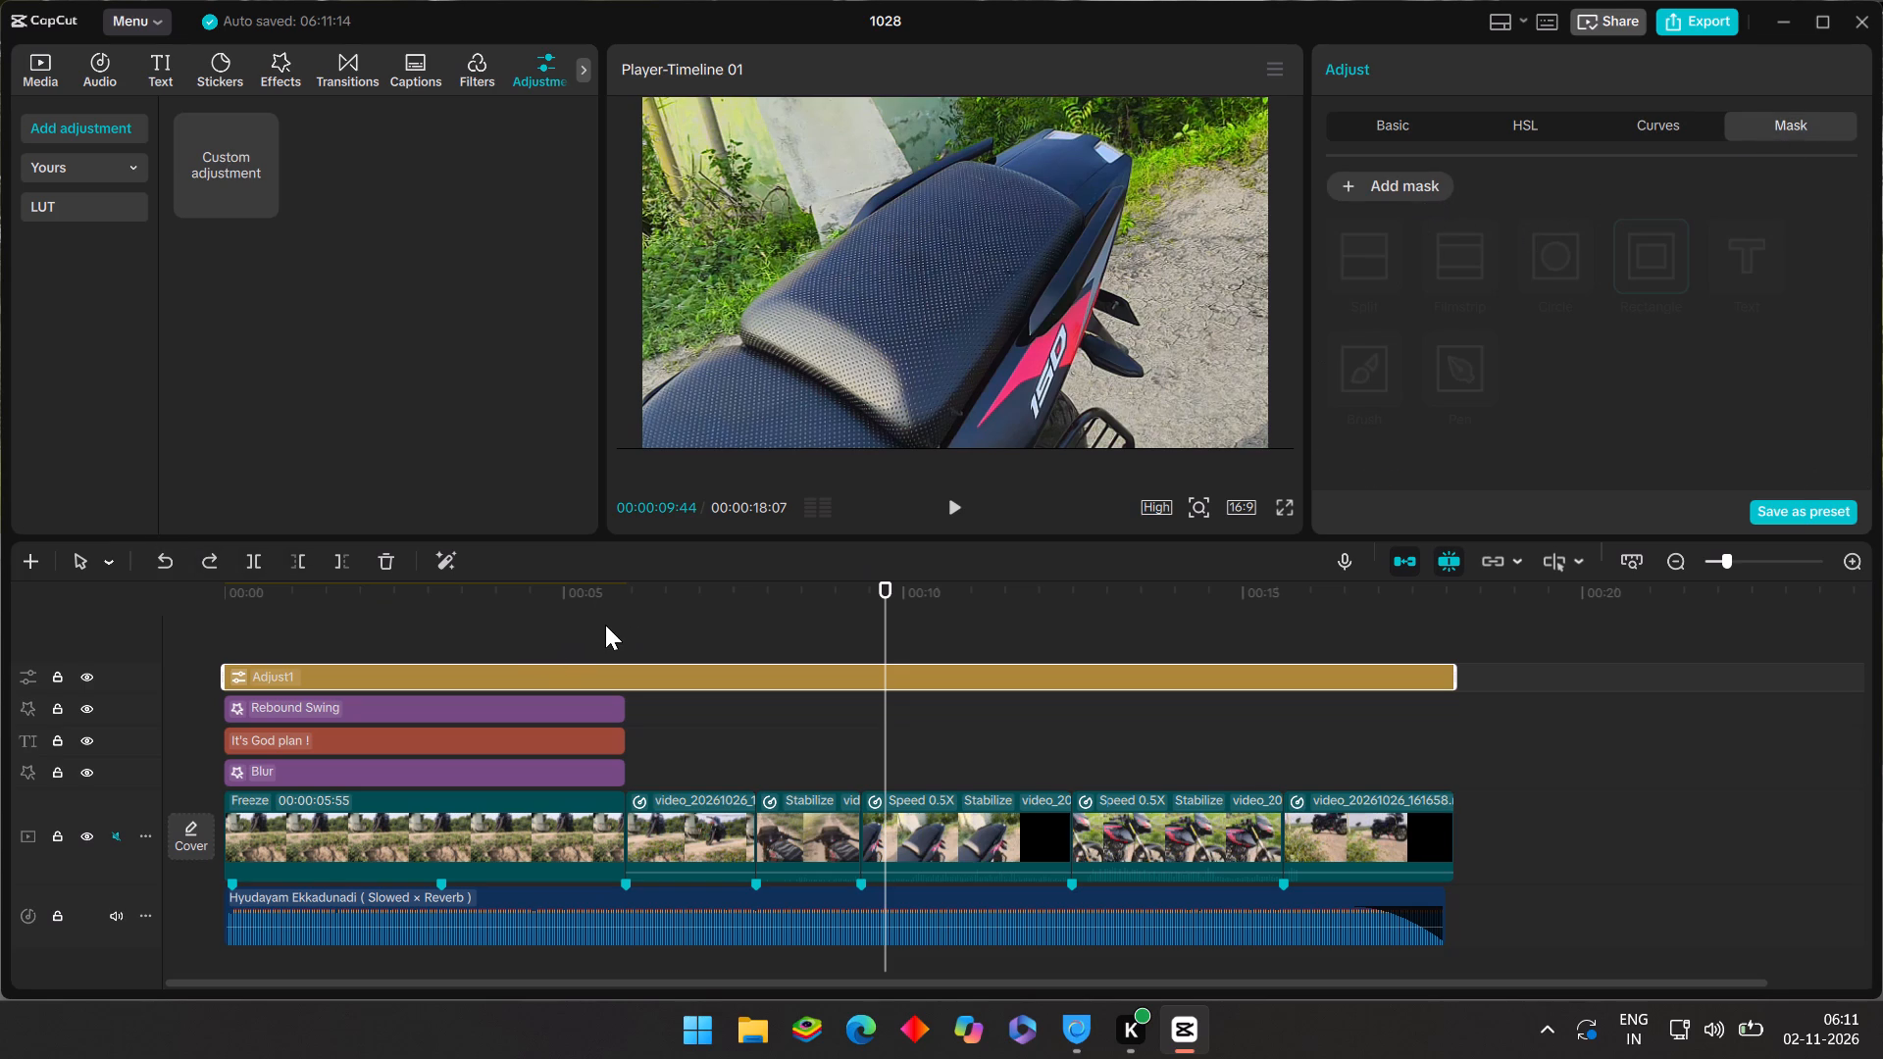
Bring the playhead back to 00:00:00:07 and add a Split mask to the opening freeze clip.
left_click(605, 625)
left_click_drag(606, 624, 593, 748)
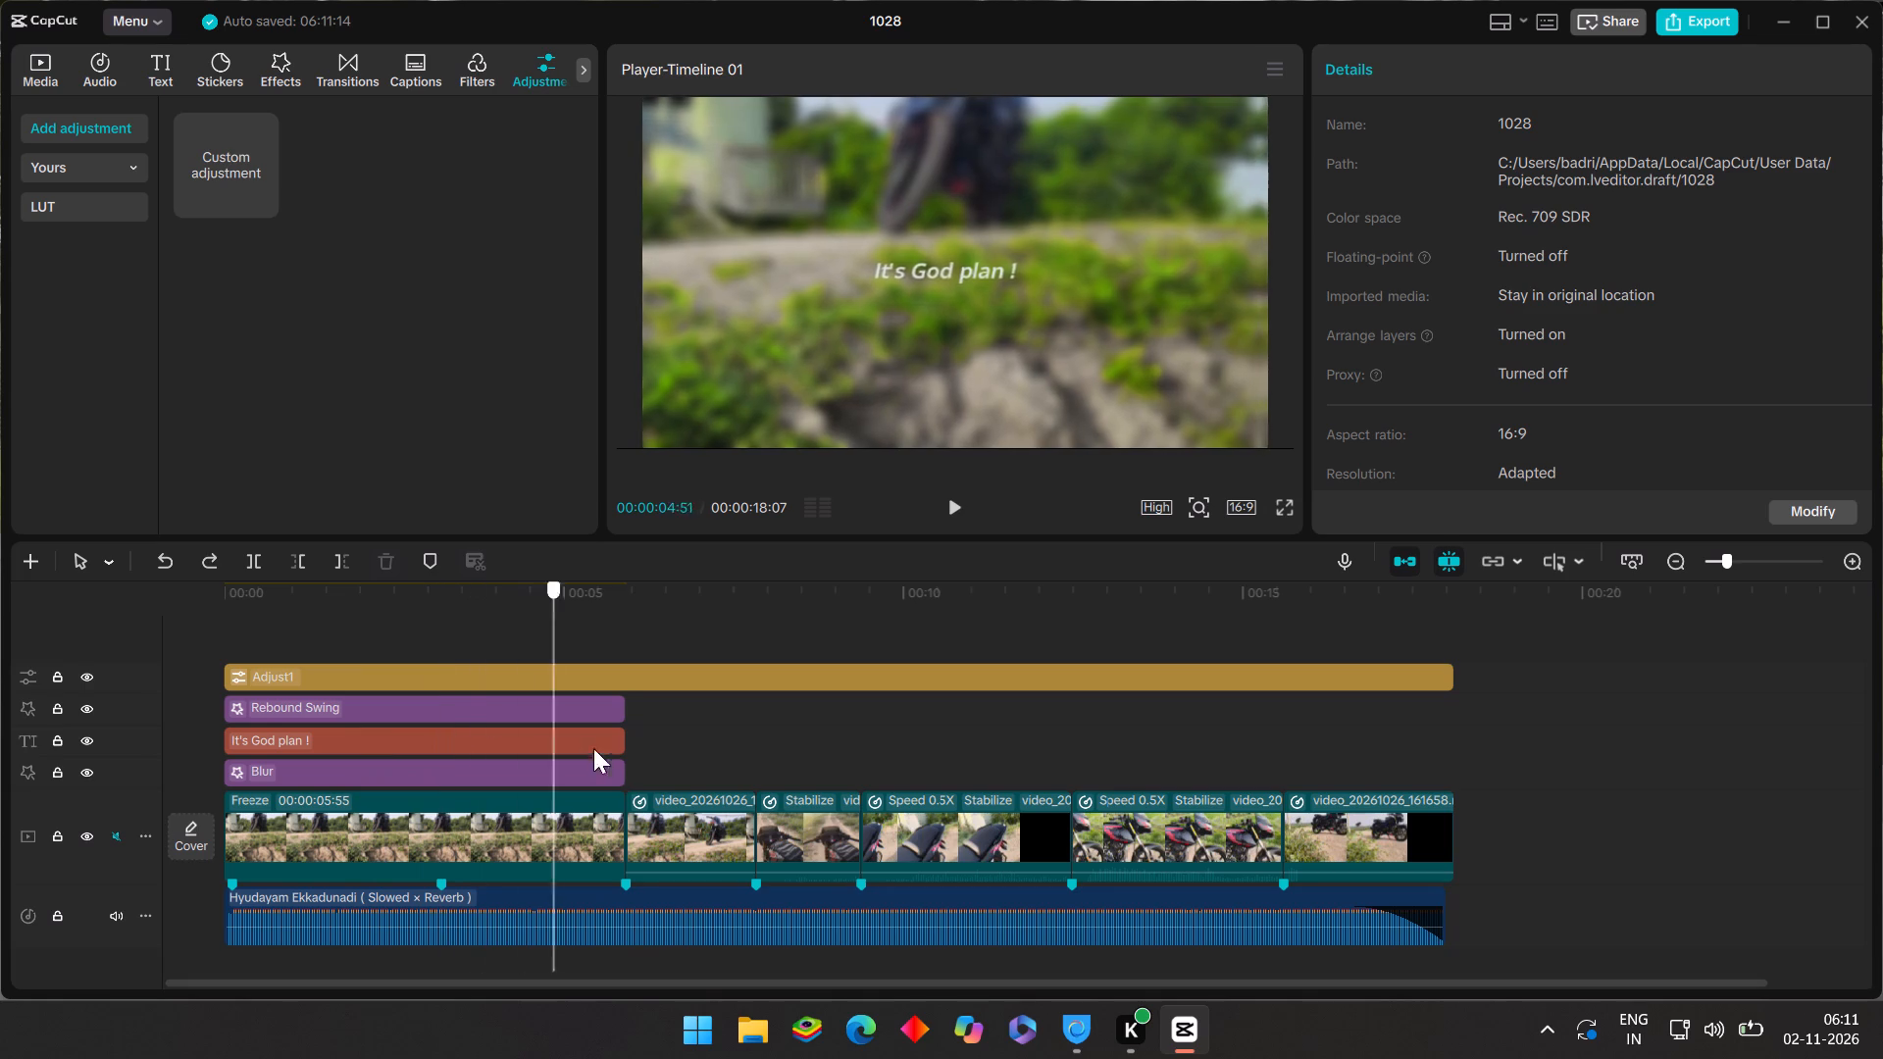
left_click_drag(593, 748, 706, 817)
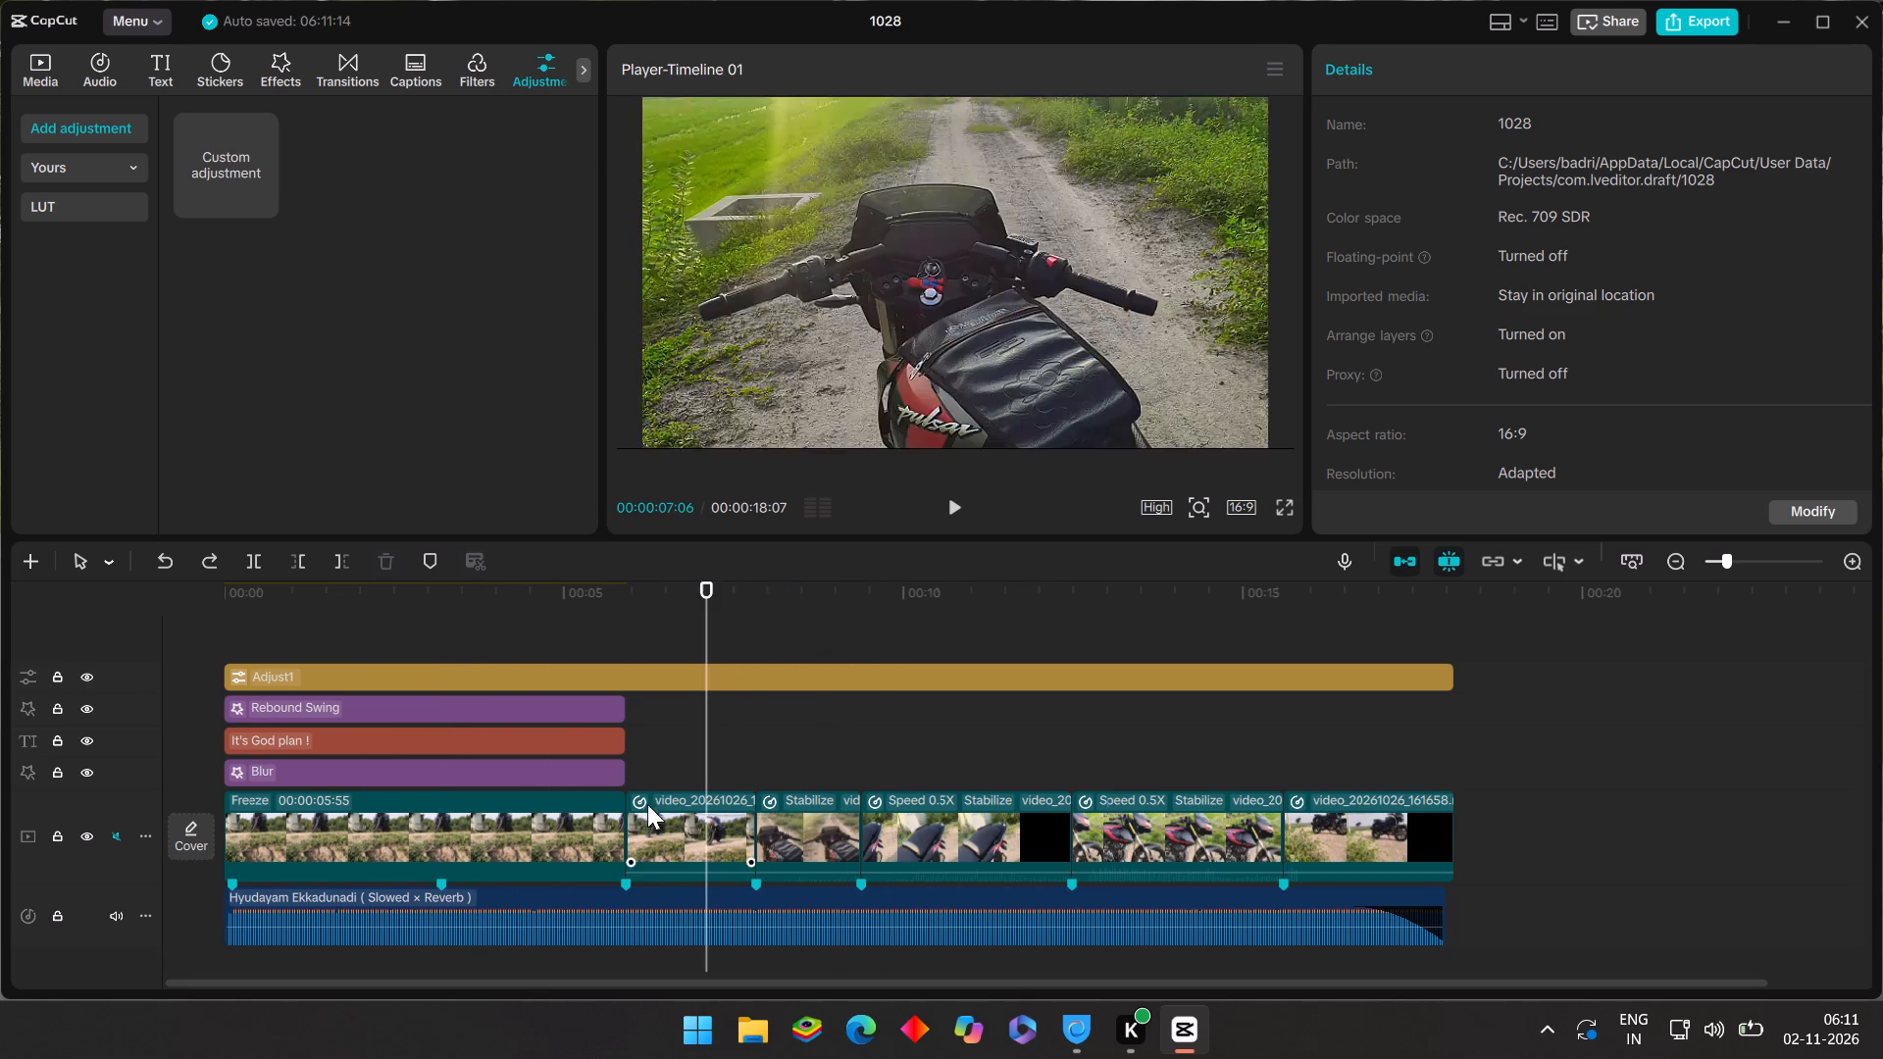
left_click(503, 646)
left_click_drag(503, 644, 235, 762)
scroll(259, 779, "down", 3)
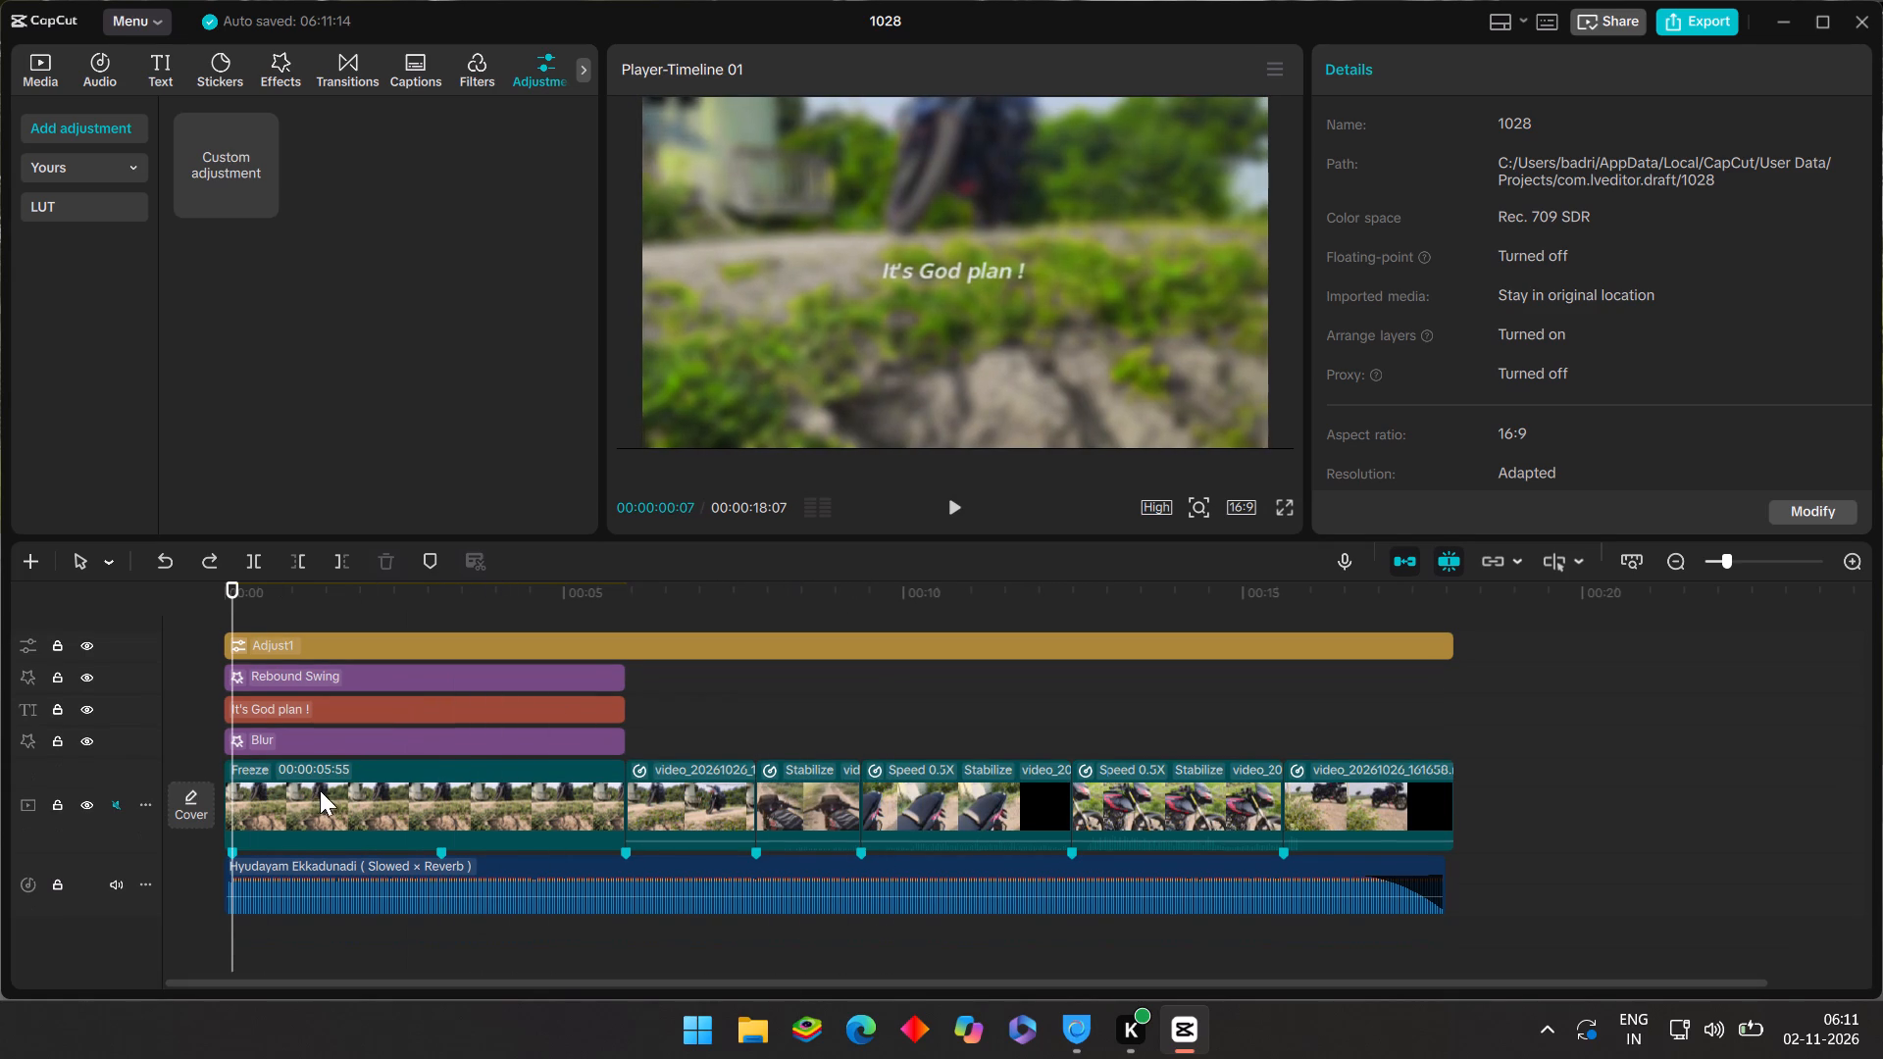
left_click(329, 791)
left_click(1687, 115)
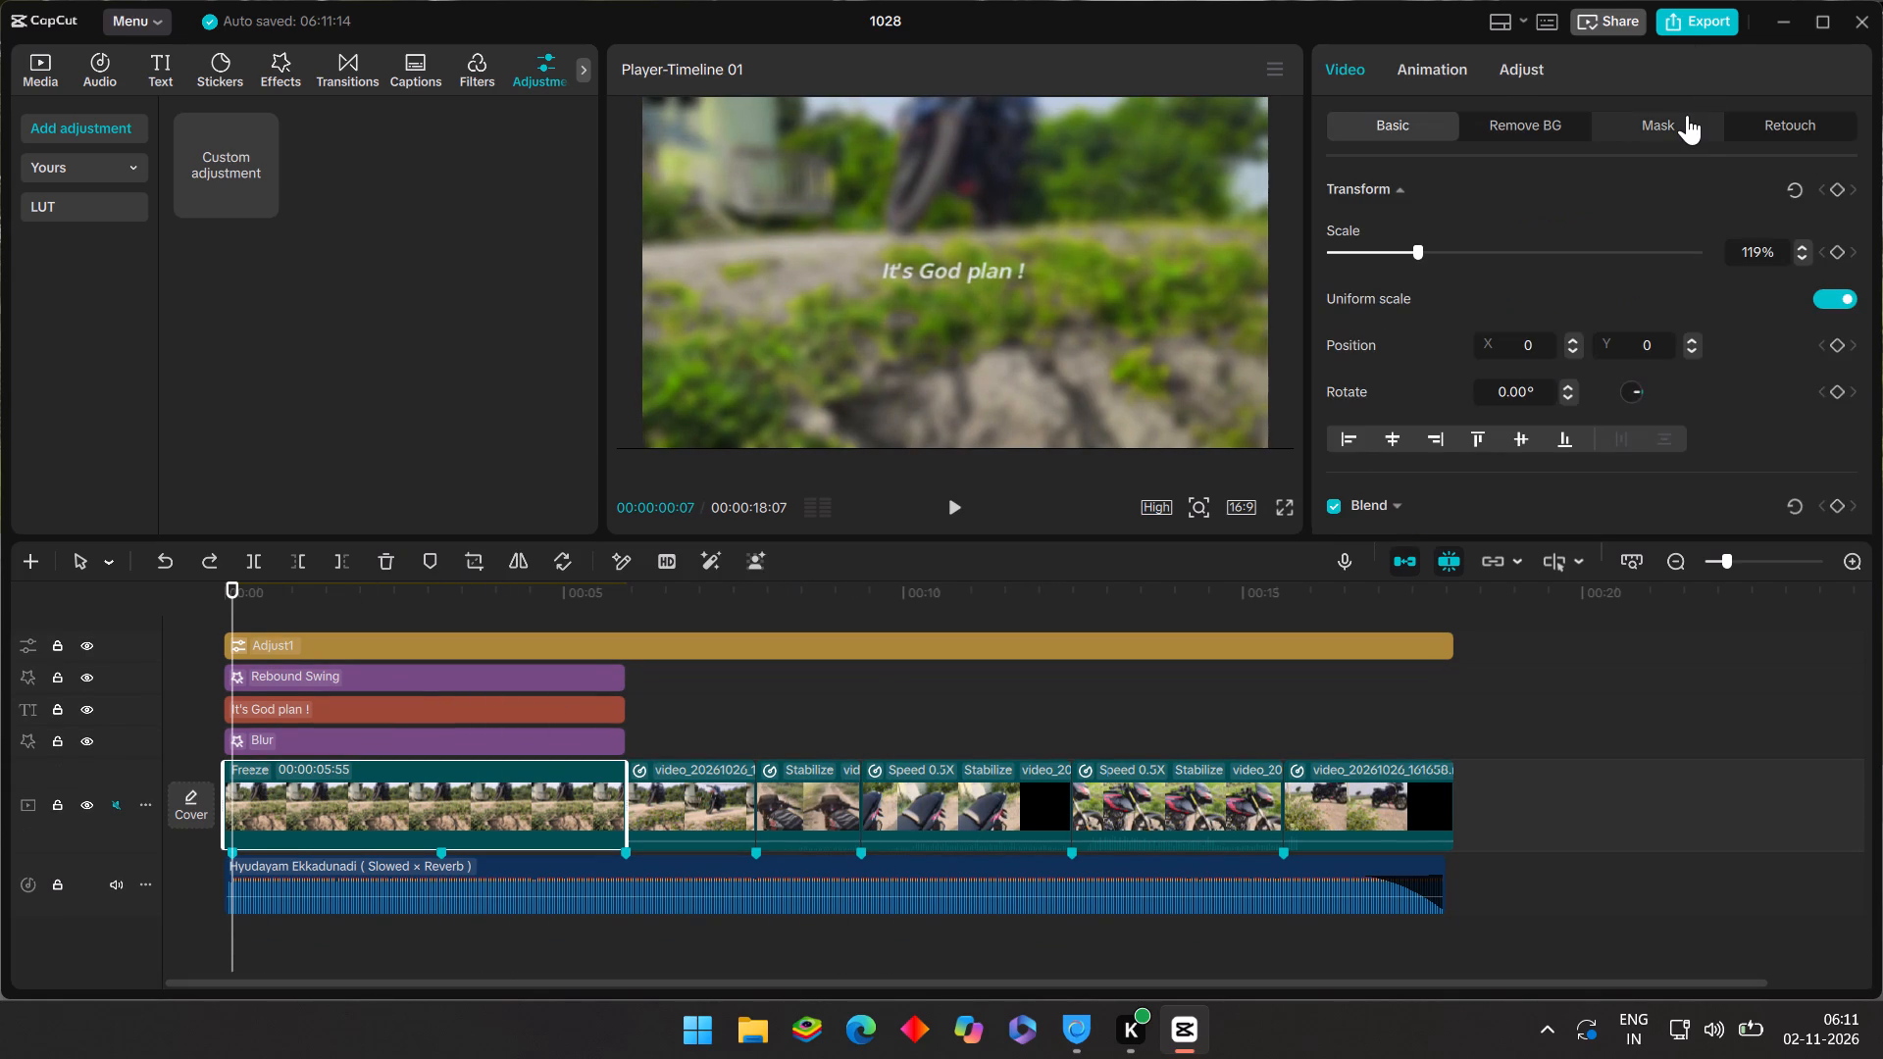
left_click(1354, 225)
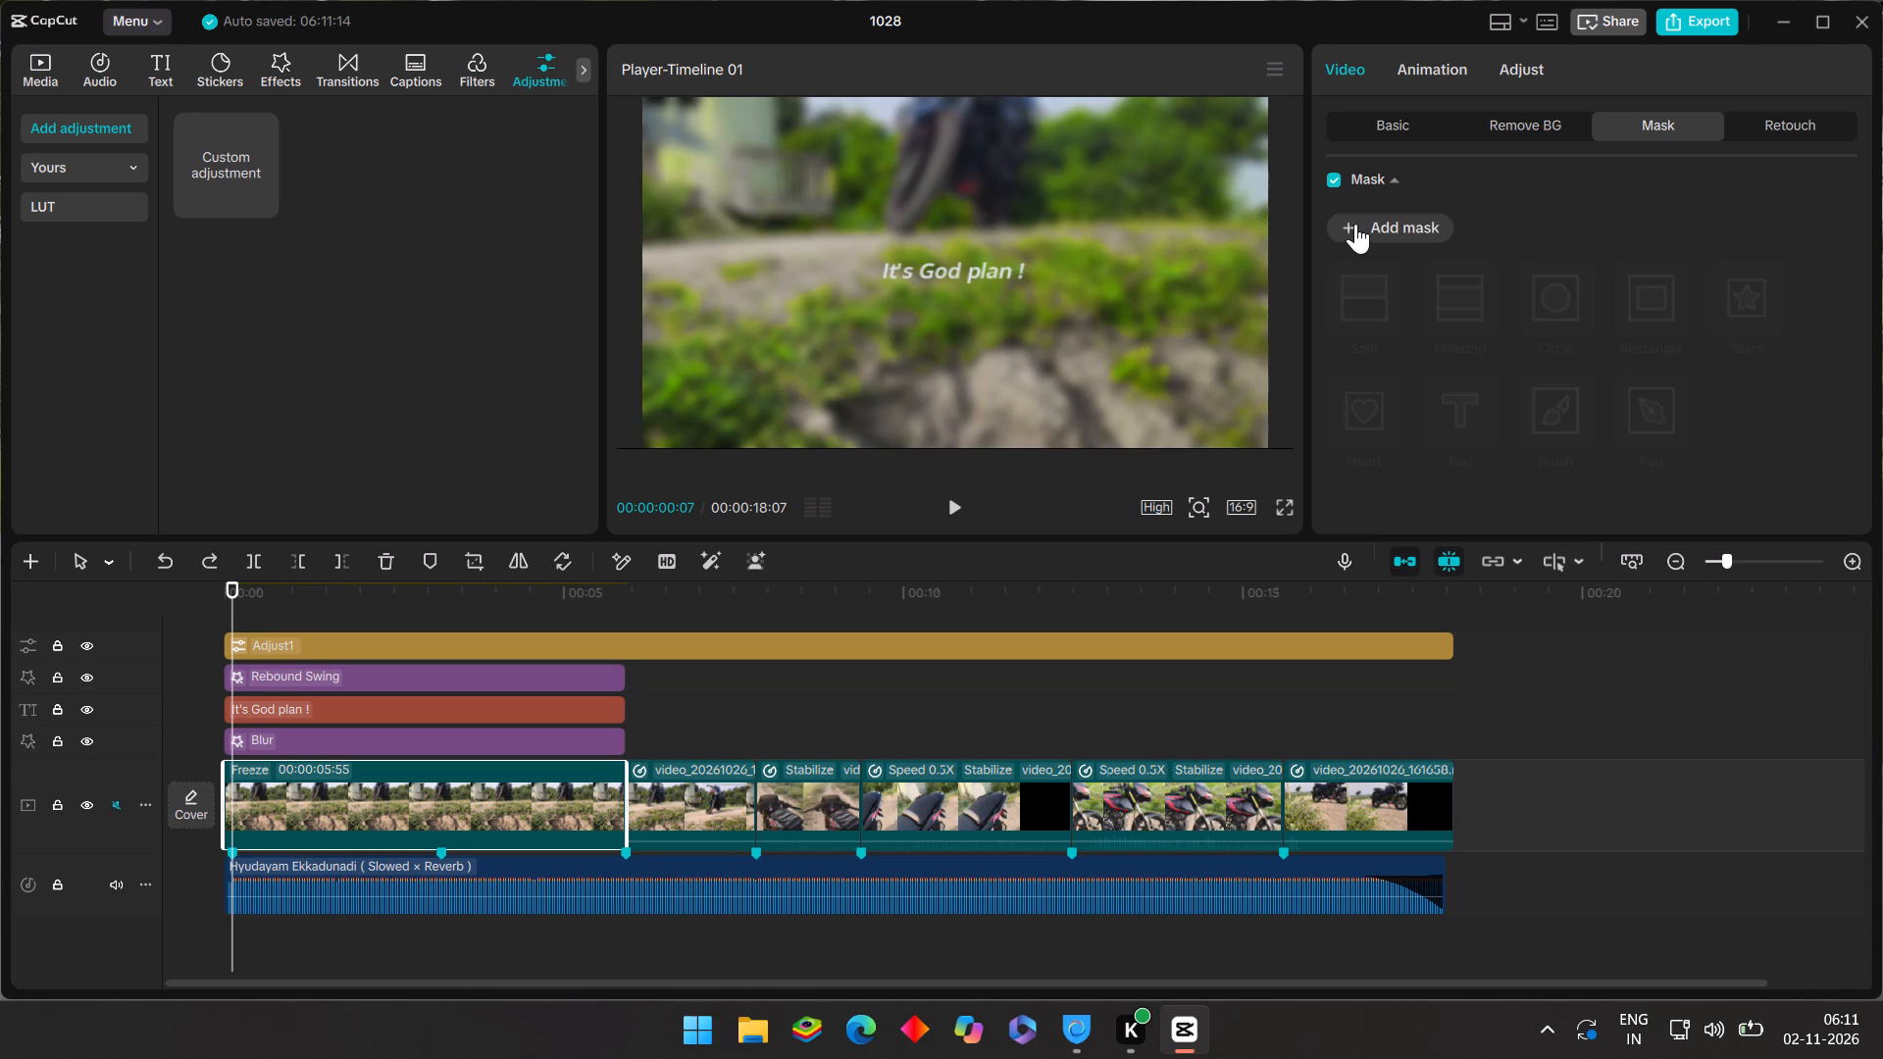
left_click(1361, 317)
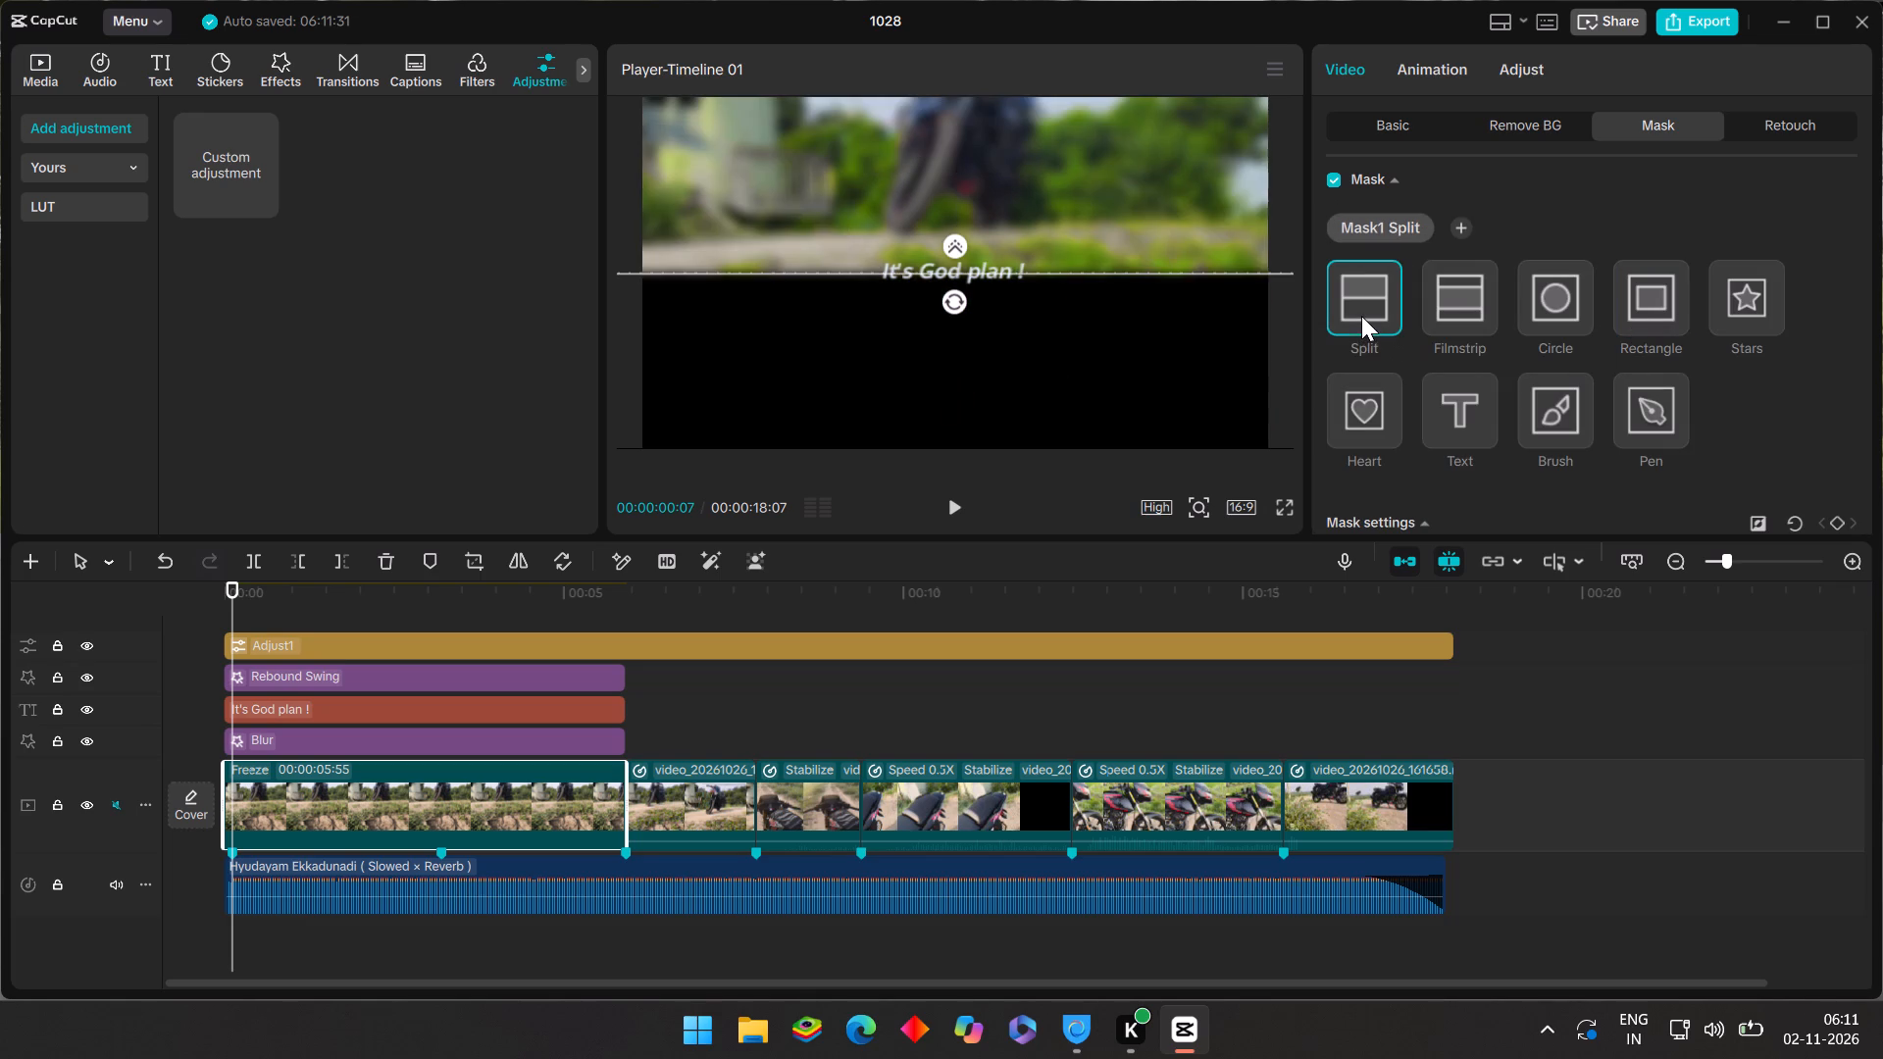
Move the Split mask's dividing line down near the bottom edge of the frame and feather its edge.
left_click_drag(960, 267, 966, 292)
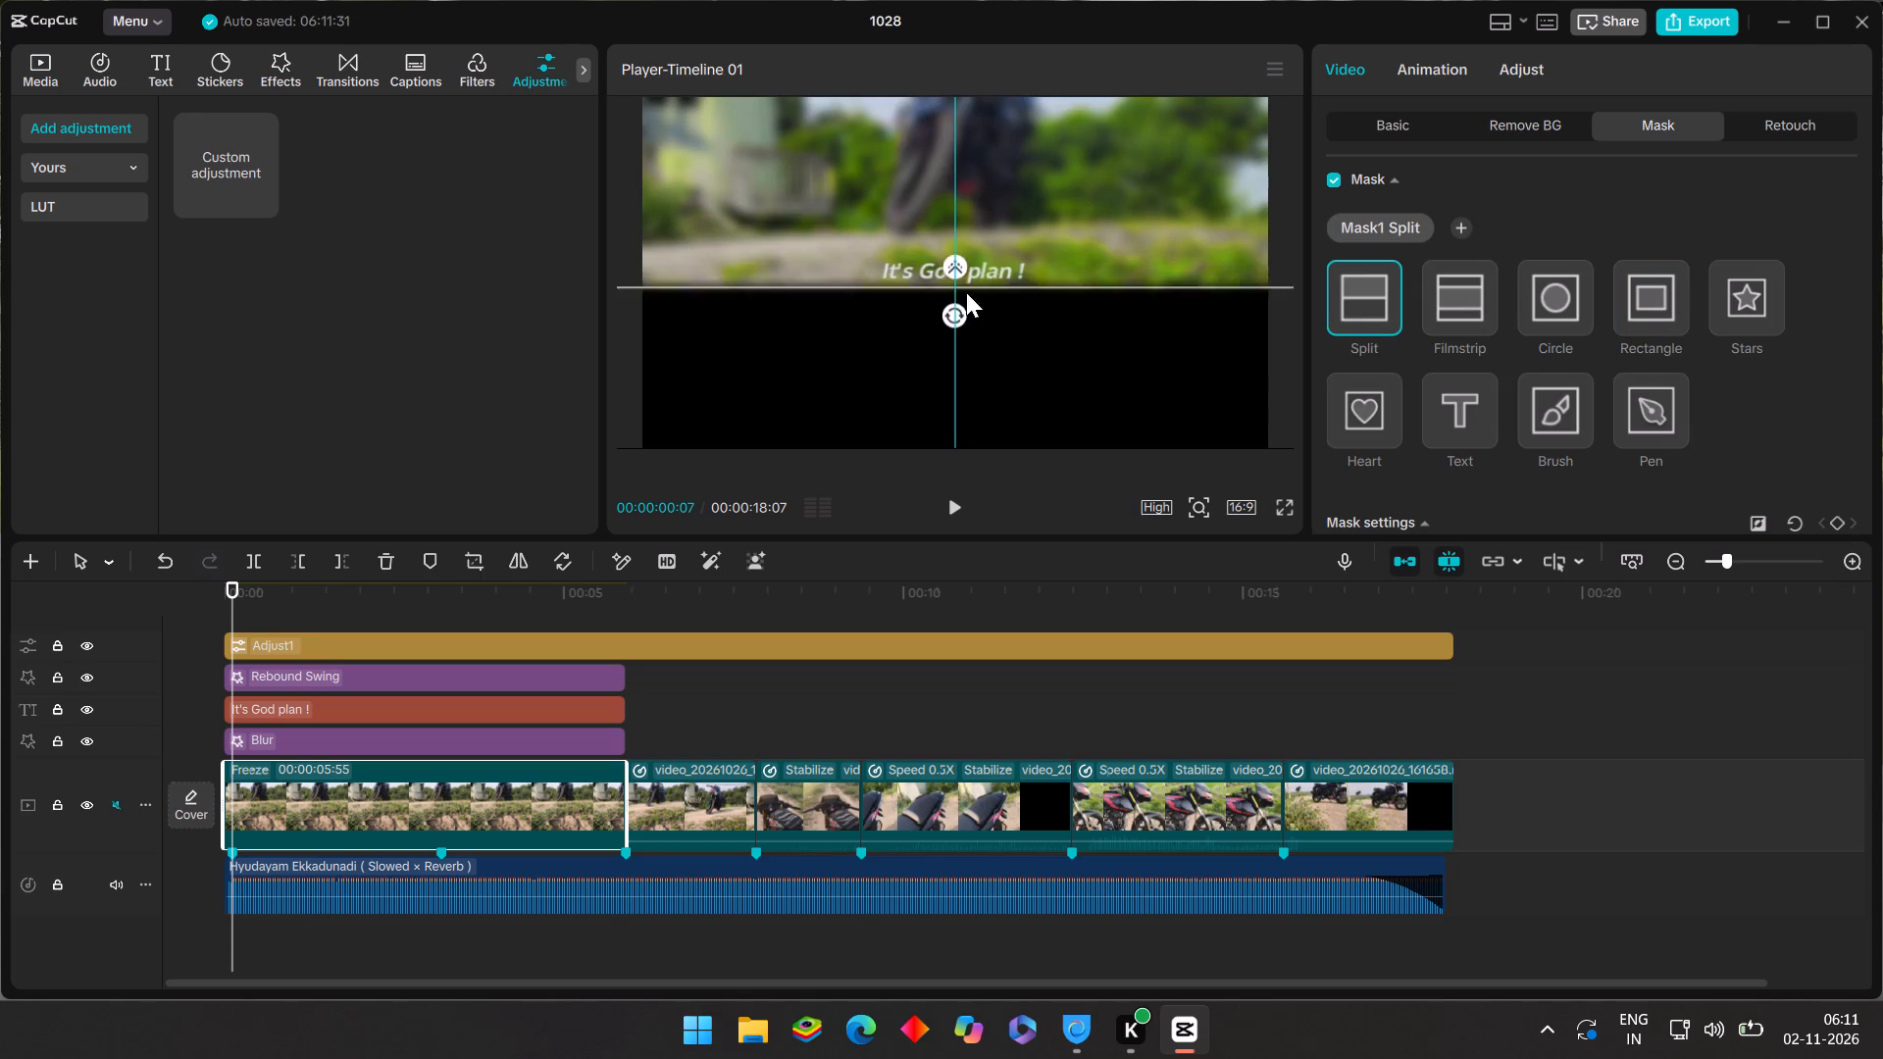
left_click_drag(966, 292, 953, 419)
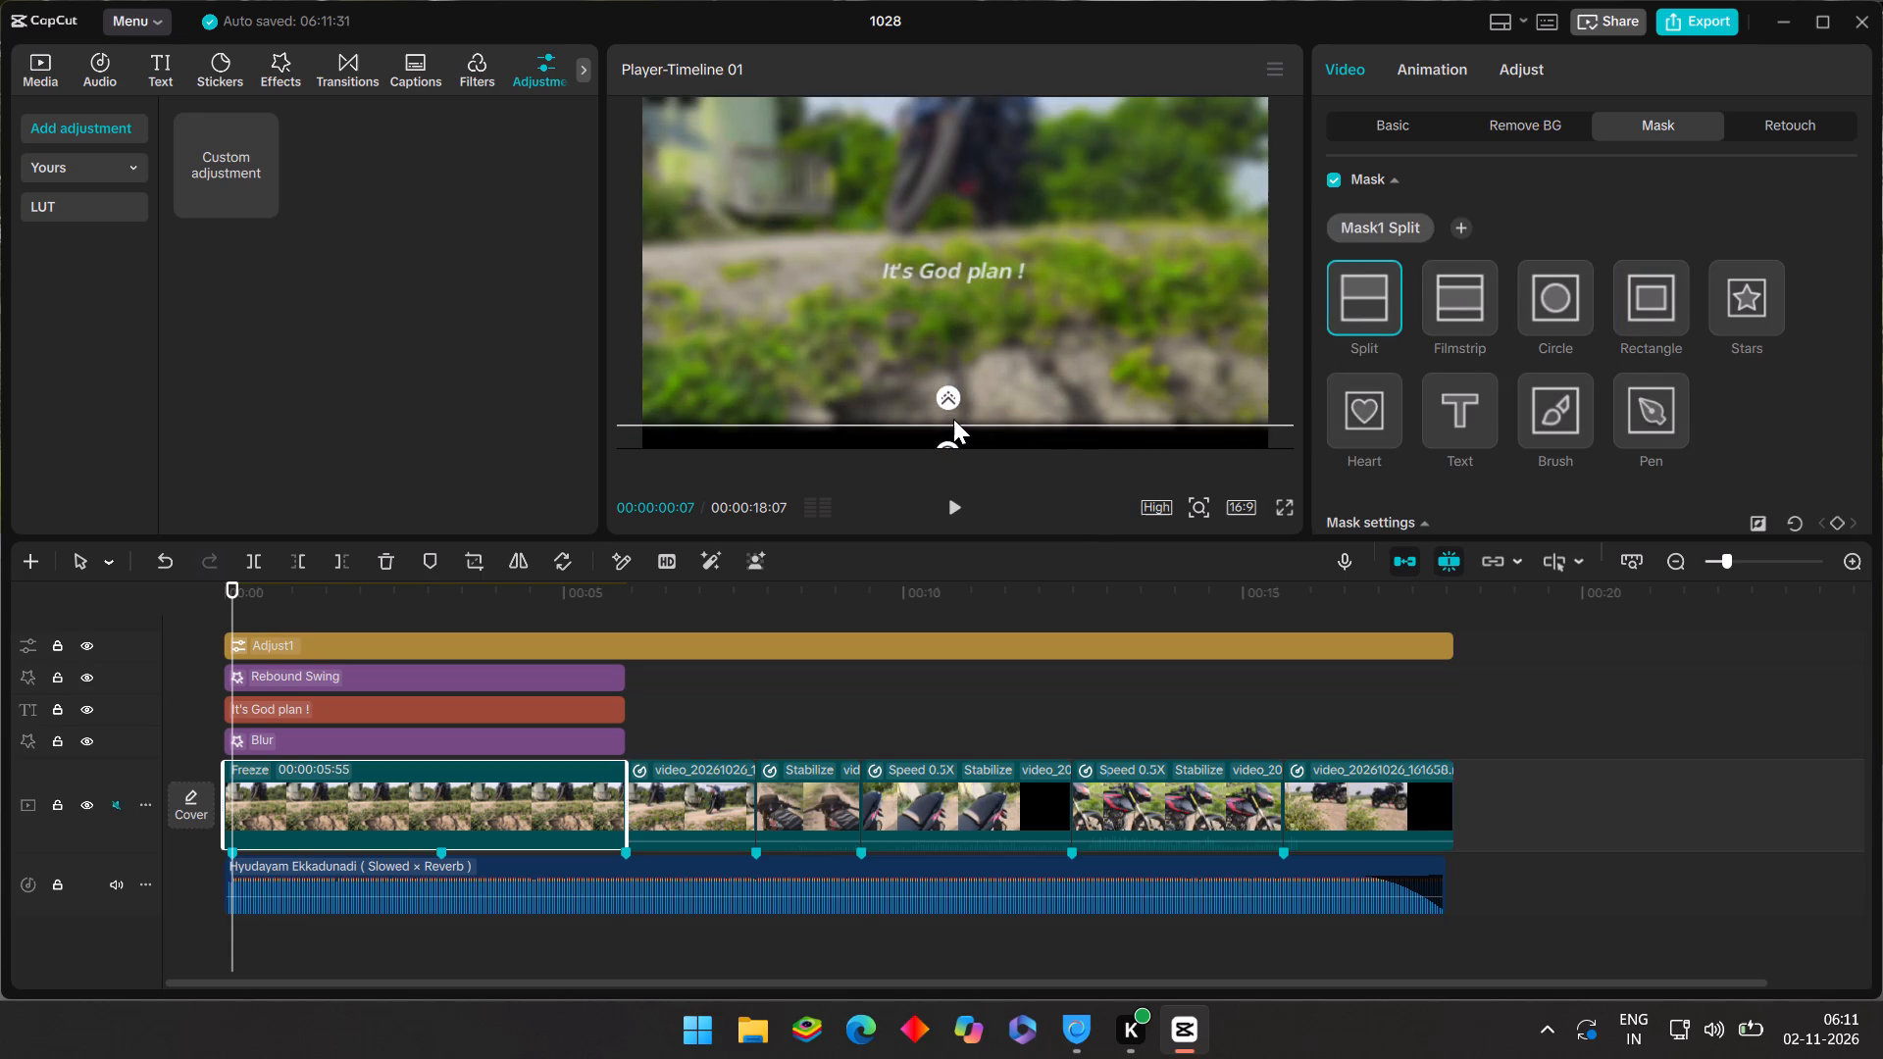
left_click_drag(953, 419, 944, 419)
left_click_drag(941, 384, 936, 333)
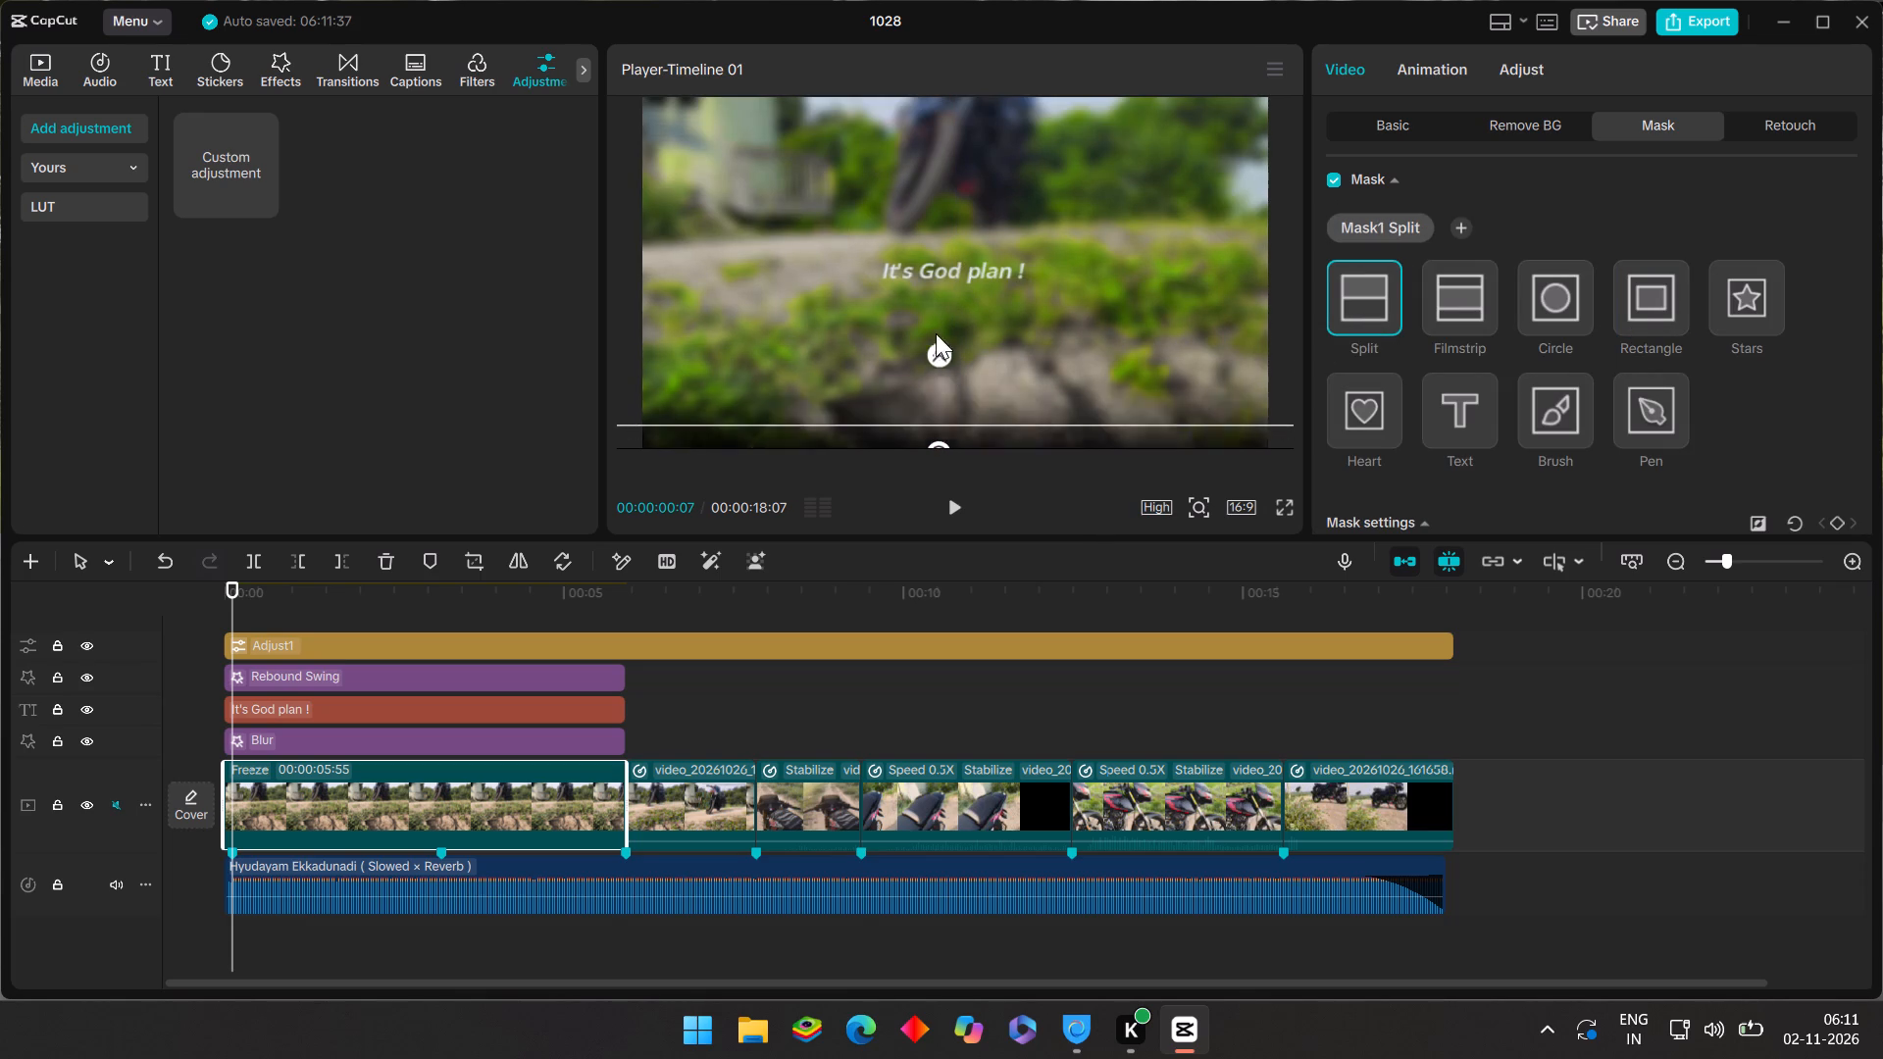
left_click_drag(936, 333, 935, 302)
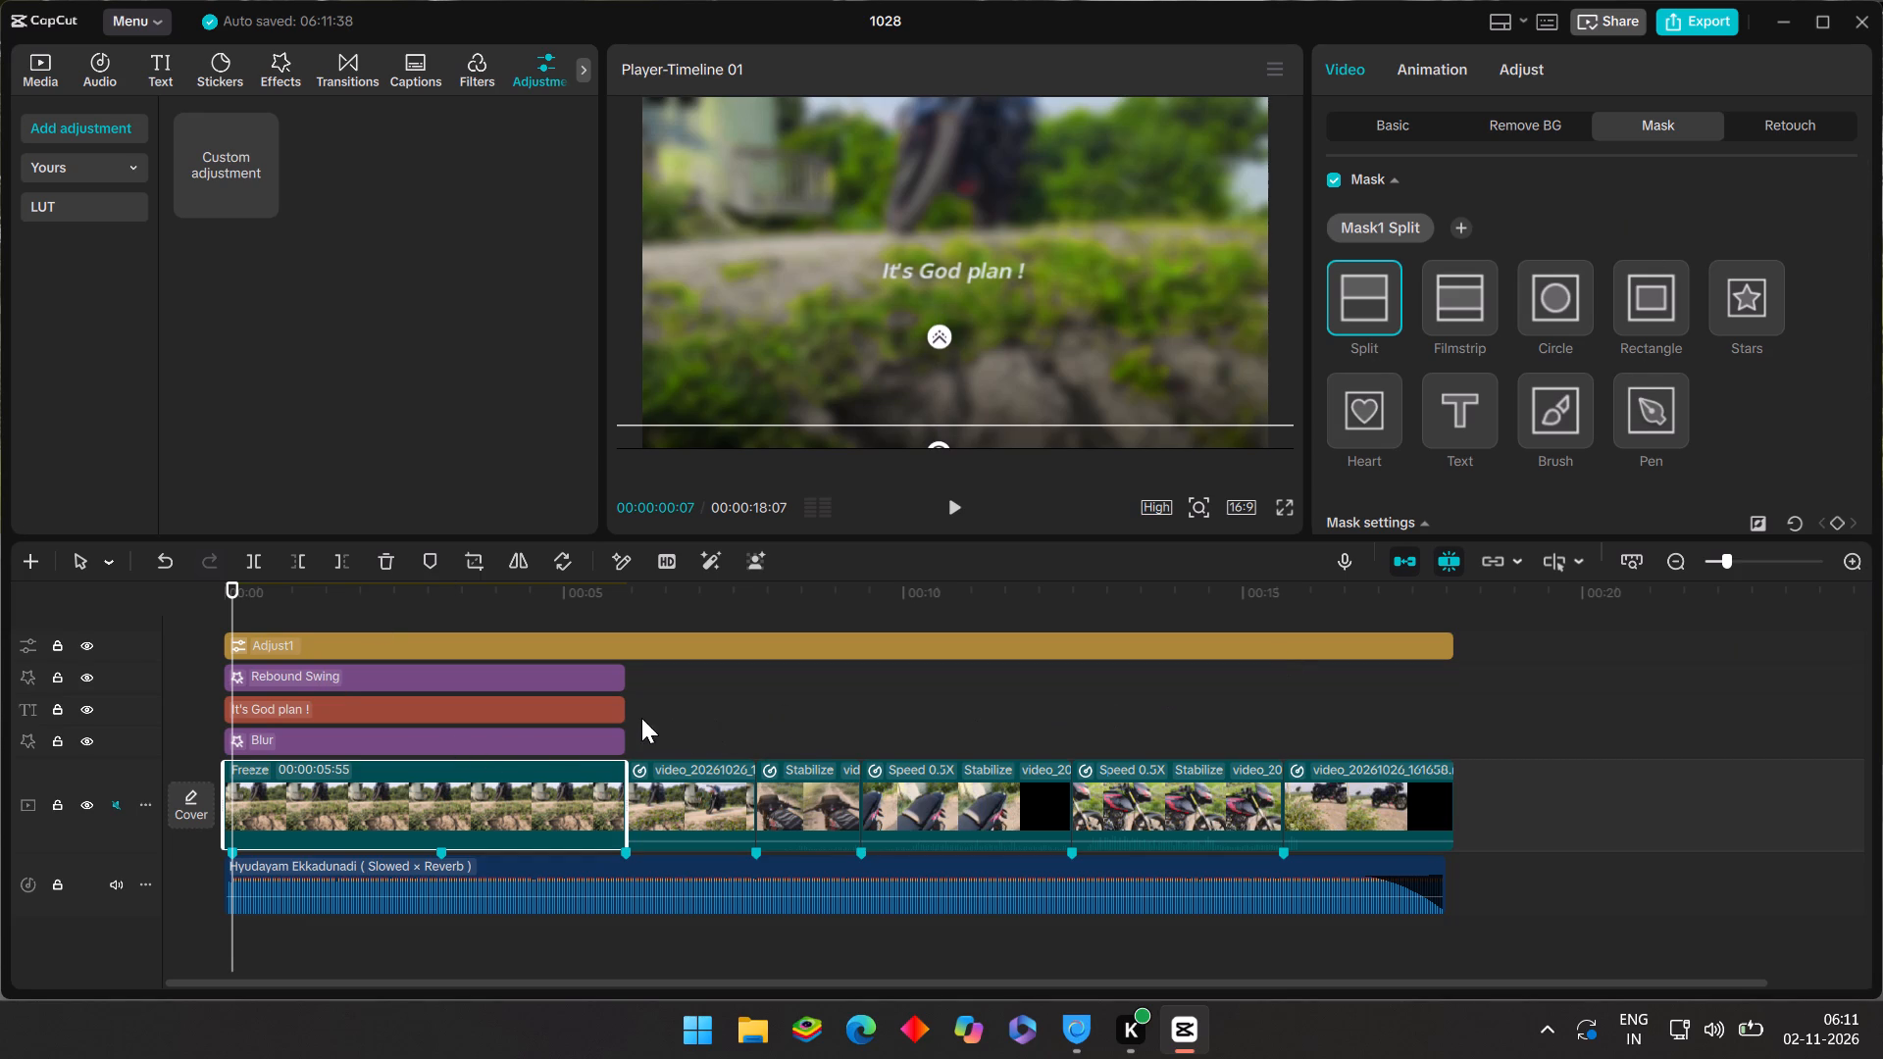
Move the playhead to the end of the opening freeze clip at 00:00:05:55 and review that clip's Split mask settings.
double_click(719, 722)
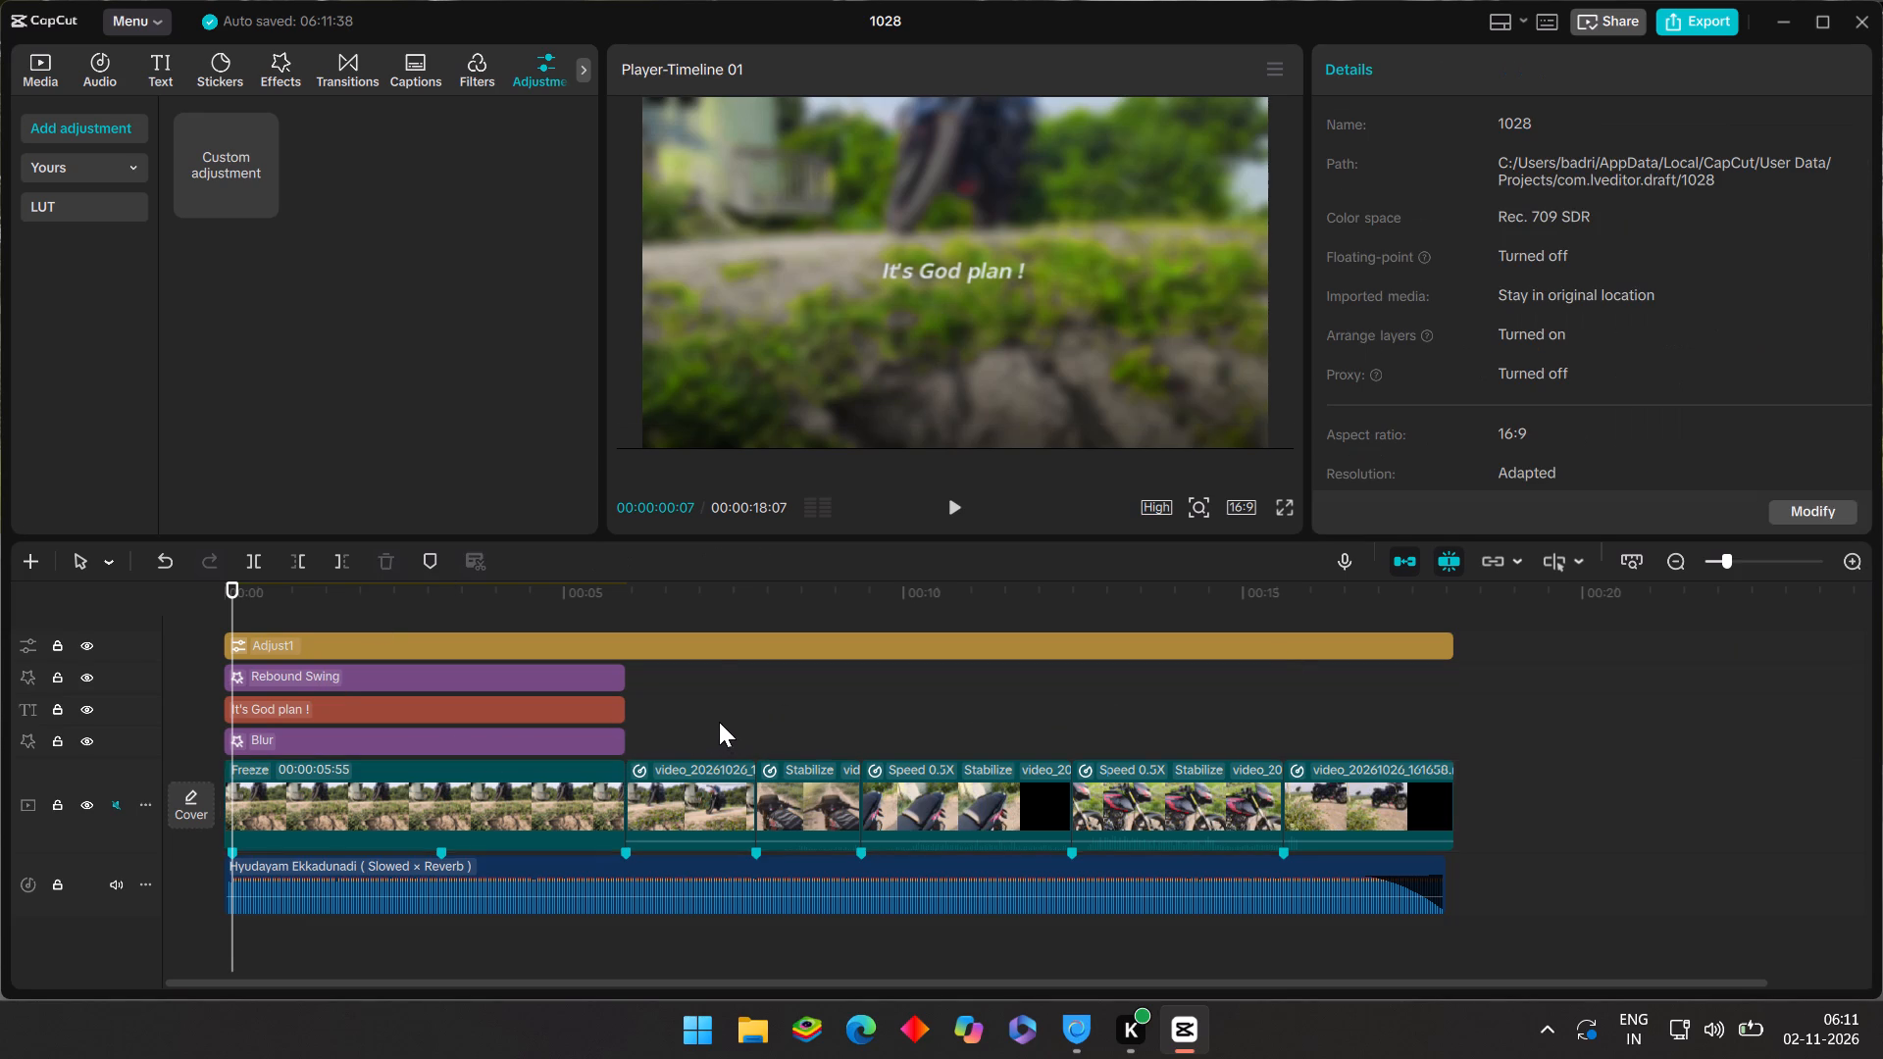
left_click_drag(719, 726, 562, 742)
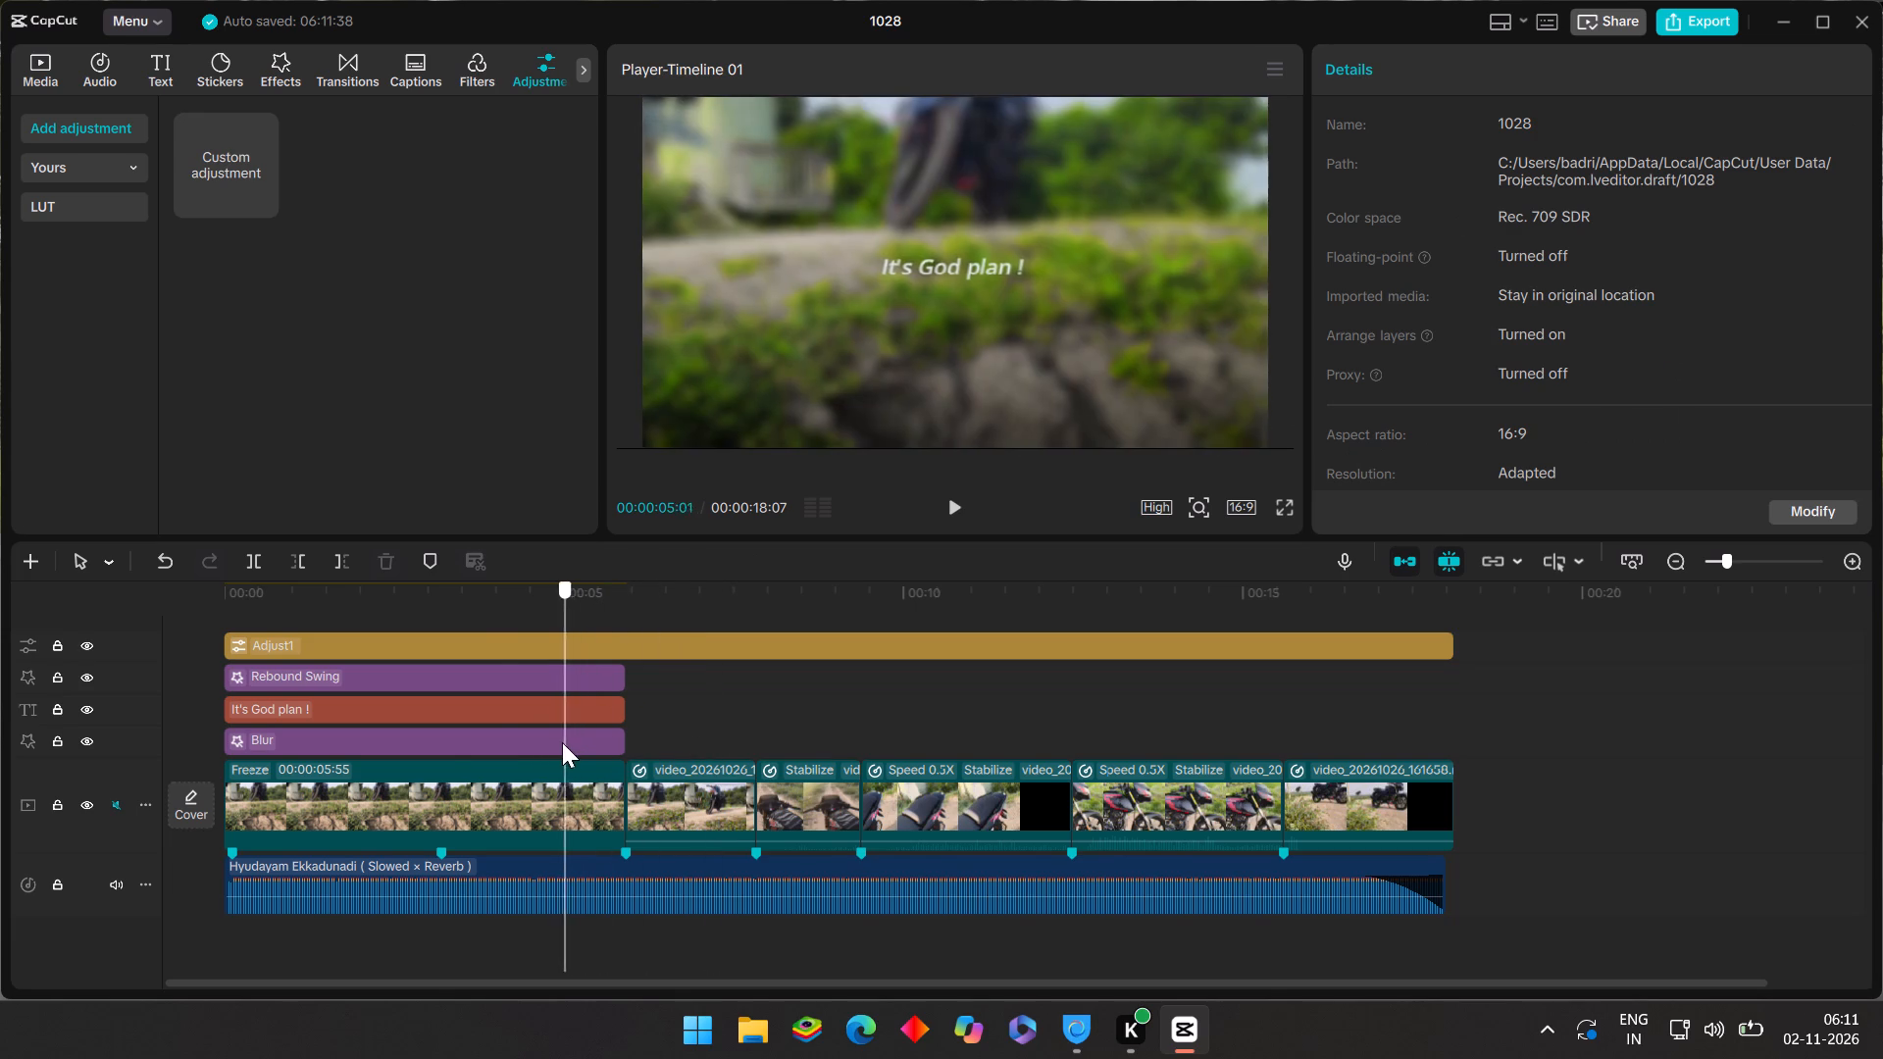
left_click_drag(562, 742, 621, 792)
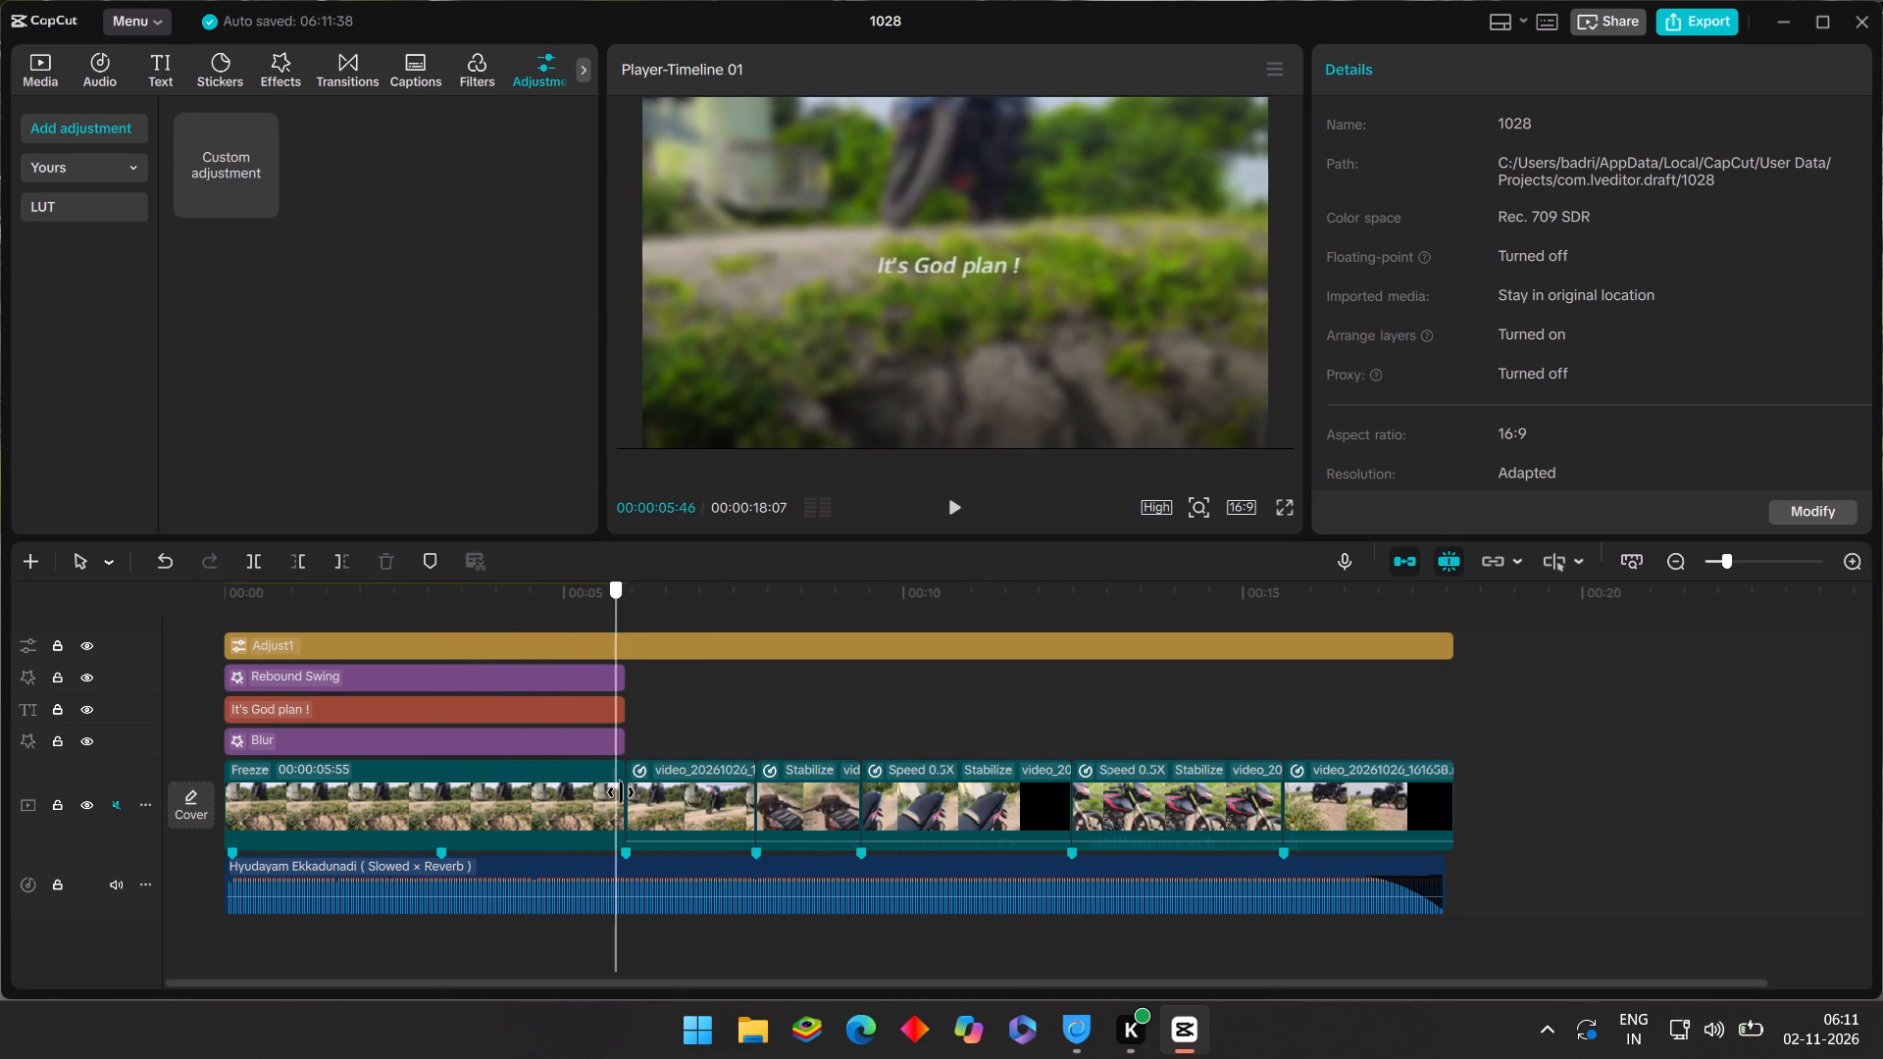
left_click_drag(621, 792, 627, 844)
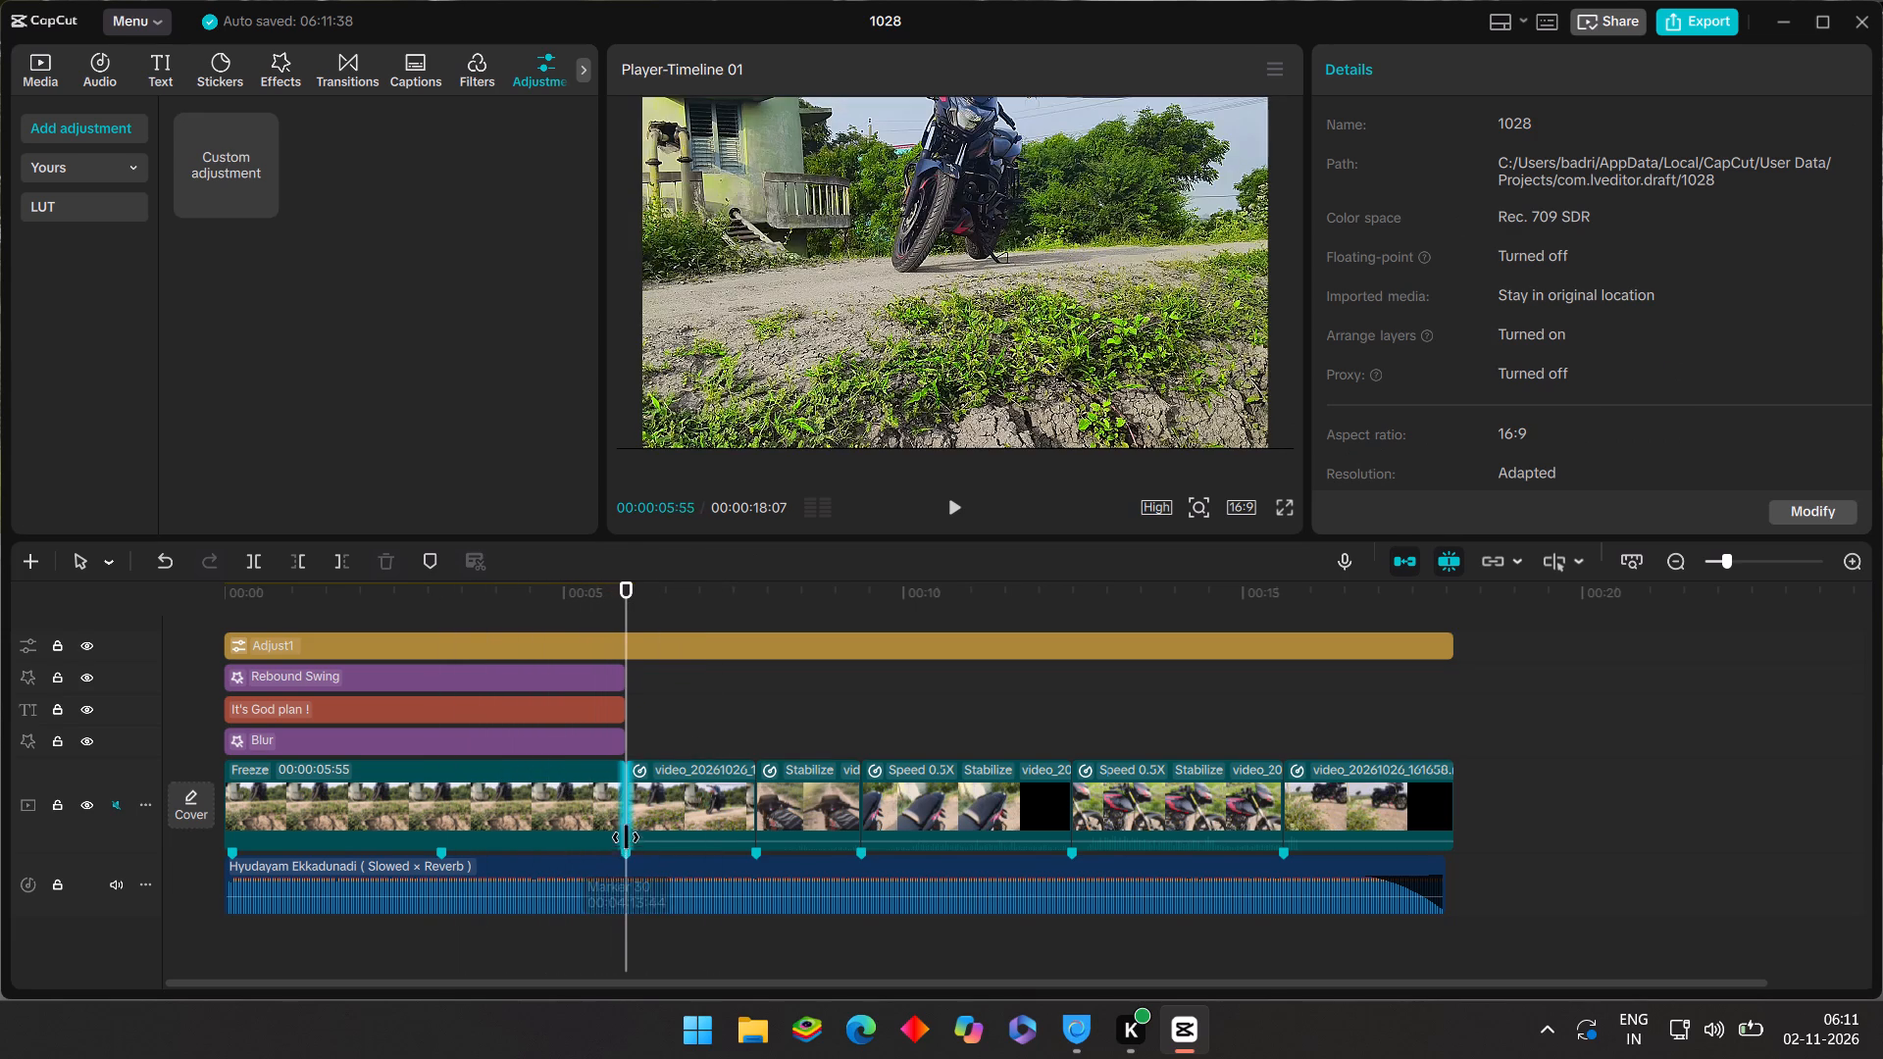
left_click(543, 801)
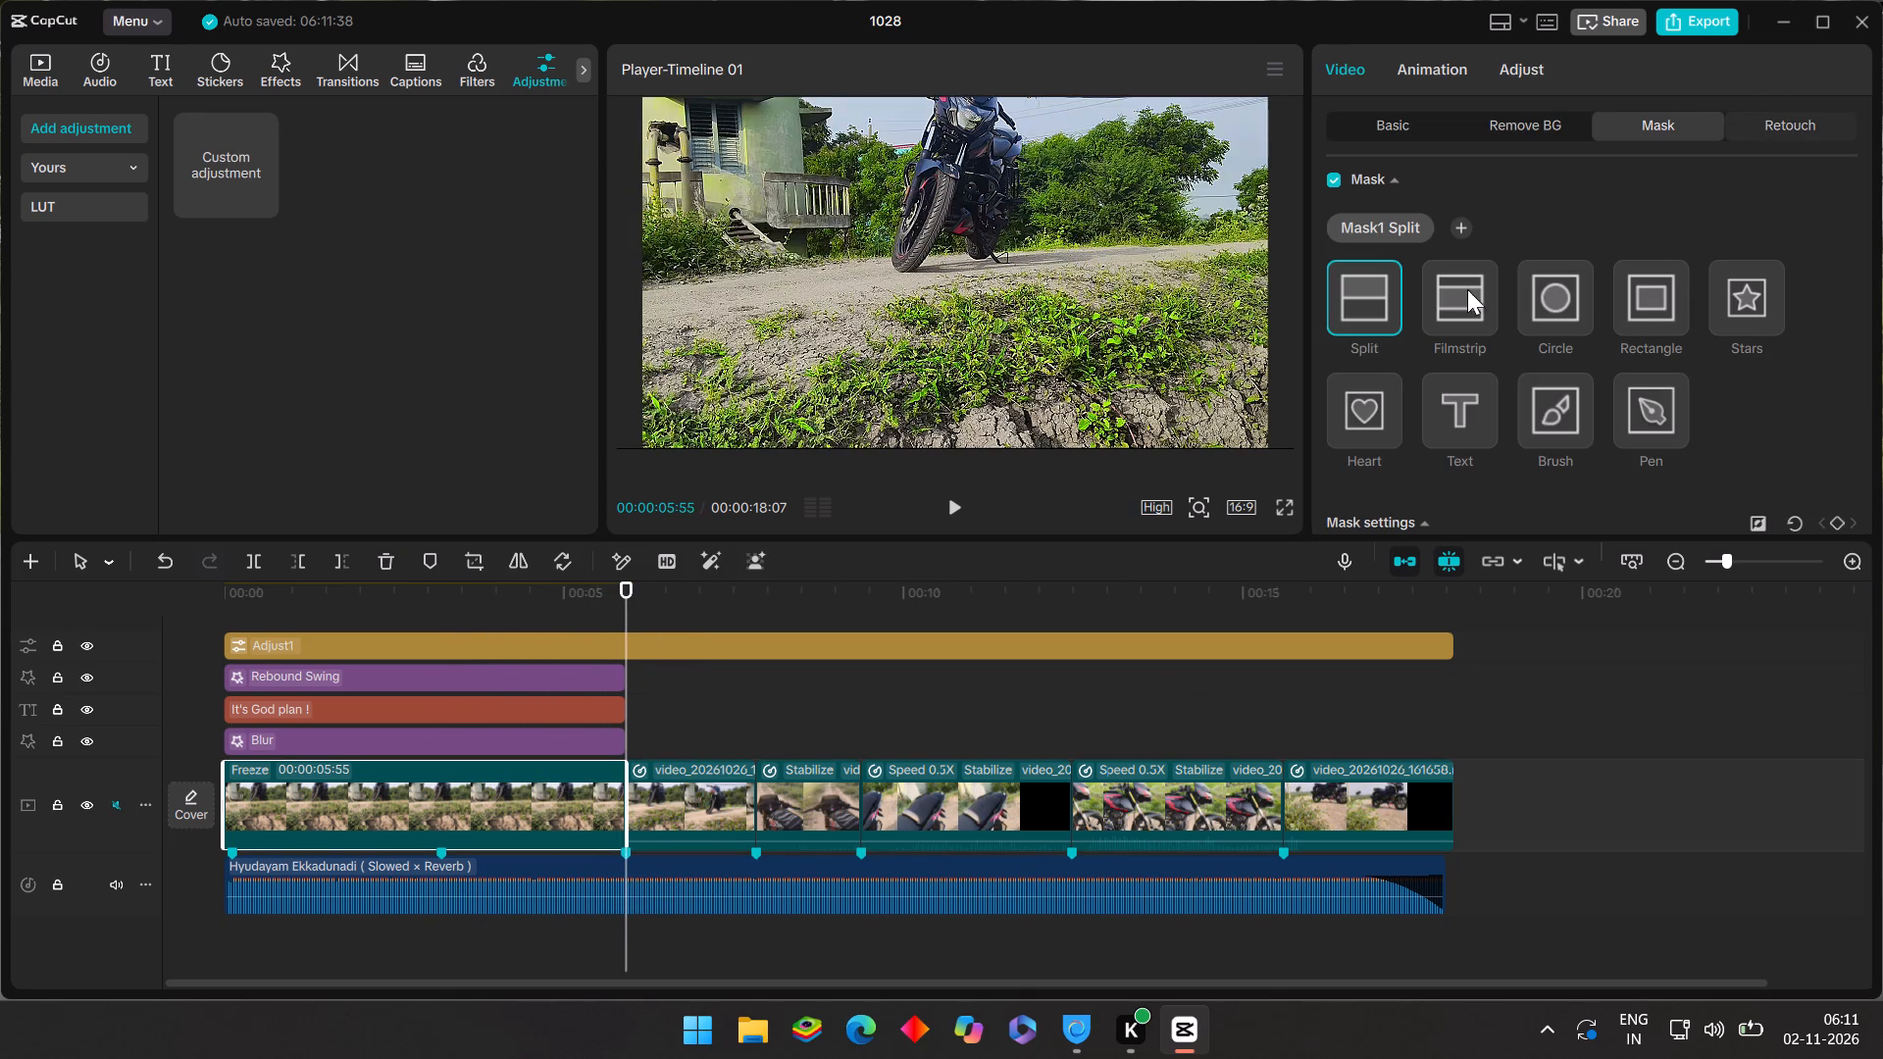
scroll(1567, 347, "down", 3)
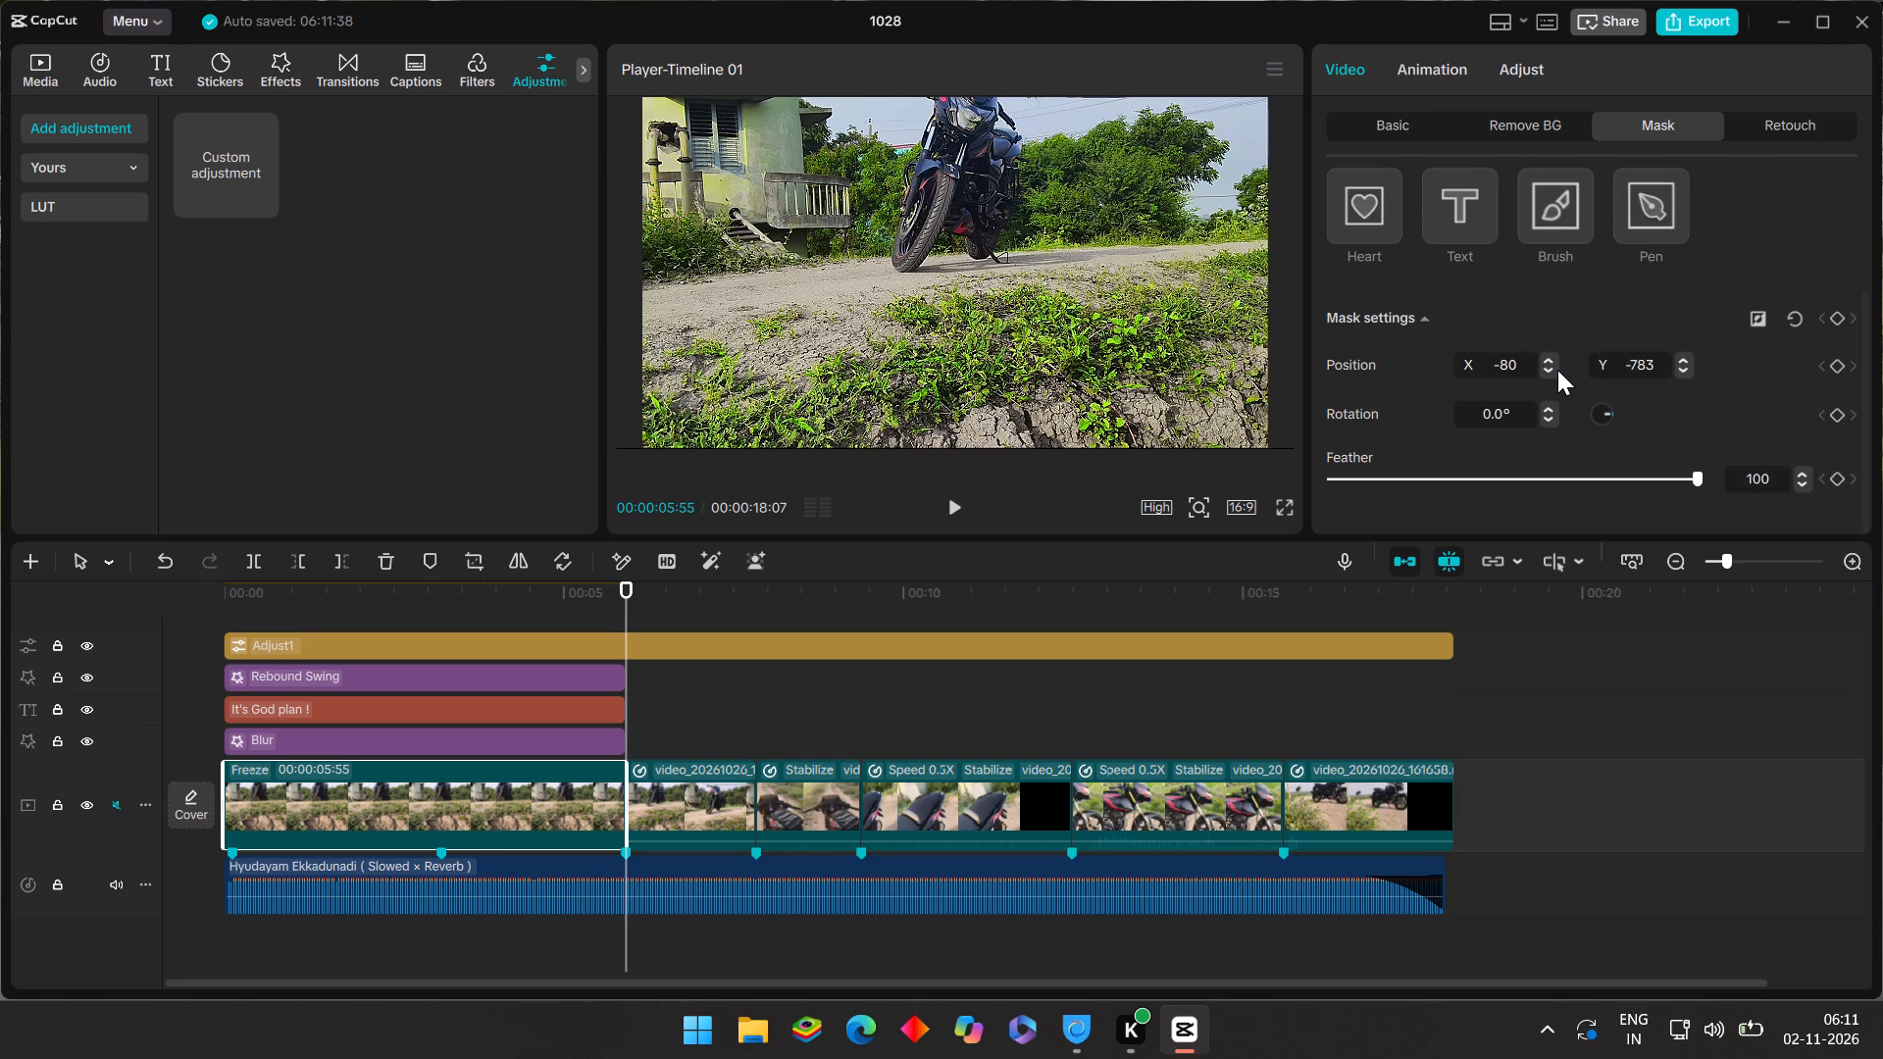
scroll(1564, 374, "down", 3)
scroll(1537, 326, "up", 1)
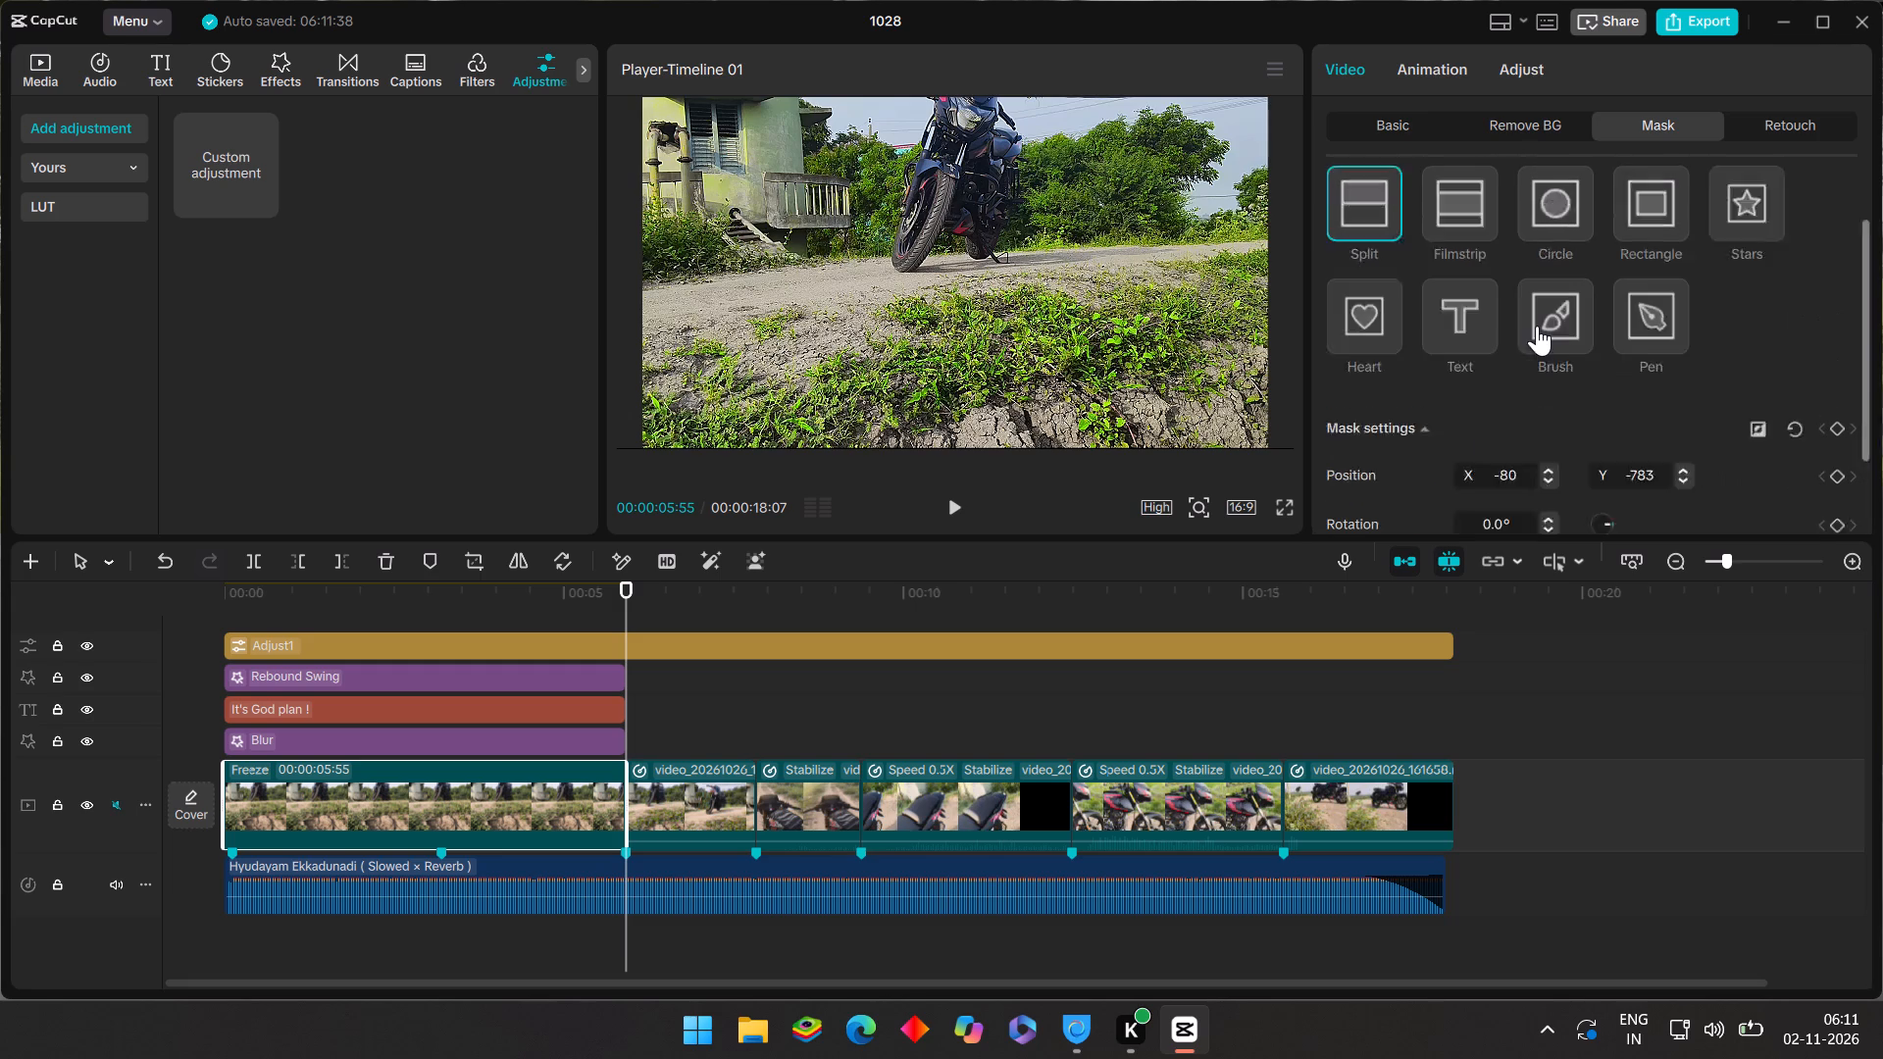
scroll(1537, 326, "up", 1)
scroll(1530, 340, "down", 5)
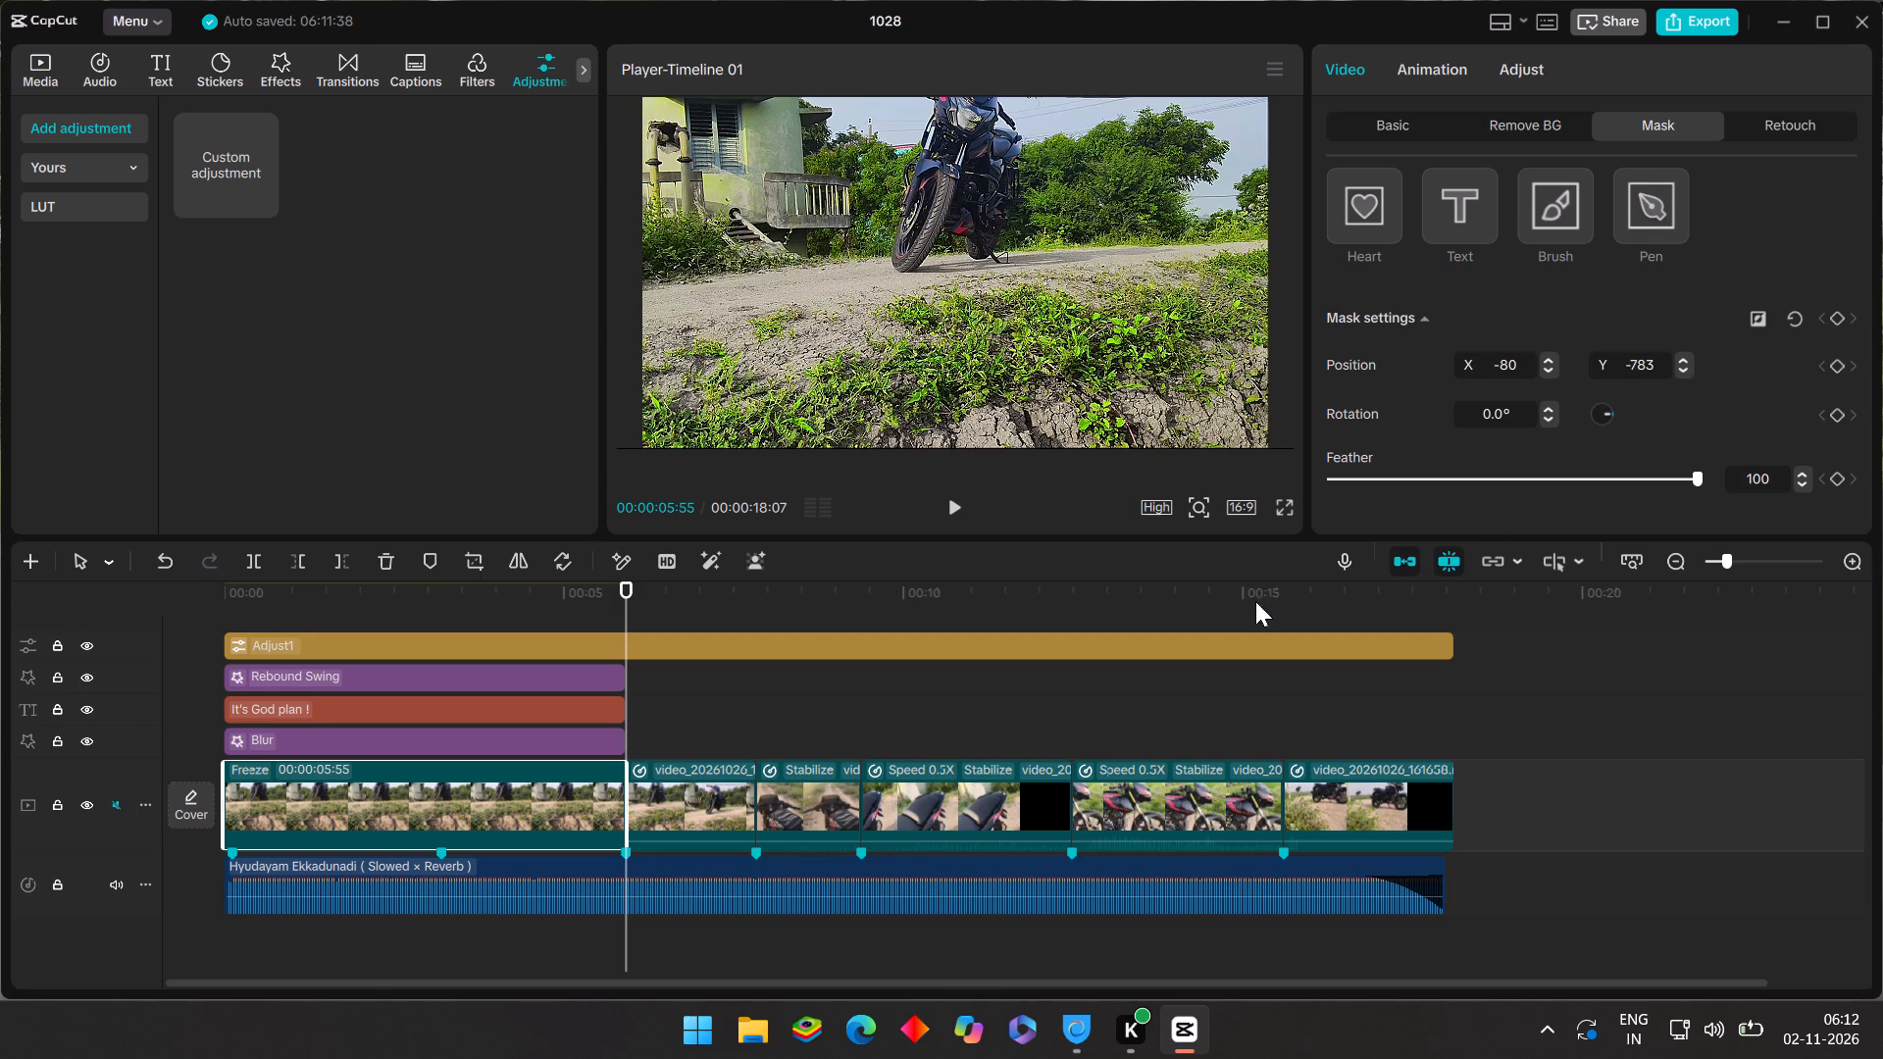
Add a Split mask to the video clip directly after the opening freeze clip.
left_click(670, 802)
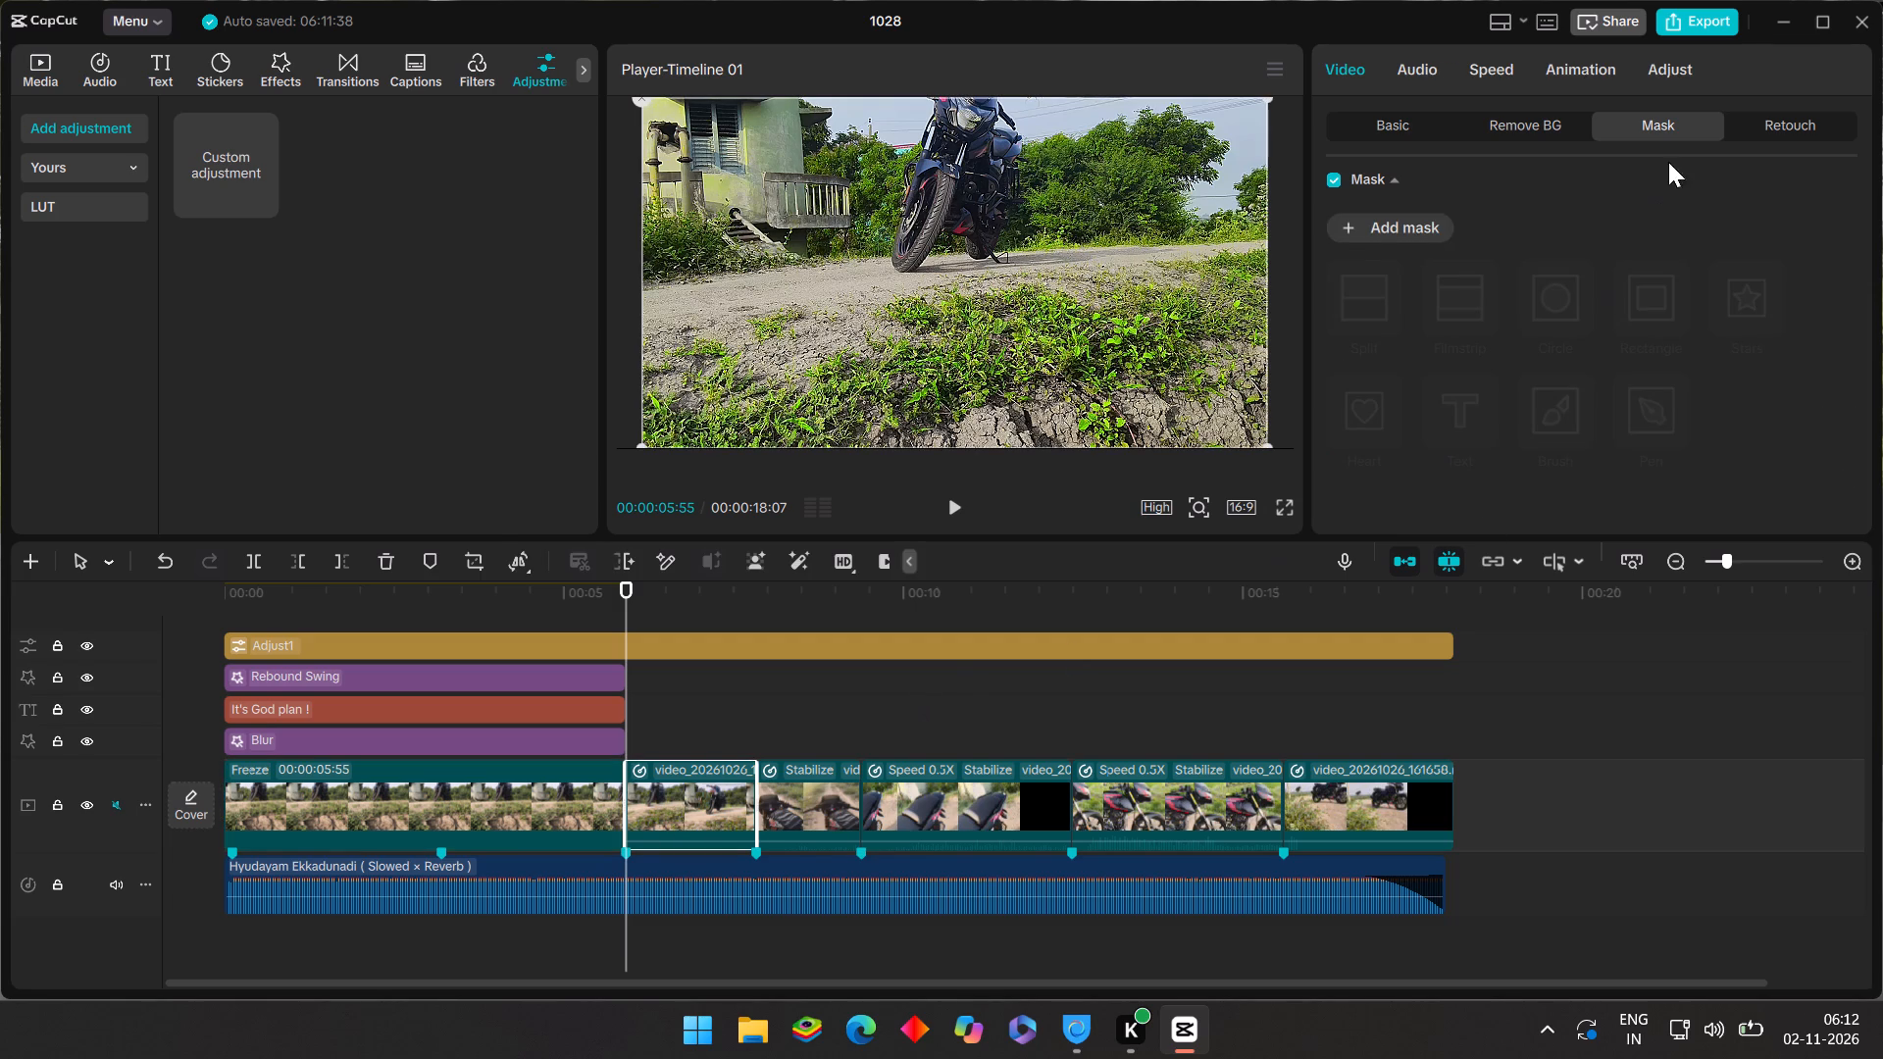
left_click(1400, 235)
left_click(1388, 302)
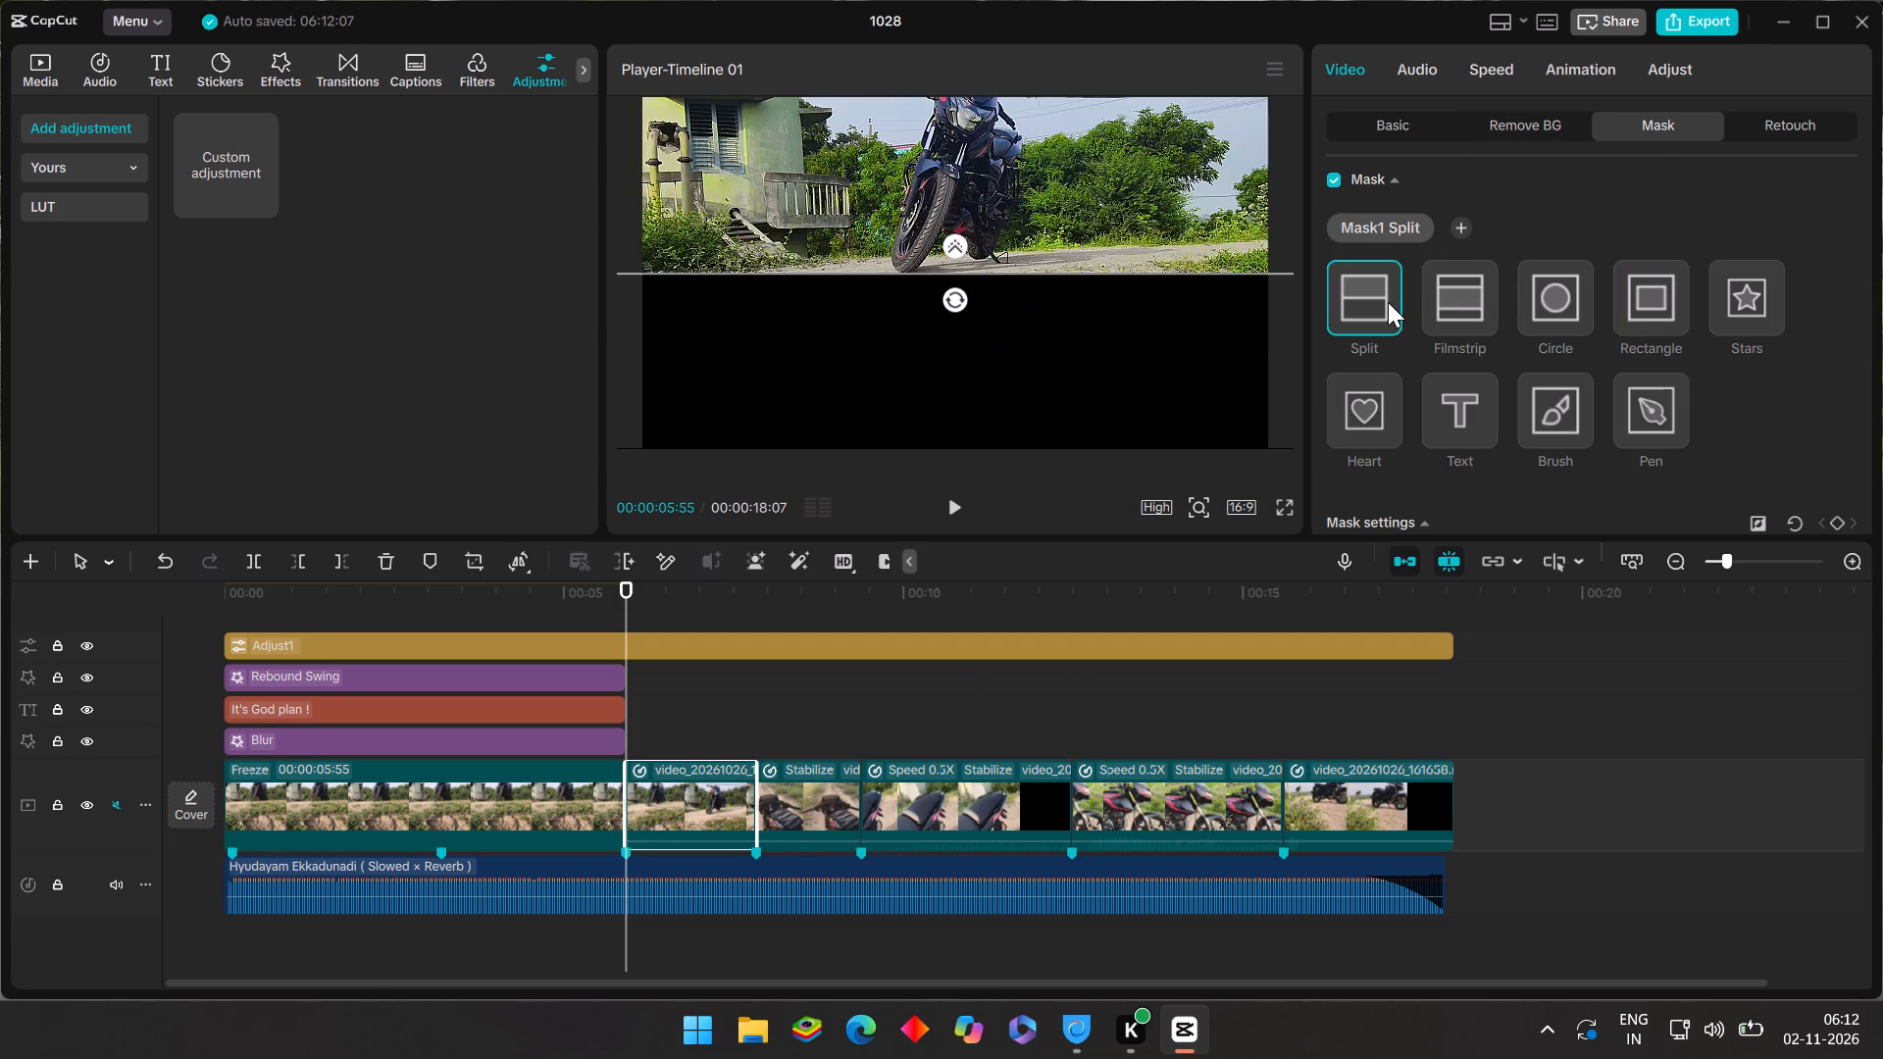
Set the second clip's Split mask position to X 80, Y -783 and feather its edge to 75.
scroll(1399, 351, "down", 4)
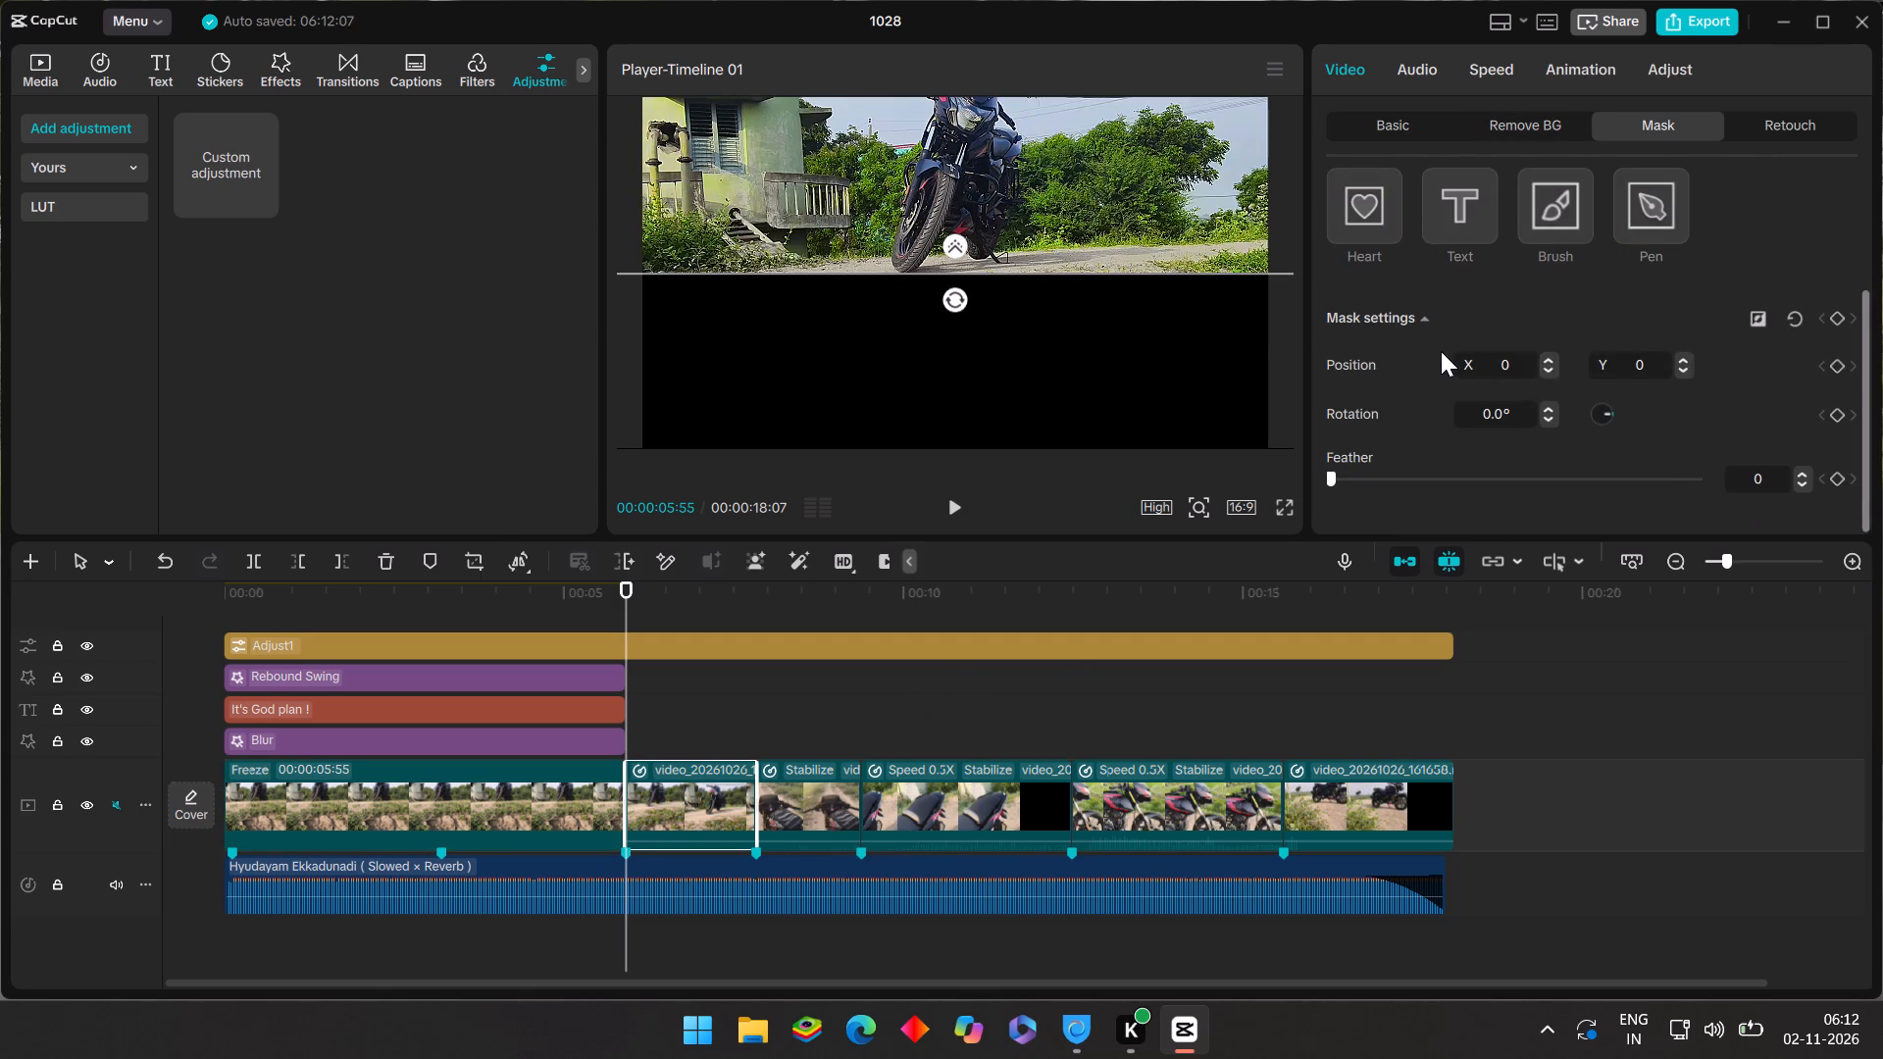
left_click(1515, 366)
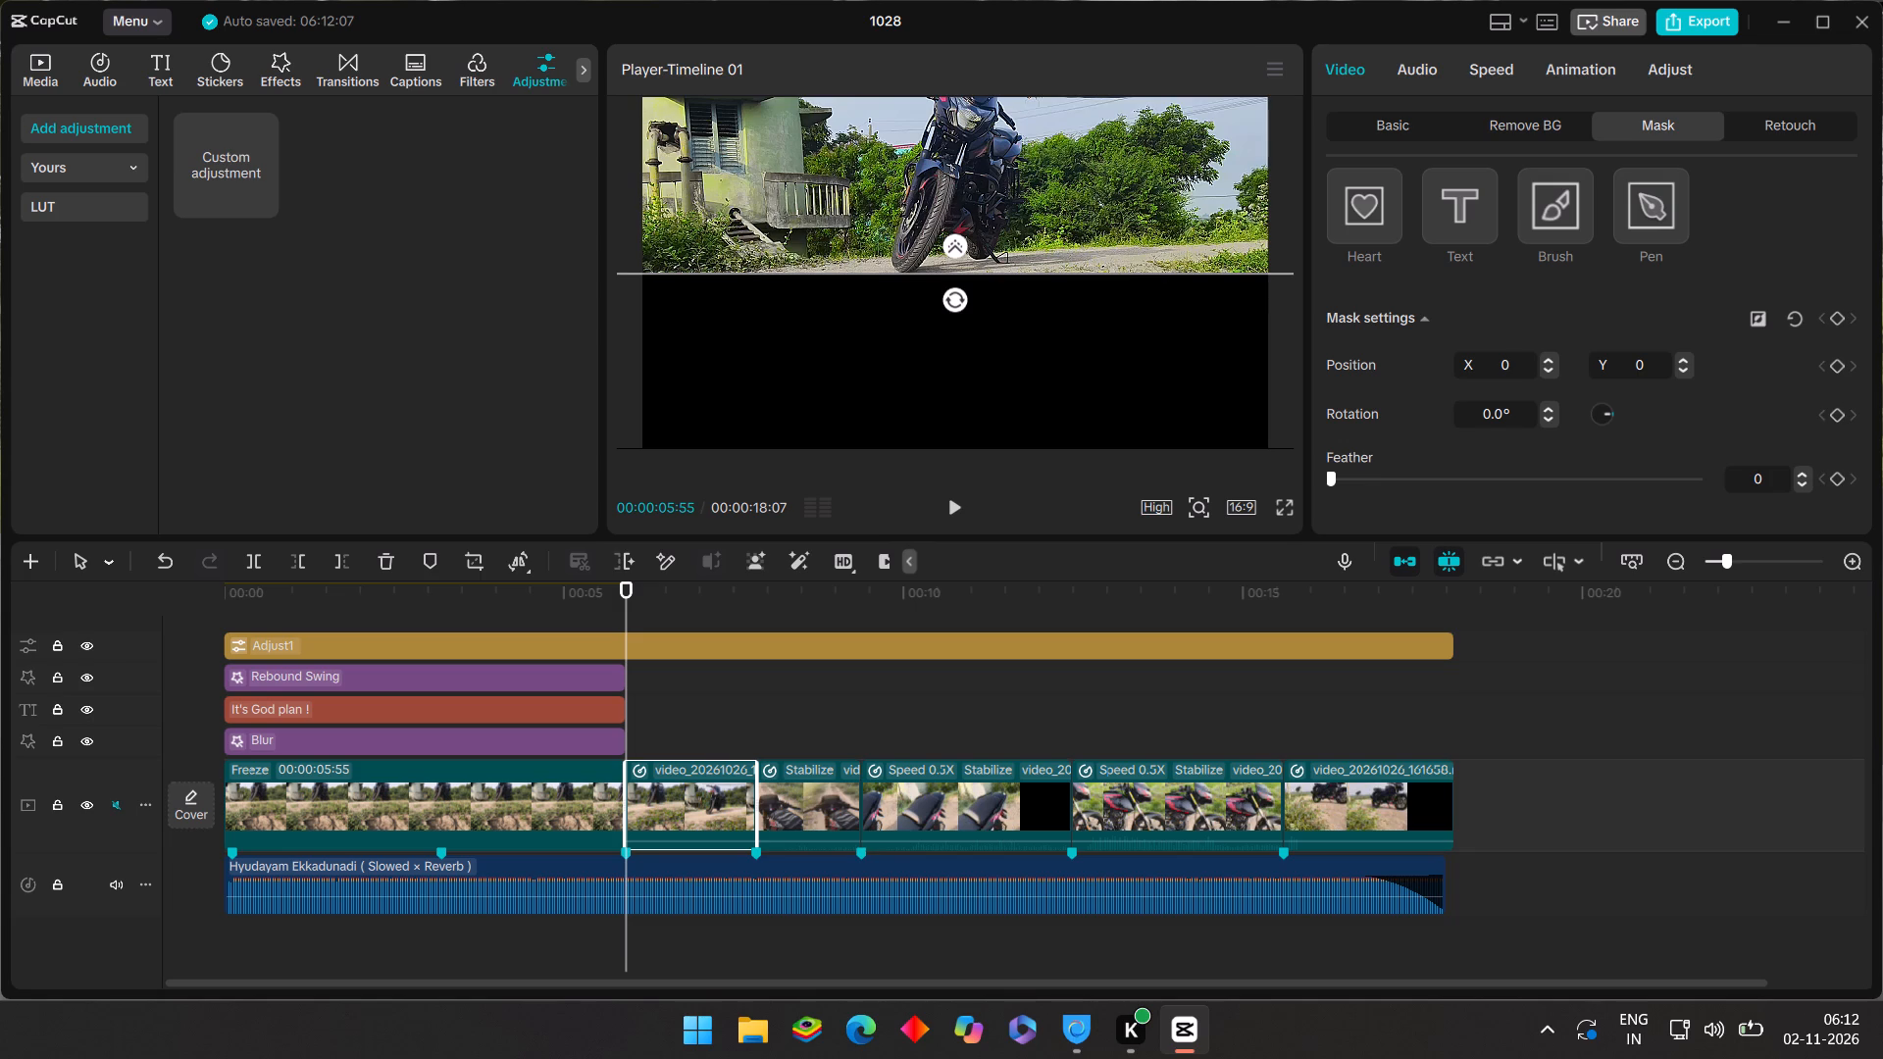
key("BackSpace")
type("80")
key("Return")
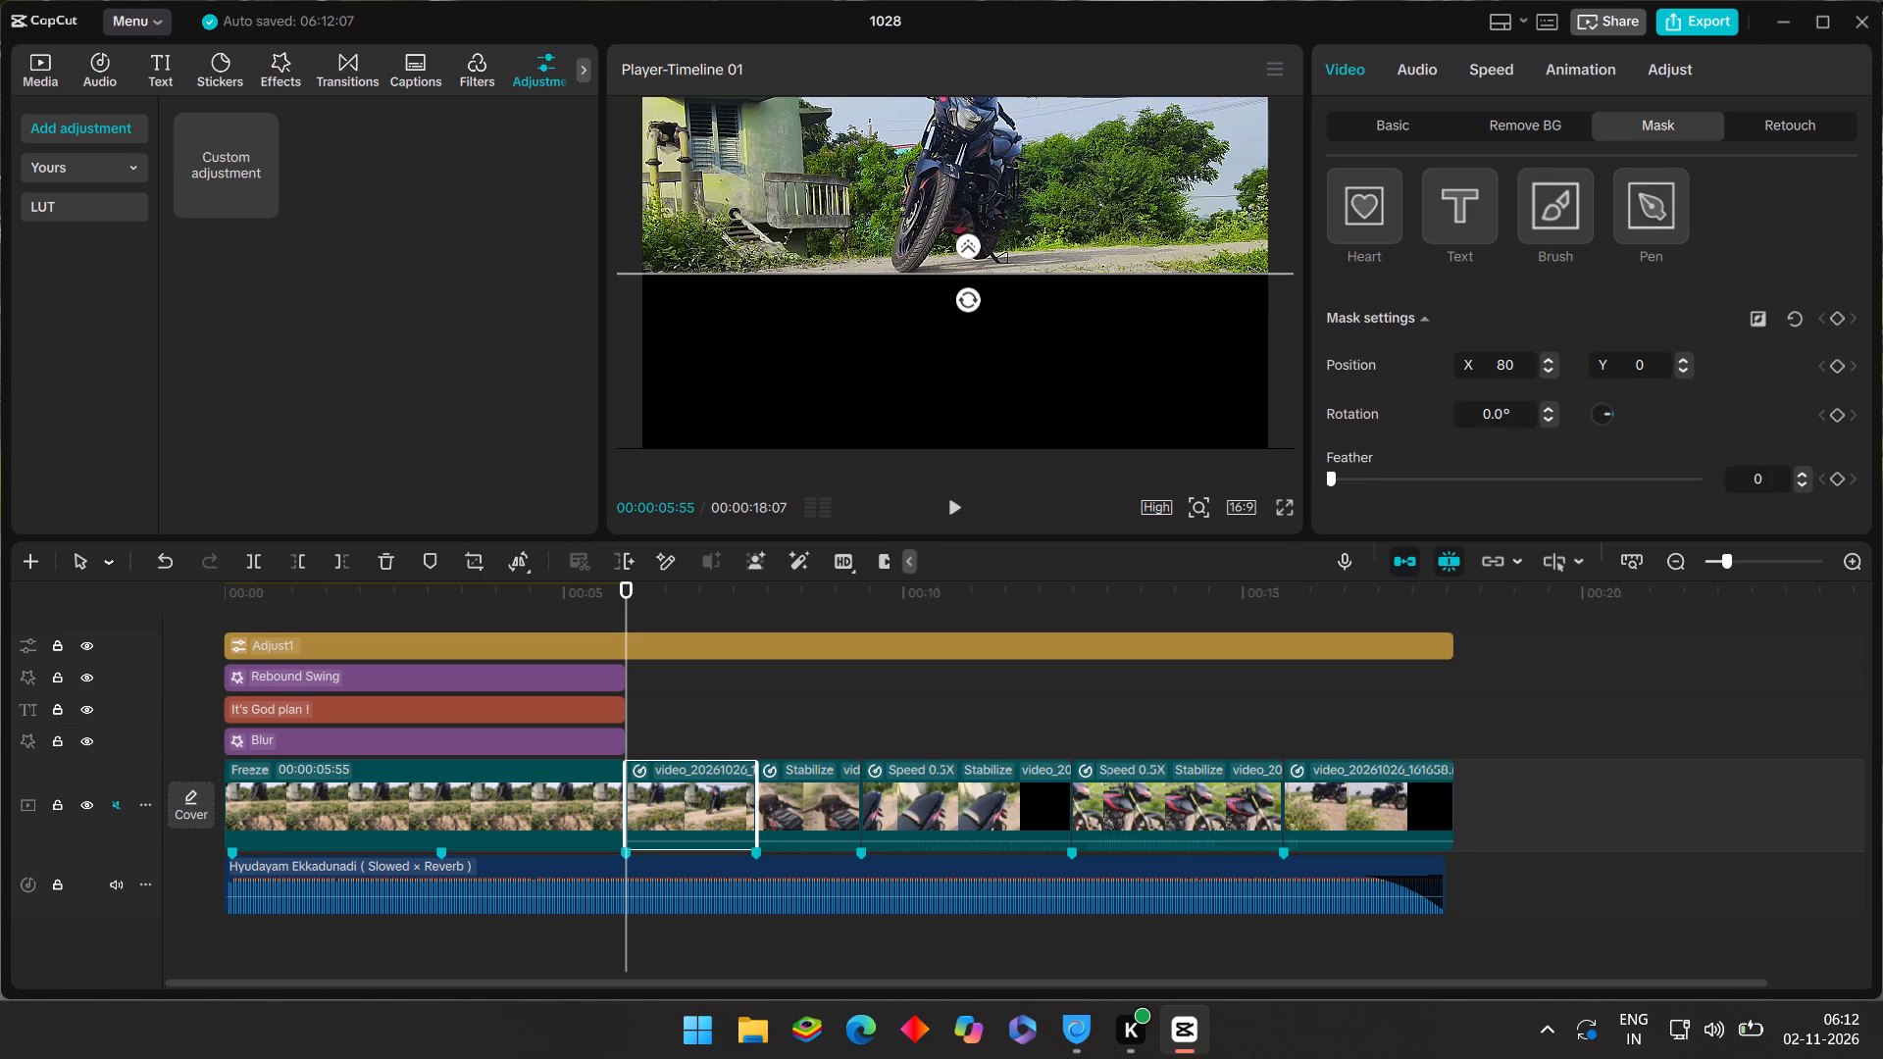
left_click(1652, 366)
key("BackSpace")
type("783")
key("Return")
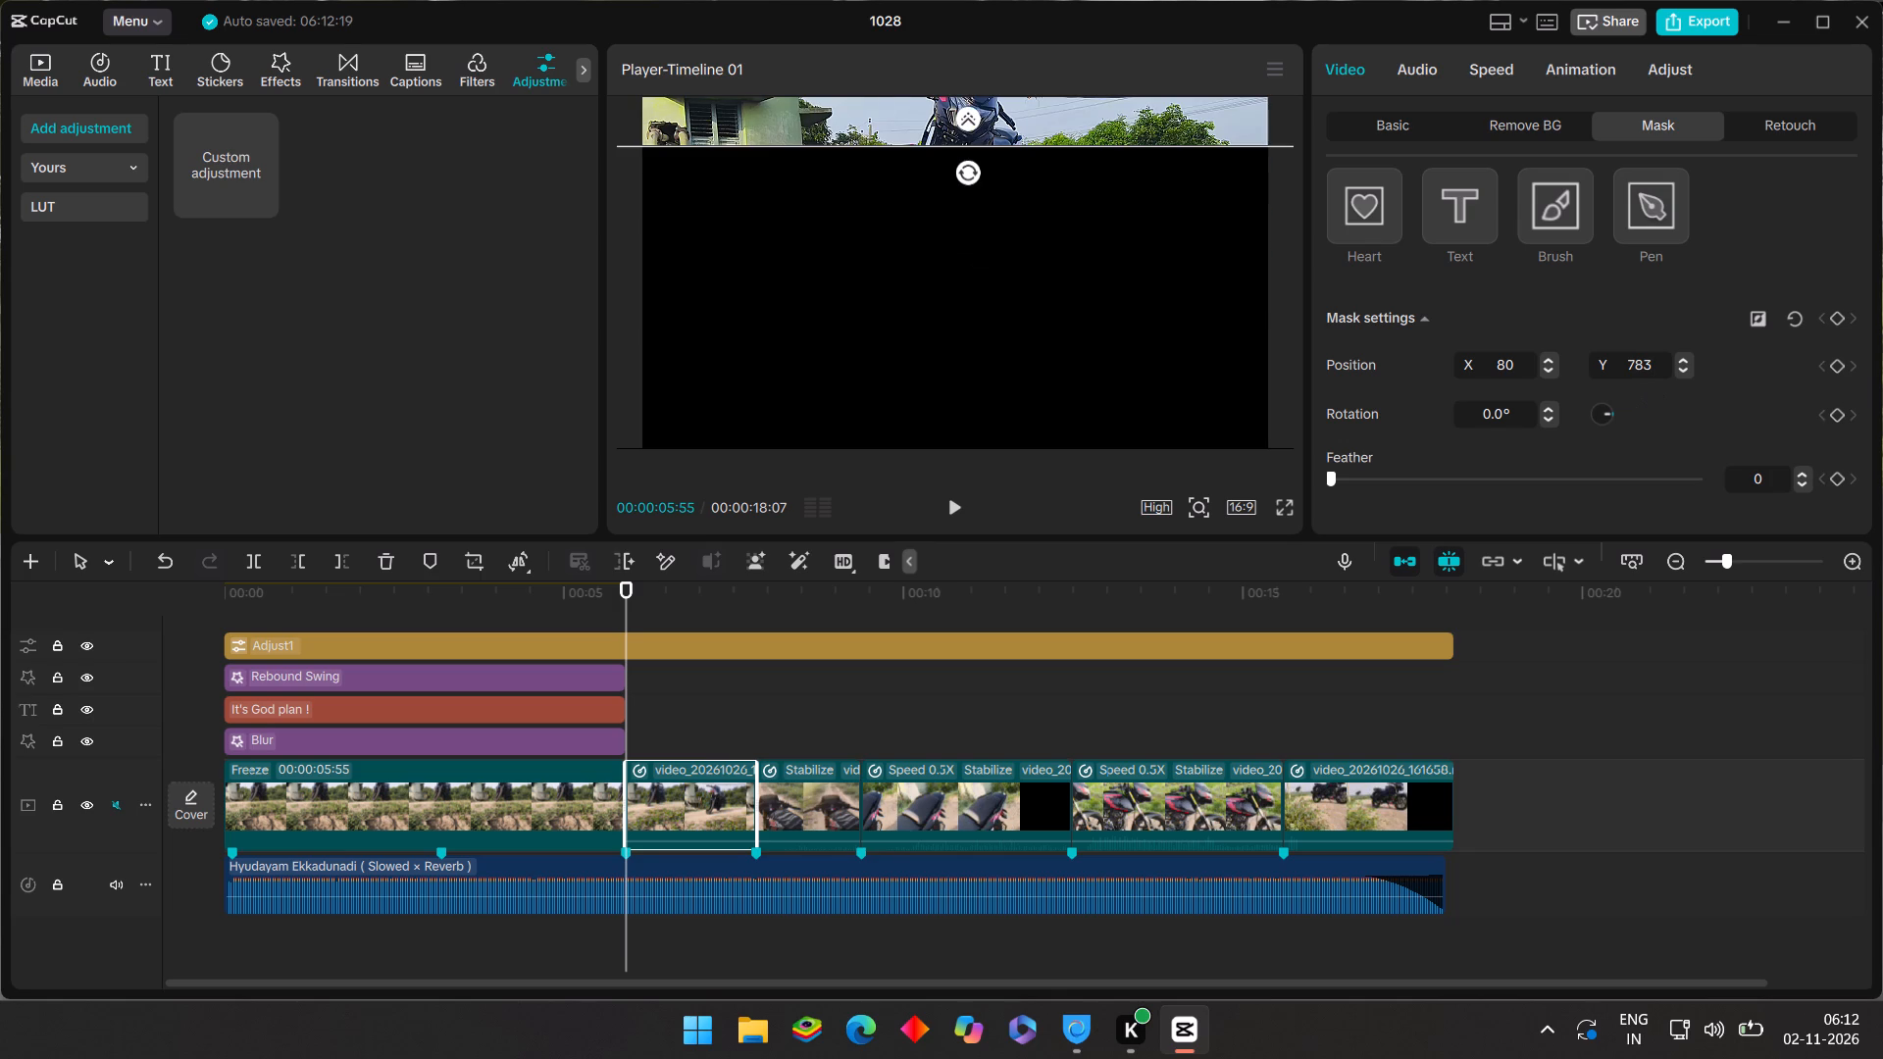
left_click(1627, 369)
key("0")
key("BackSpace")
key("minus")
key("Return")
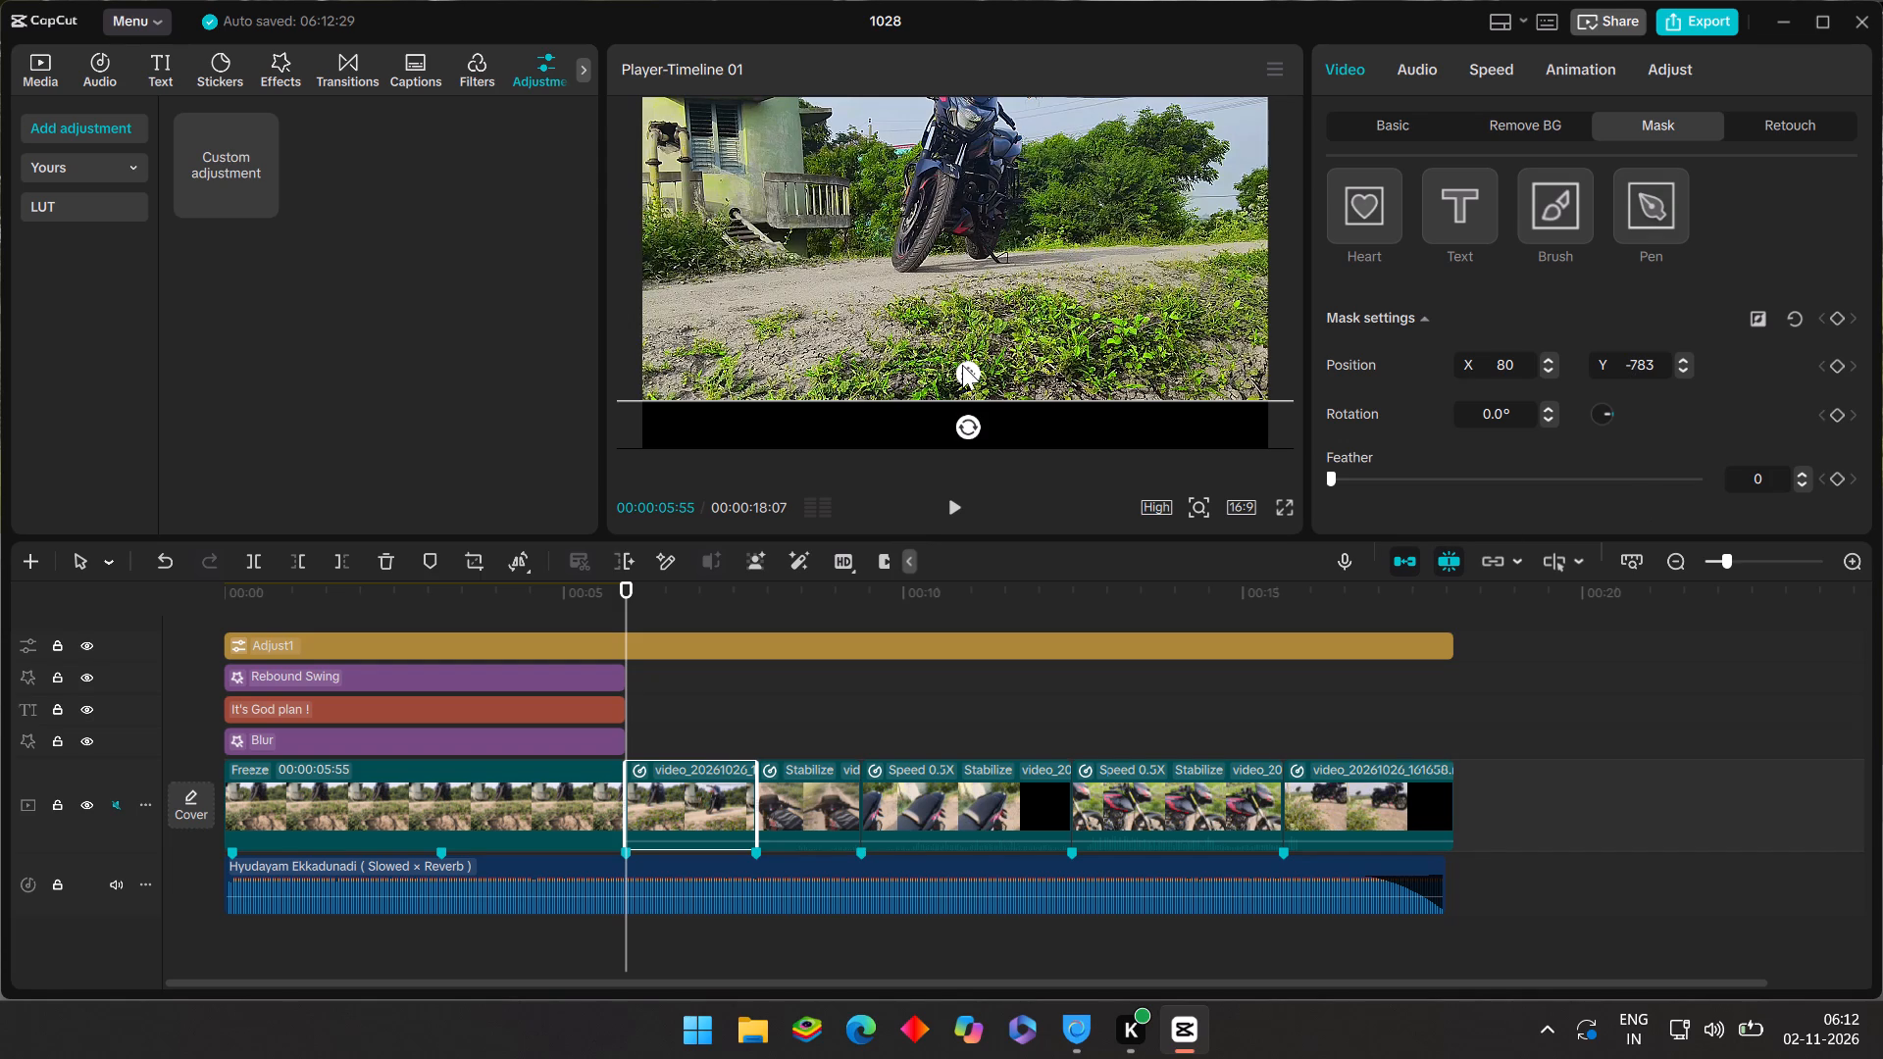
left_click_drag(973, 376, 972, 327)
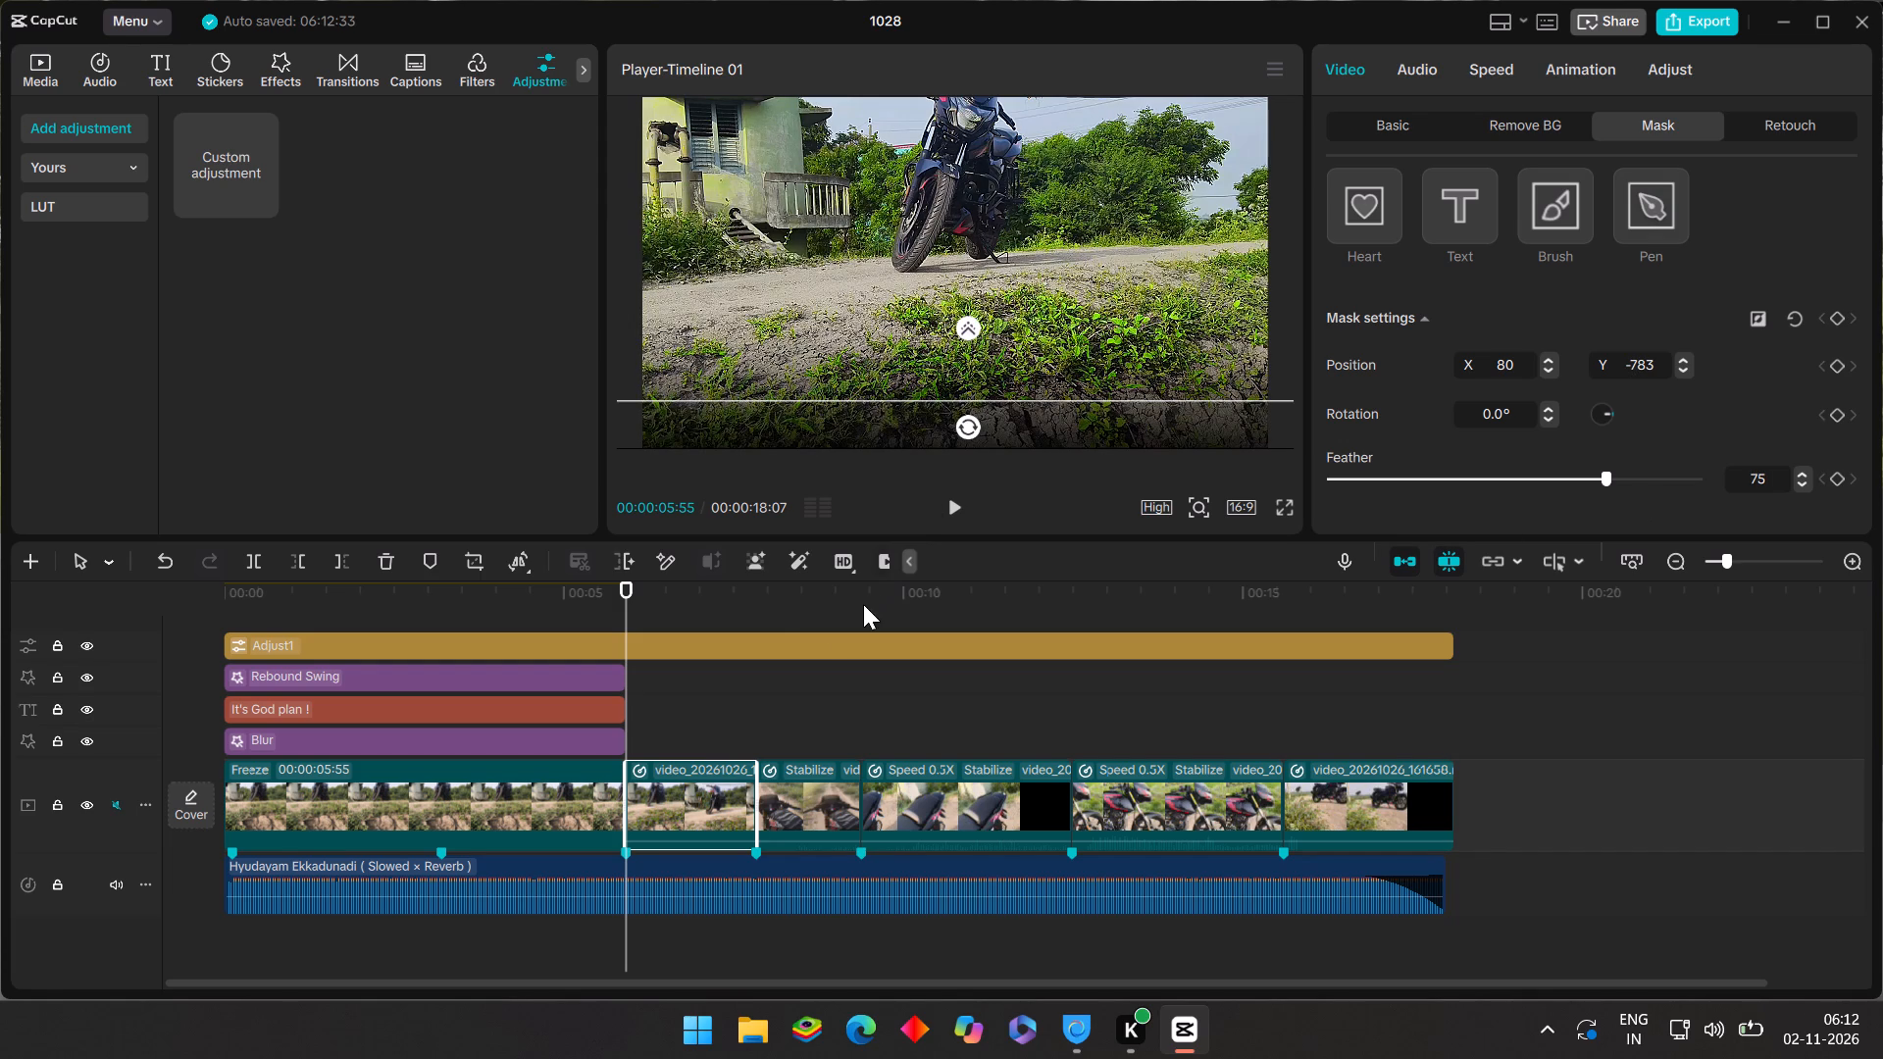
Play the edit from the beginning and scrub through the clips to check how the masked bottom edges look.
left_click(687, 716)
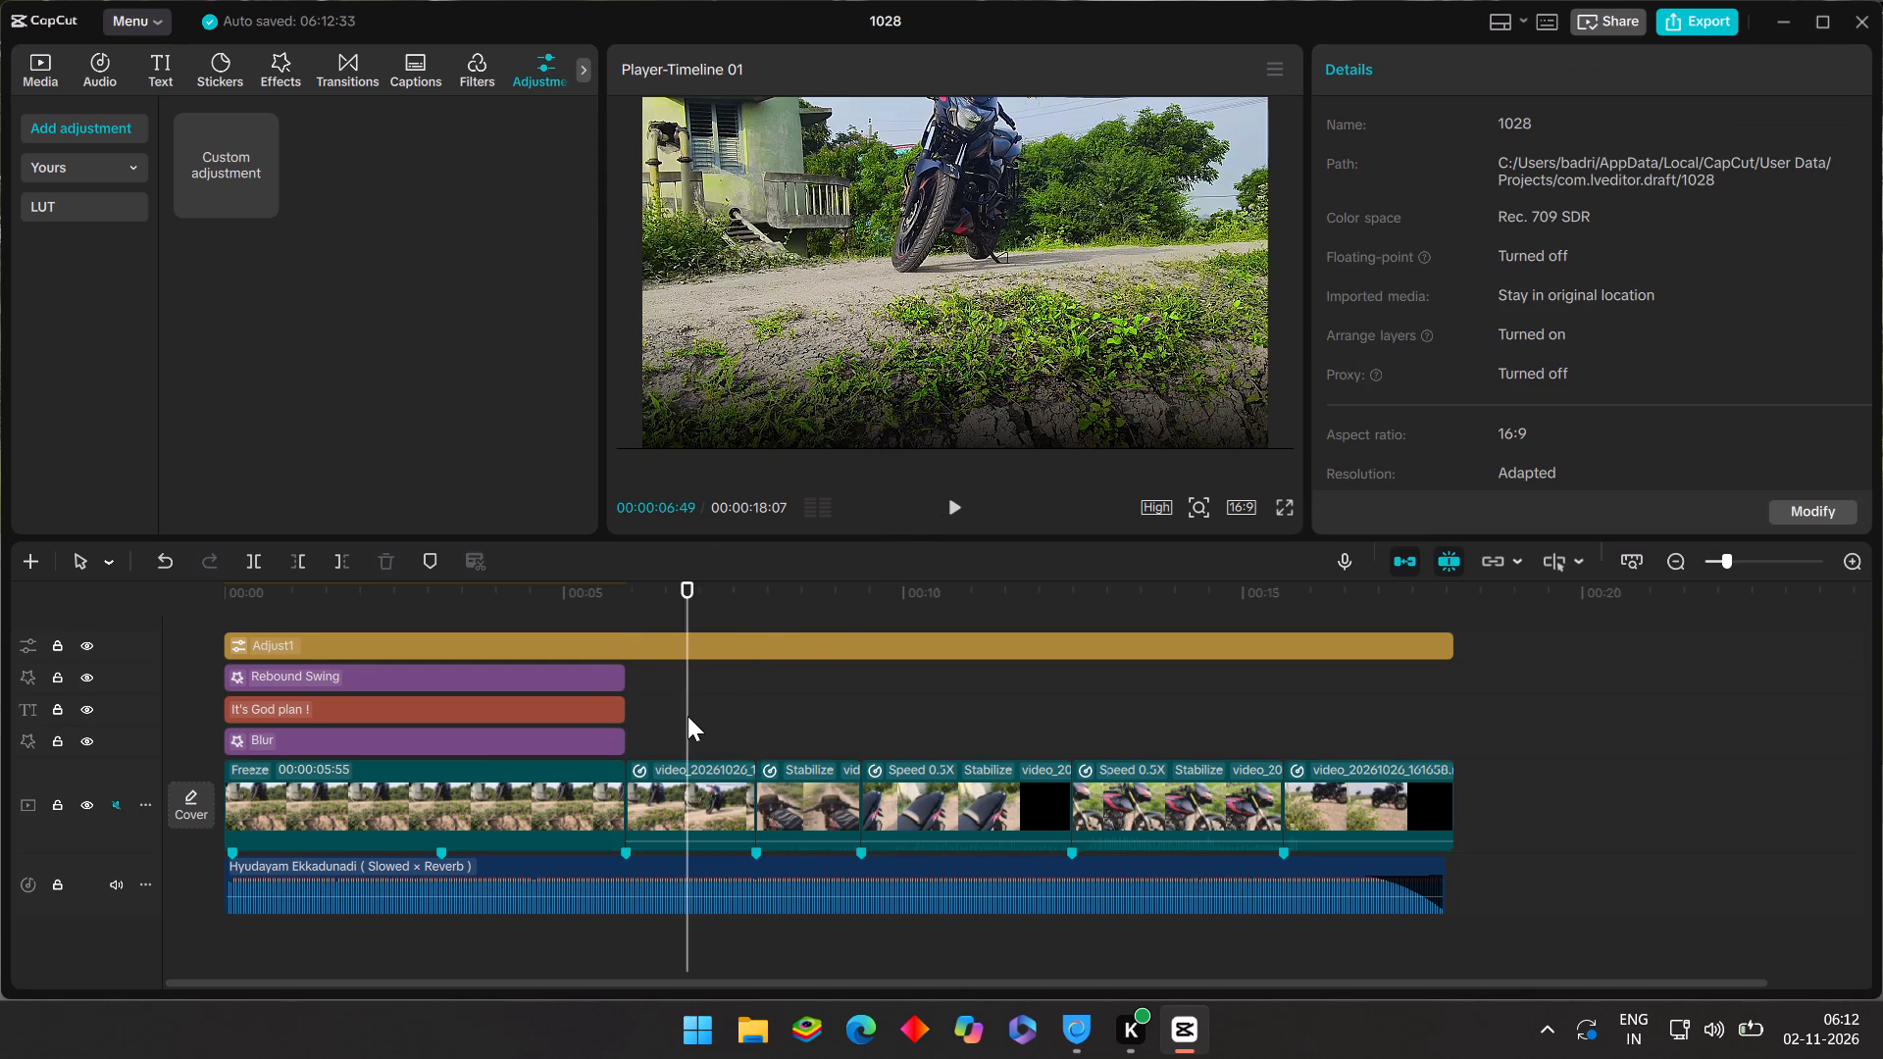
left_click_drag(687, 716, 140, 785)
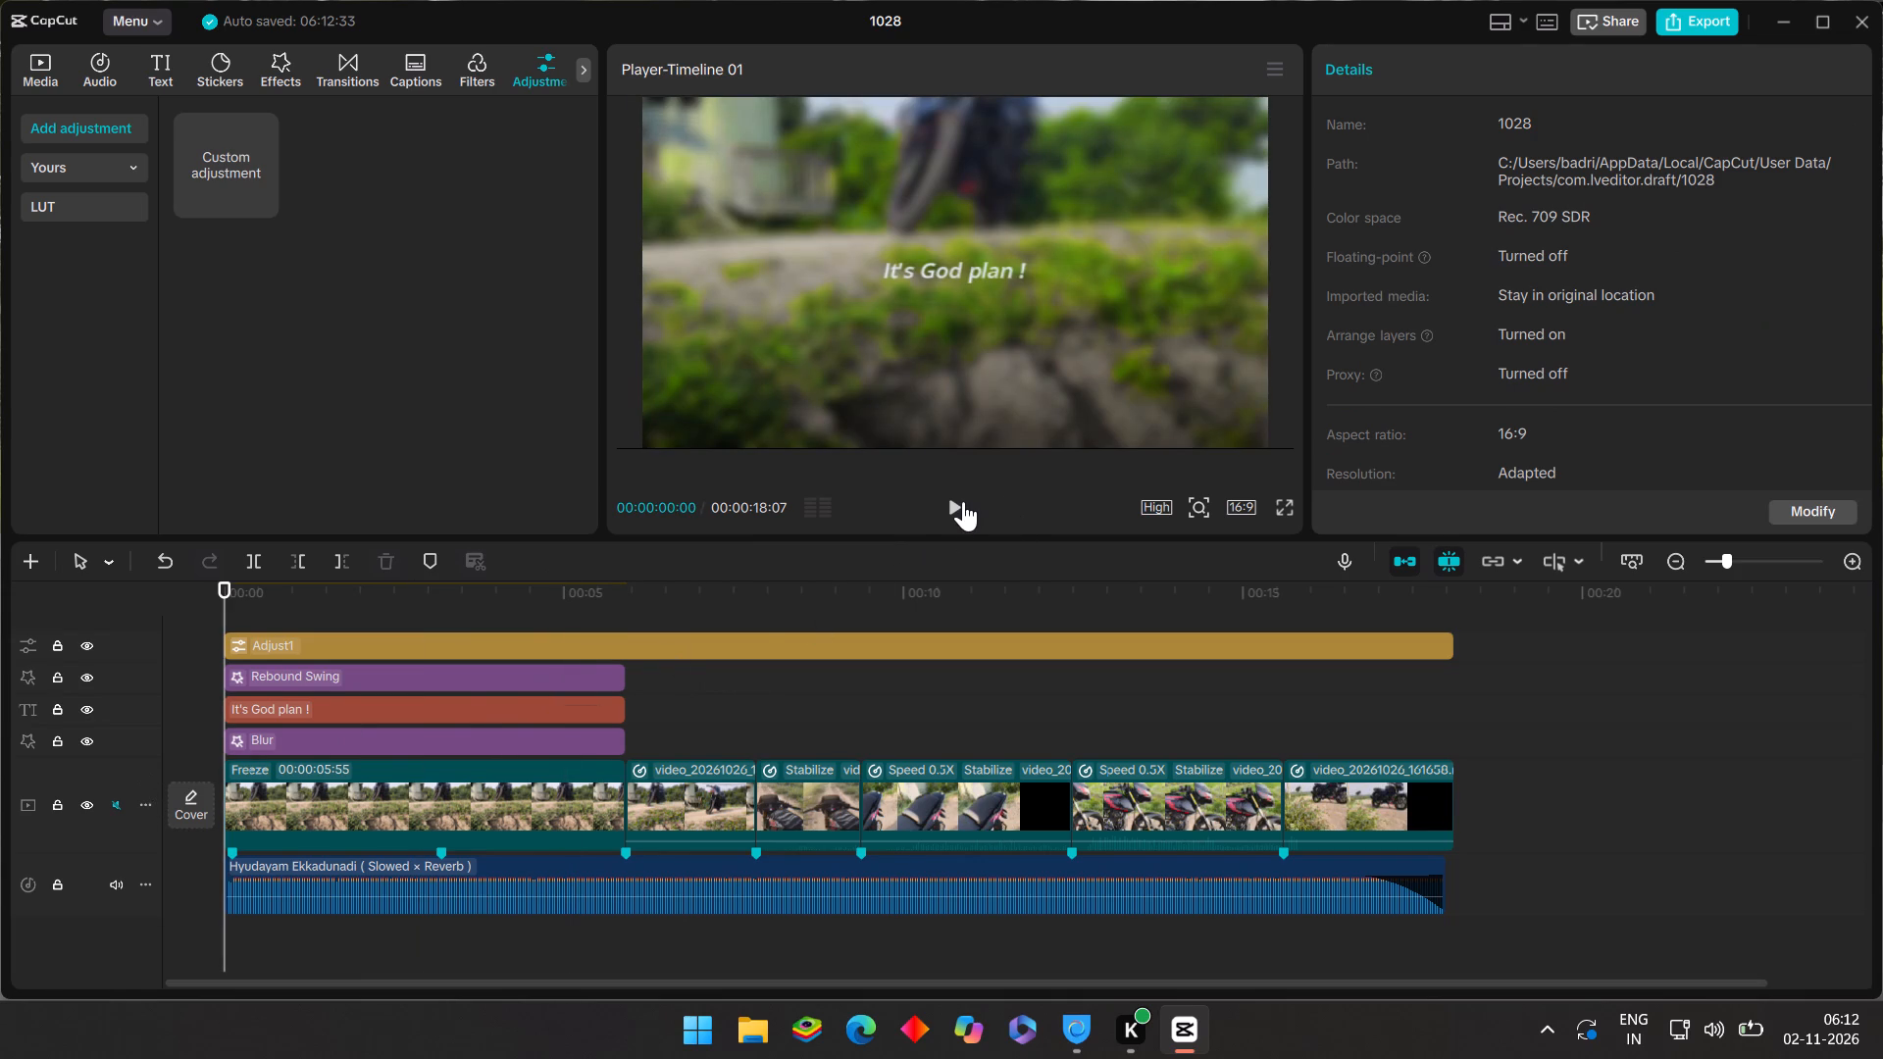
left_click(962, 504)
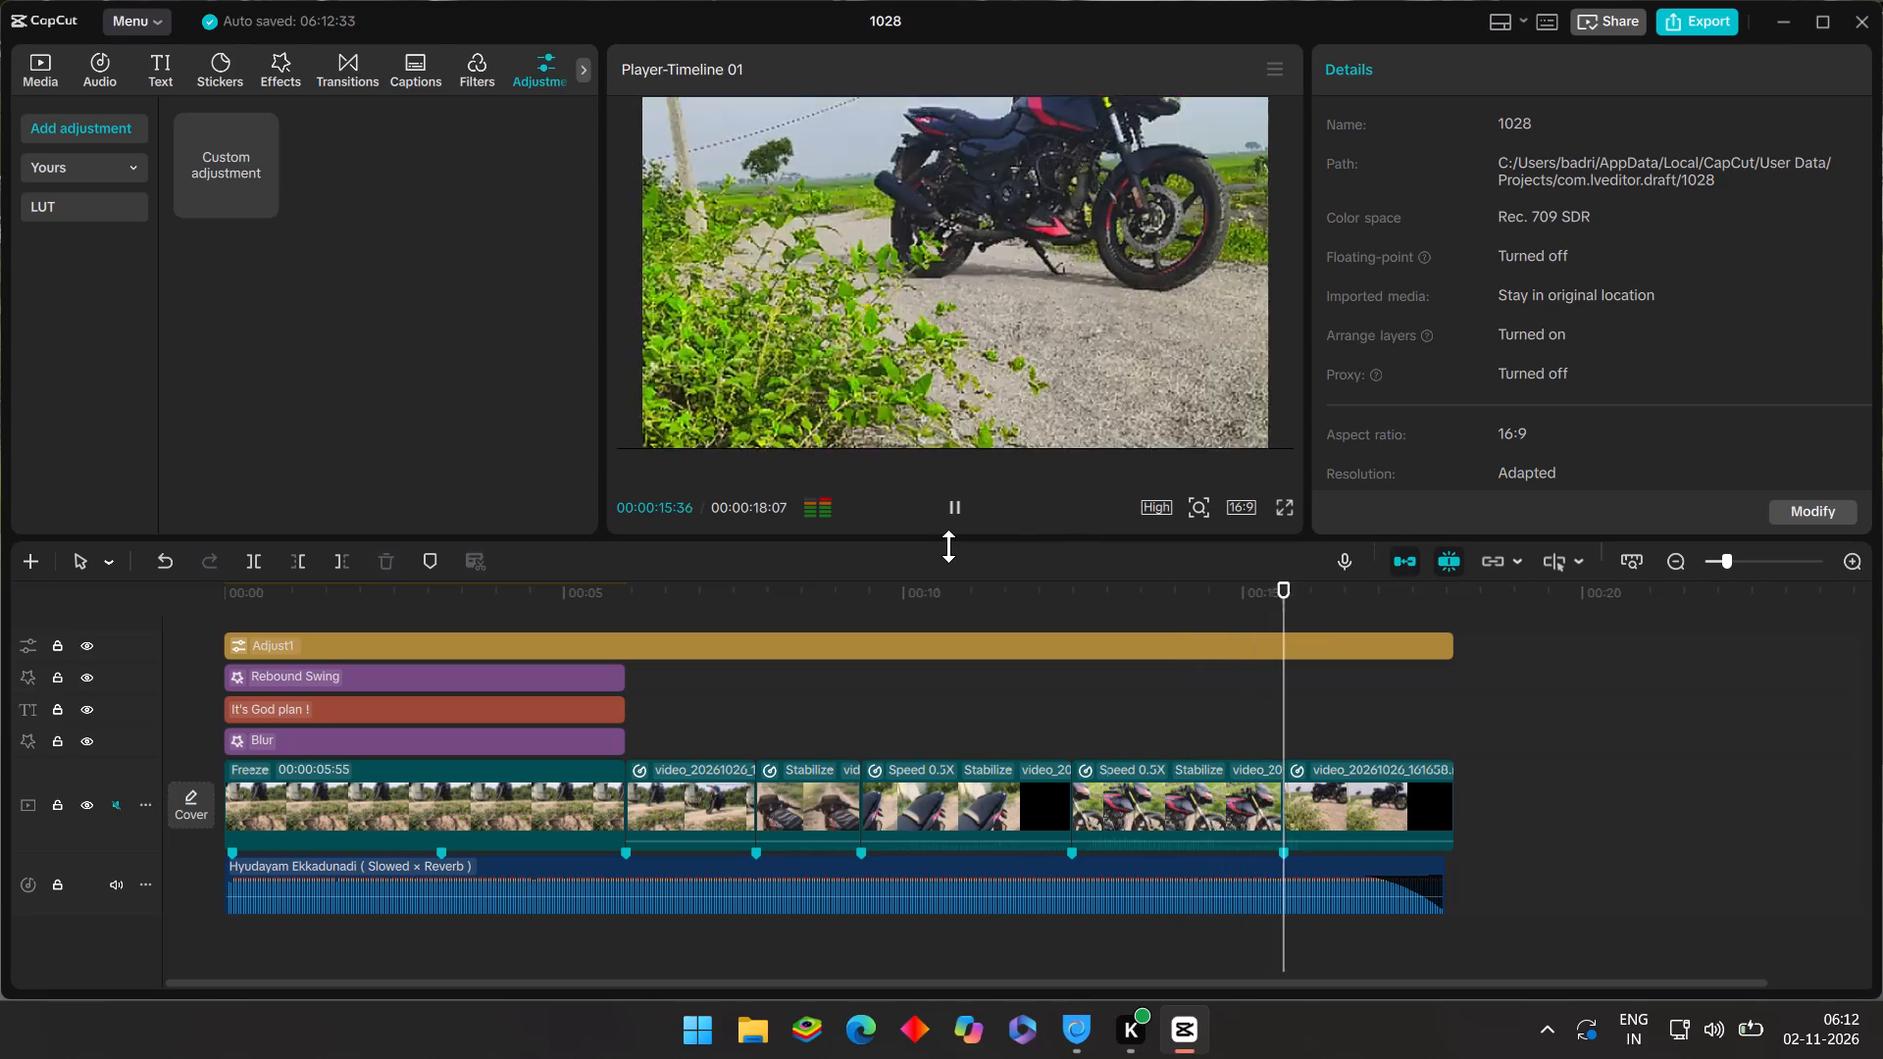
left_click(966, 525)
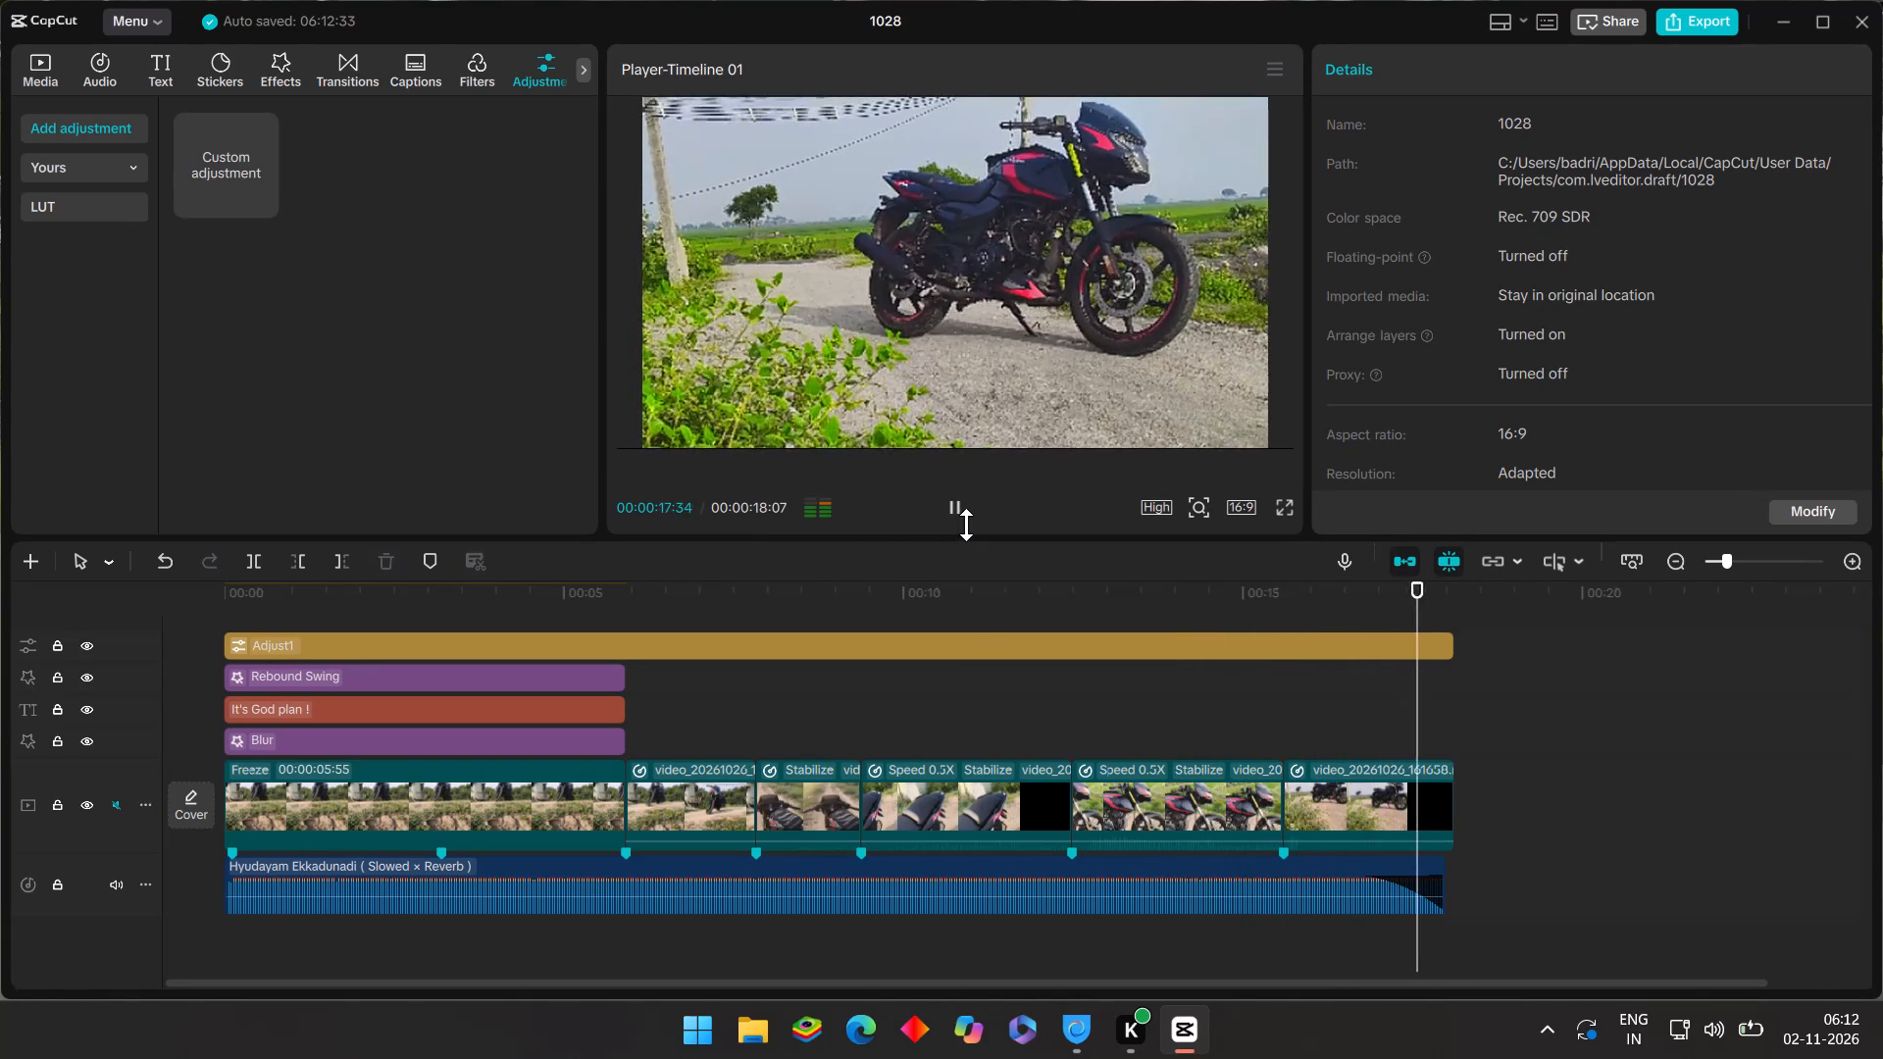
left_click(966, 742)
left_click_drag(966, 744, 789, 775)
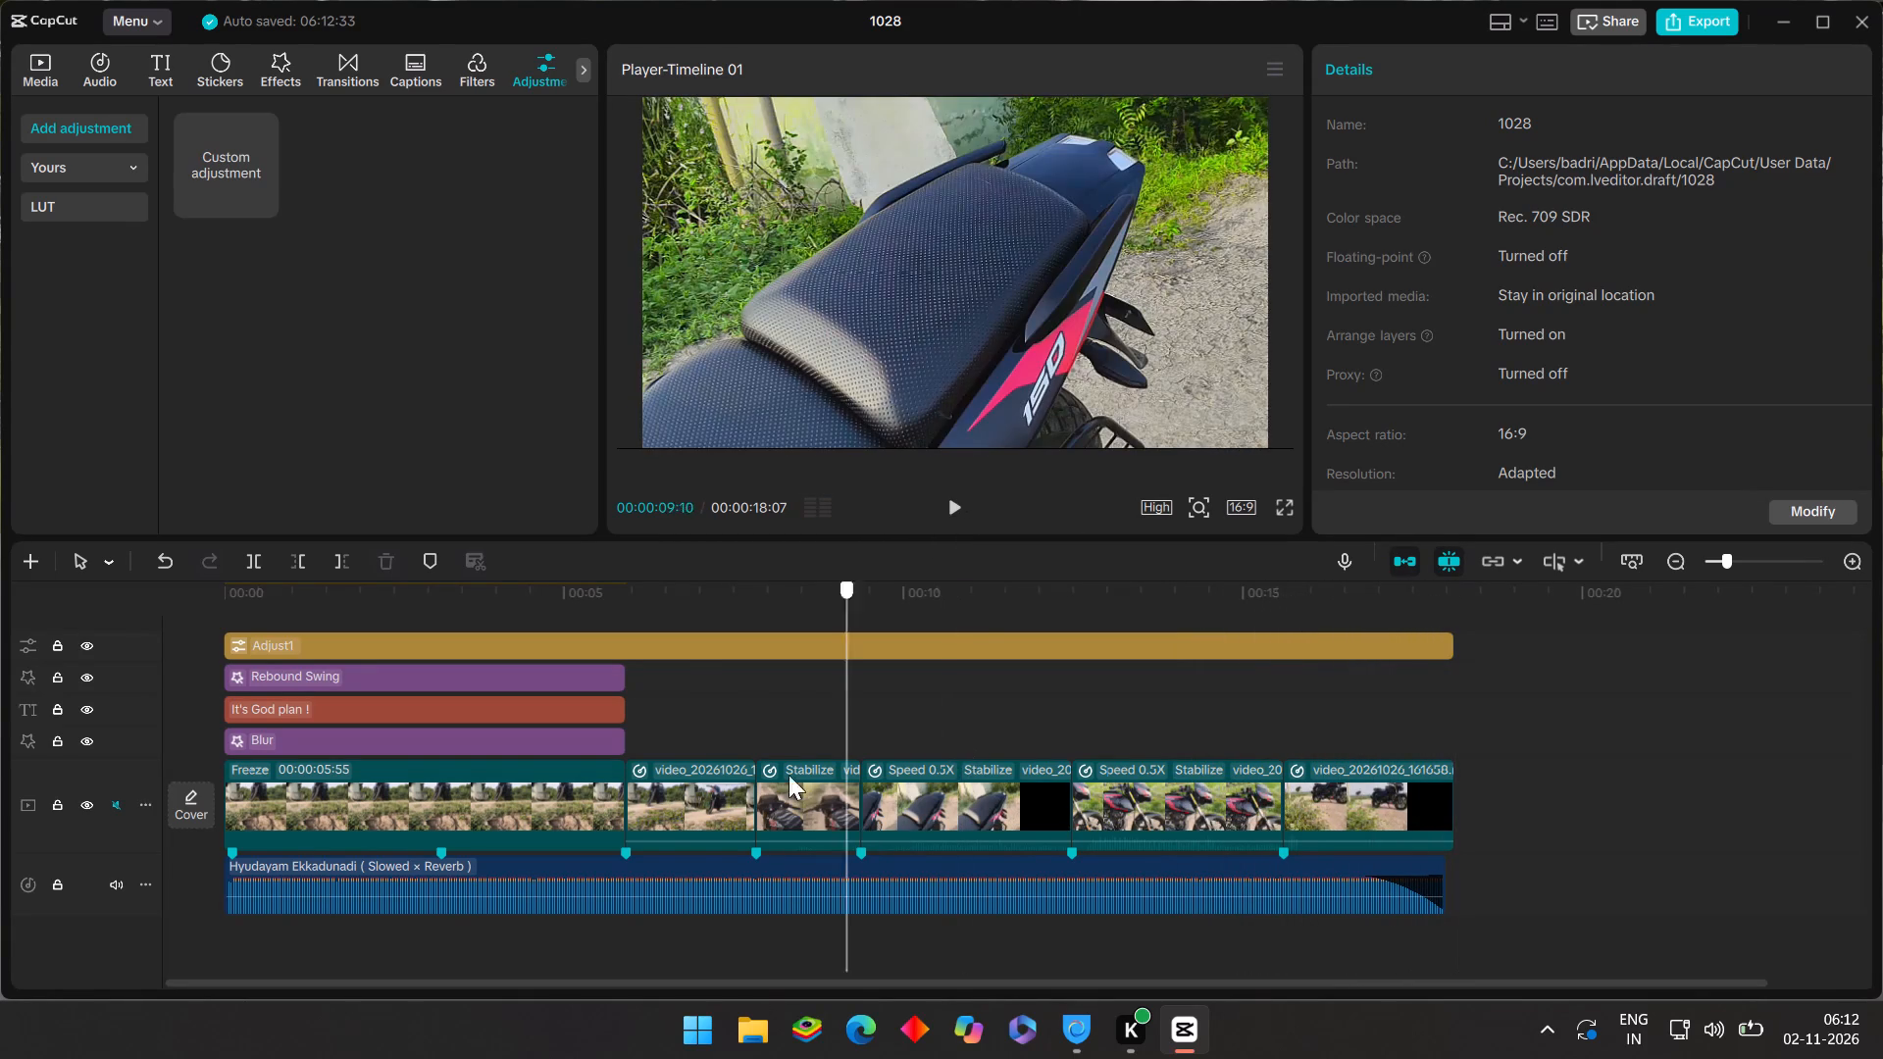
left_click_drag(789, 775, 645, 892)
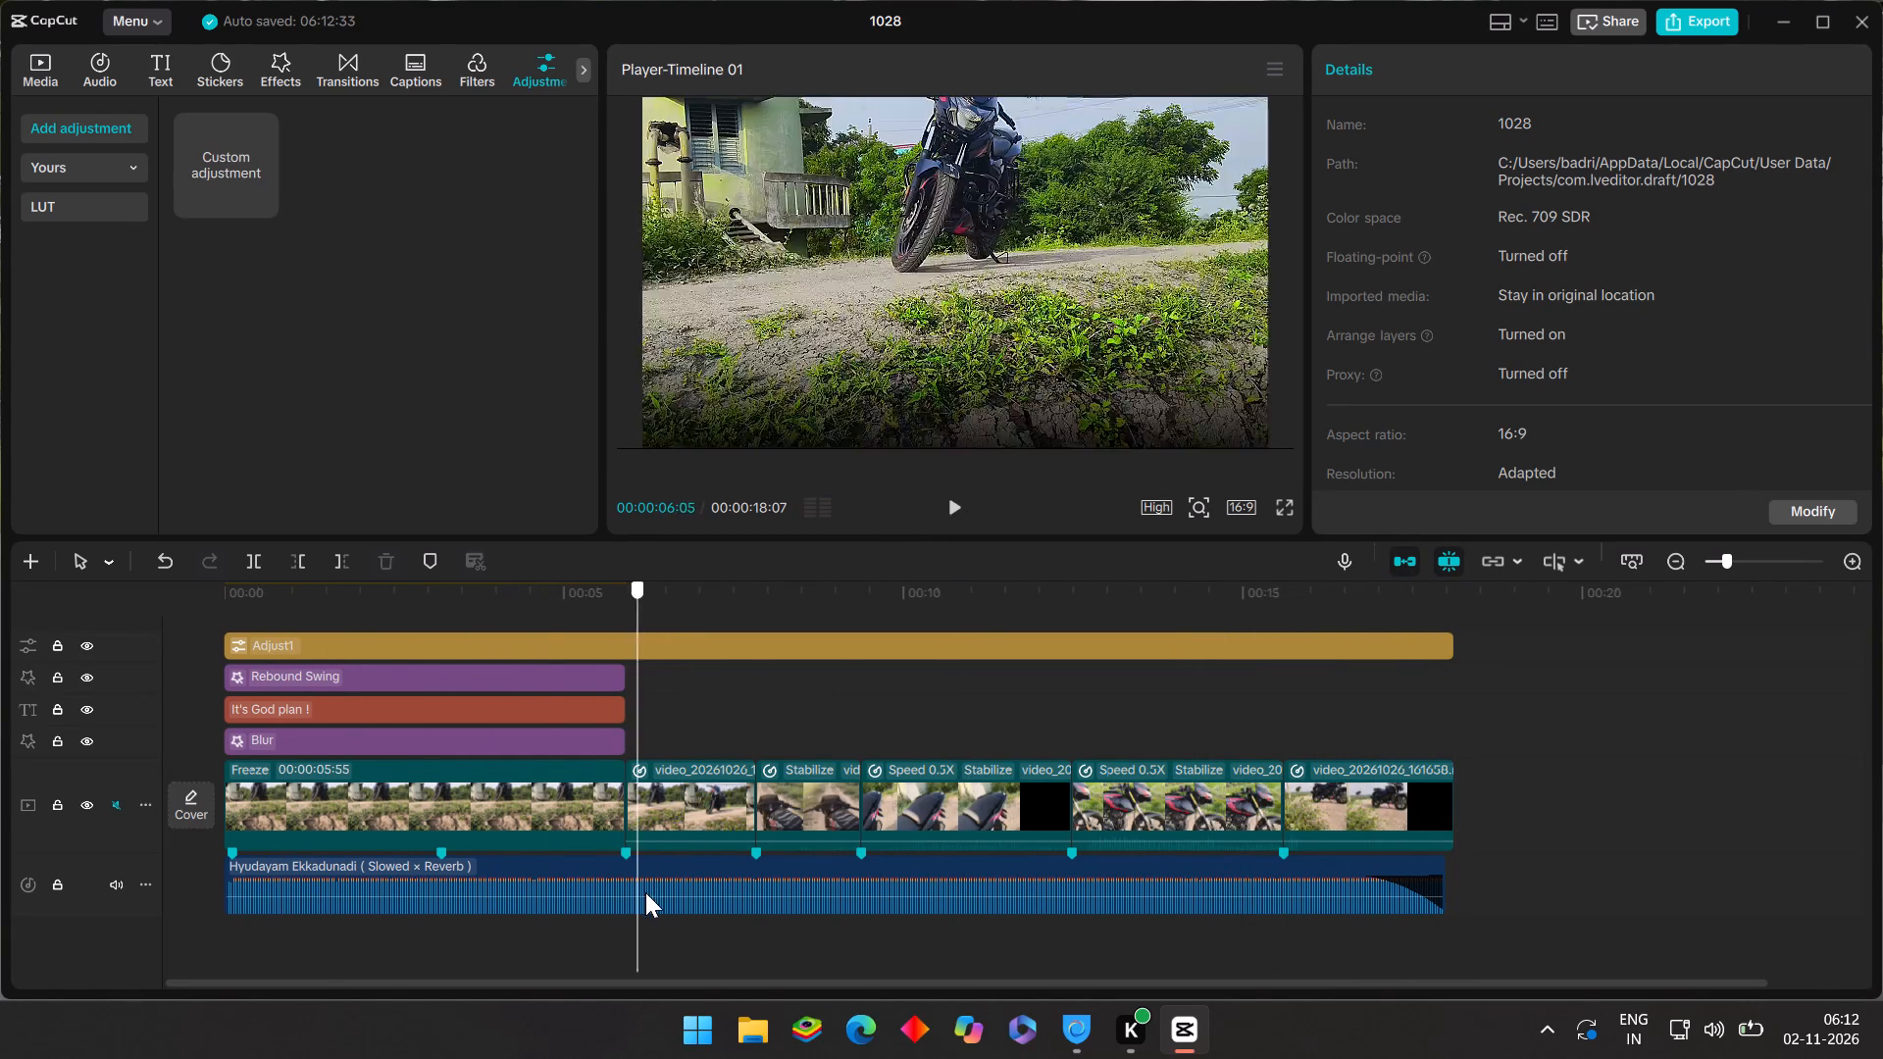
left_click_drag(645, 892, 791, 933)
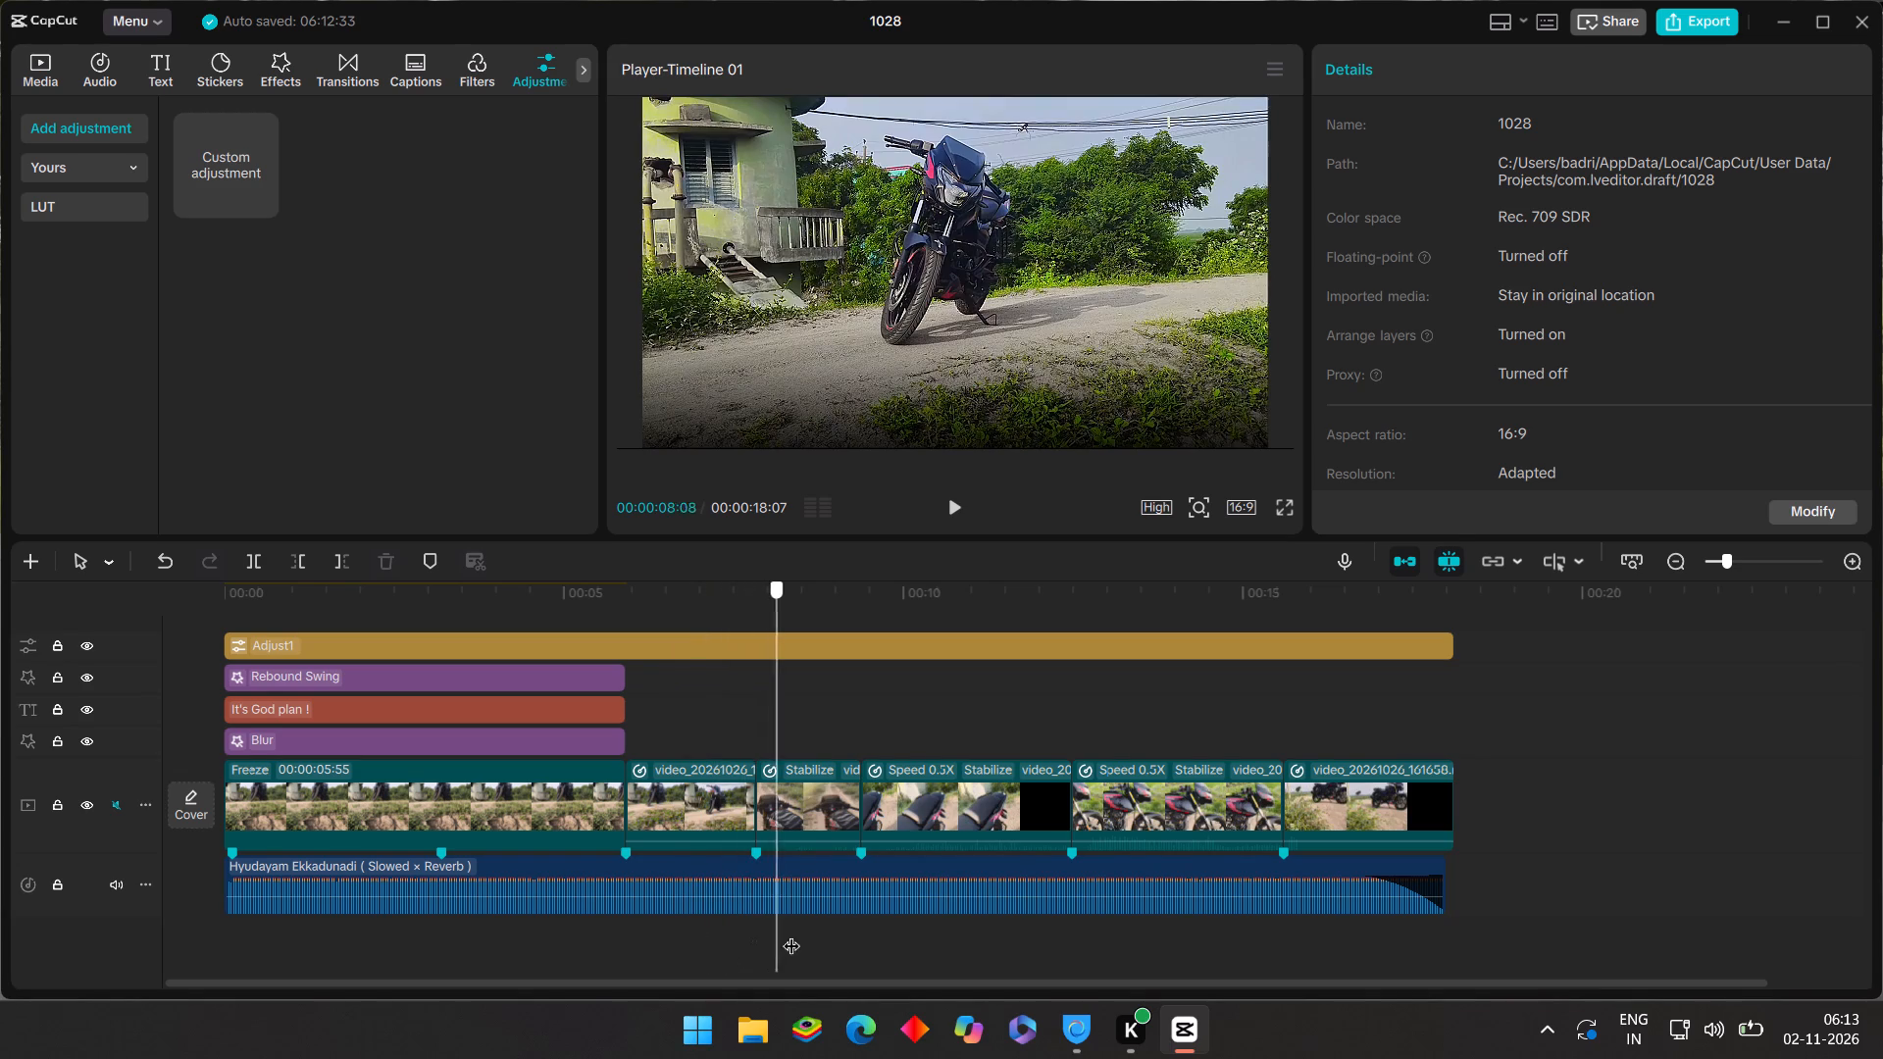
left_click_drag(791, 933, 1093, 951)
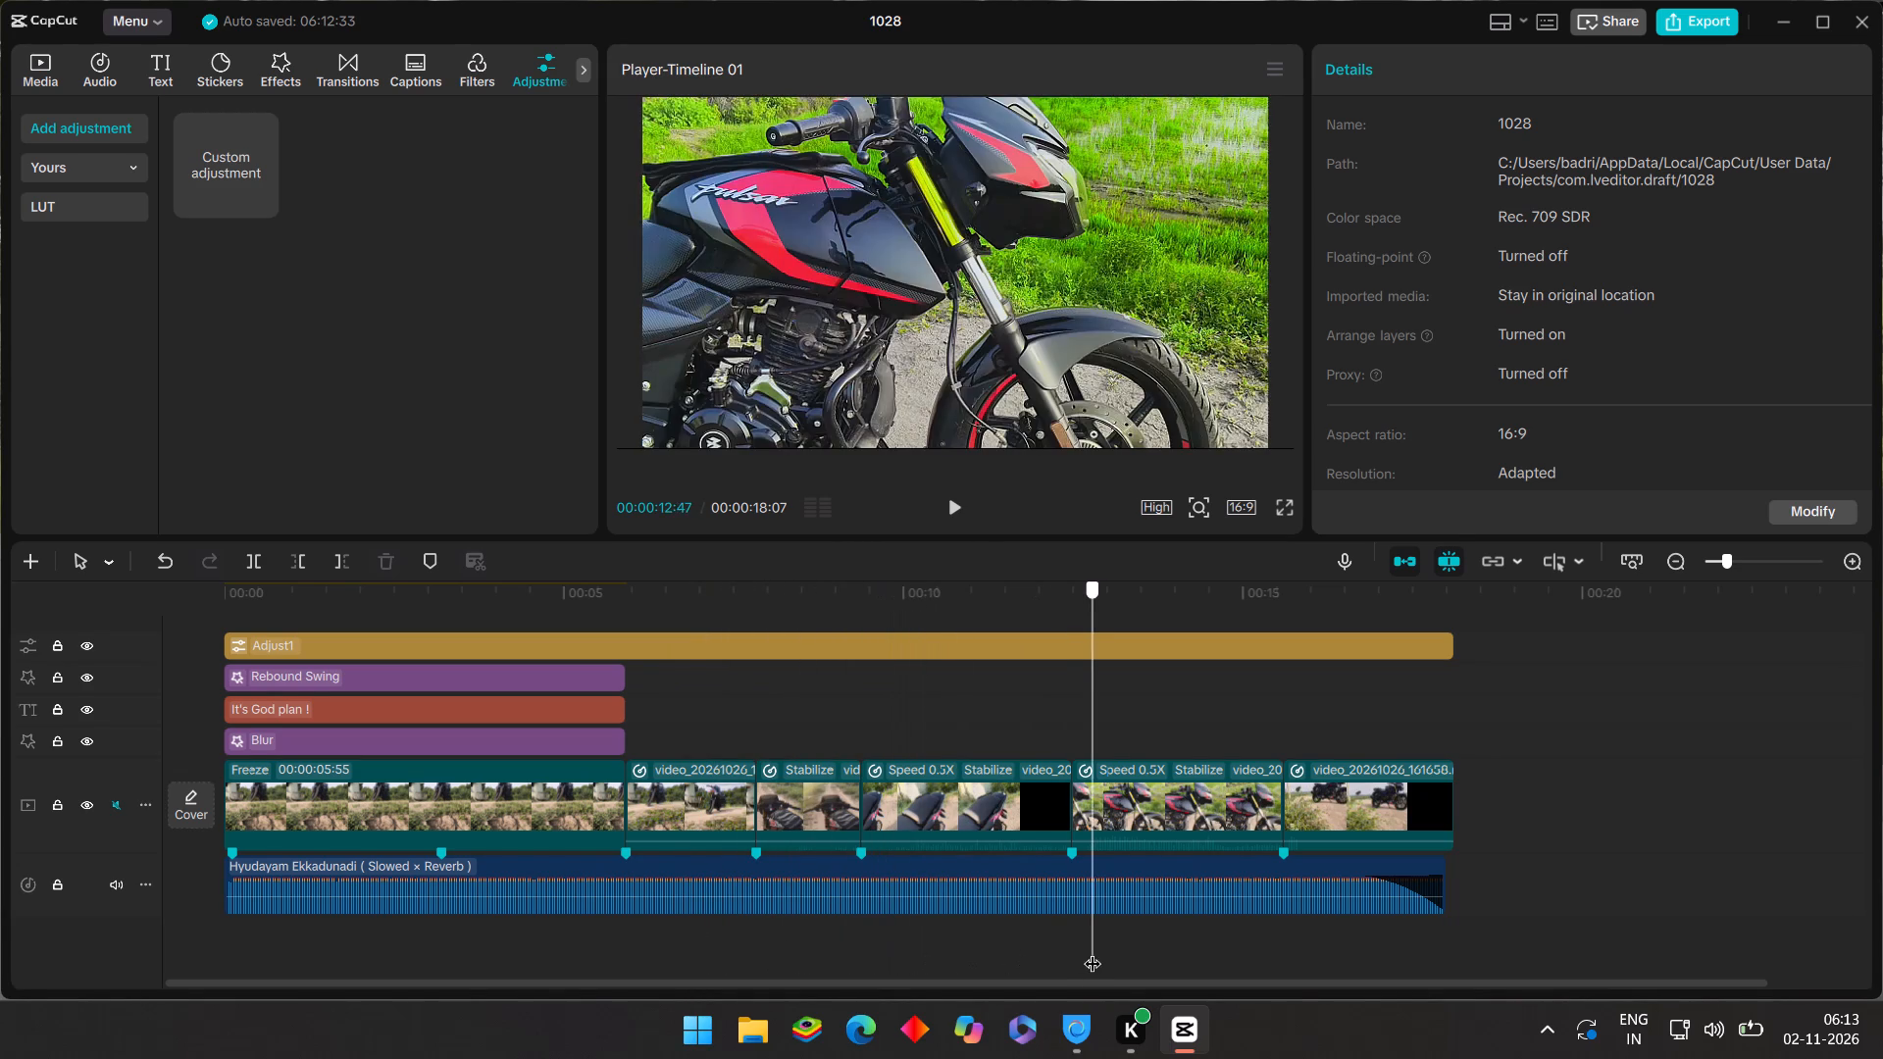
left_click_drag(1093, 951, 1298, 973)
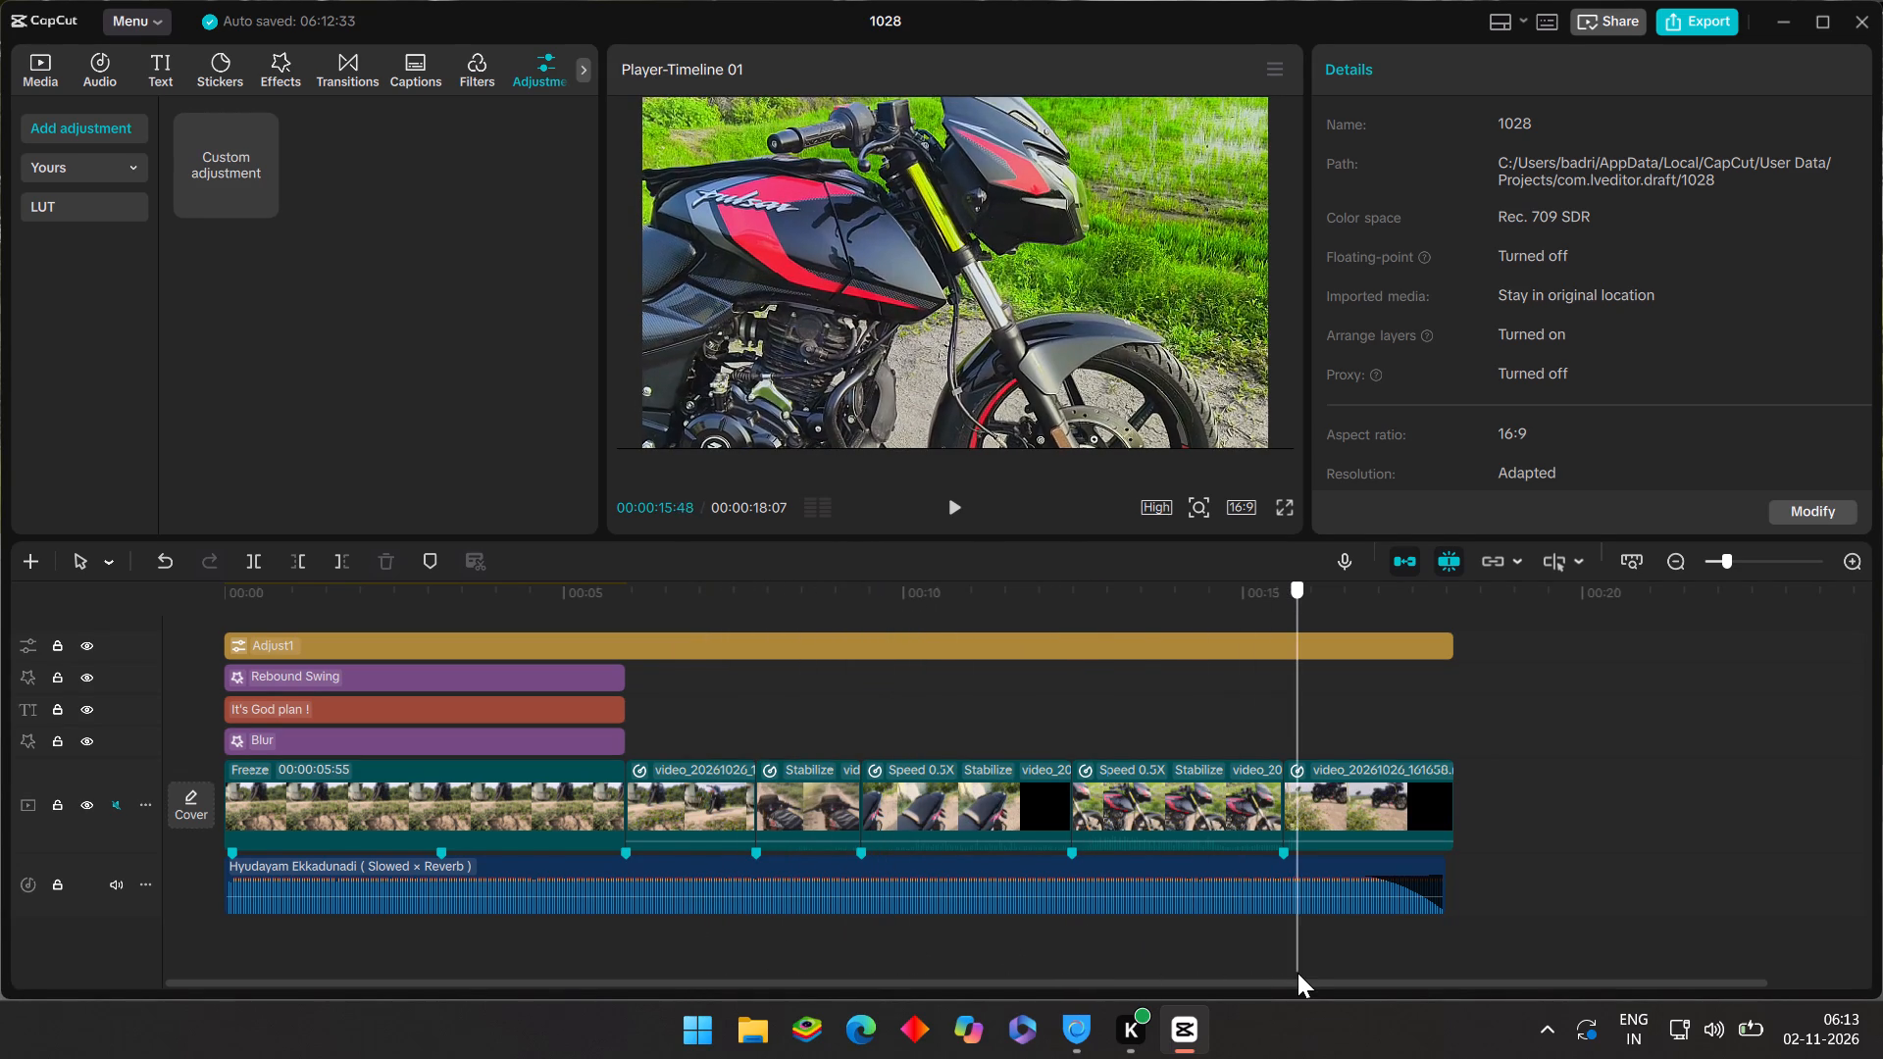
Bring the playhead to 00:00:15:36 at the start of the last clip and add a Split mask to that clip.
left_click_drag(1298, 973, 1287, 971)
left_click(1336, 841)
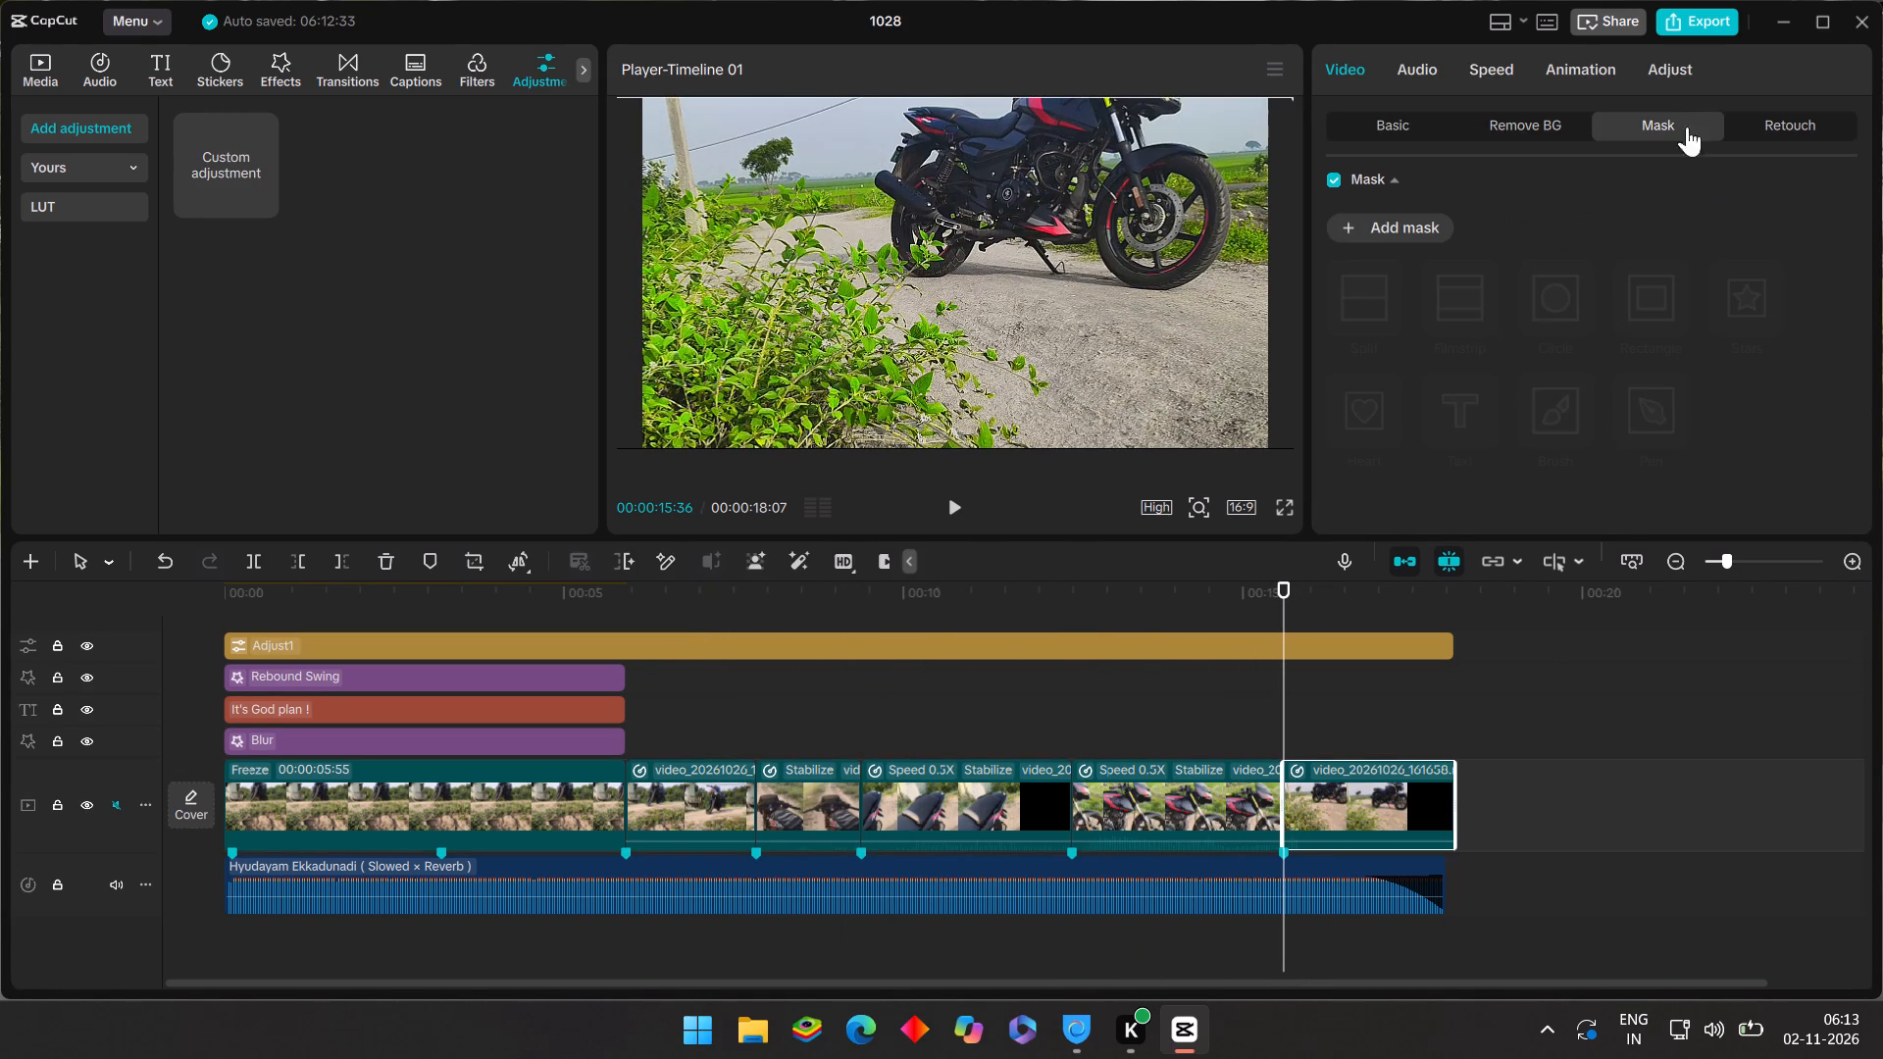
left_click(1359, 230)
left_click(1365, 287)
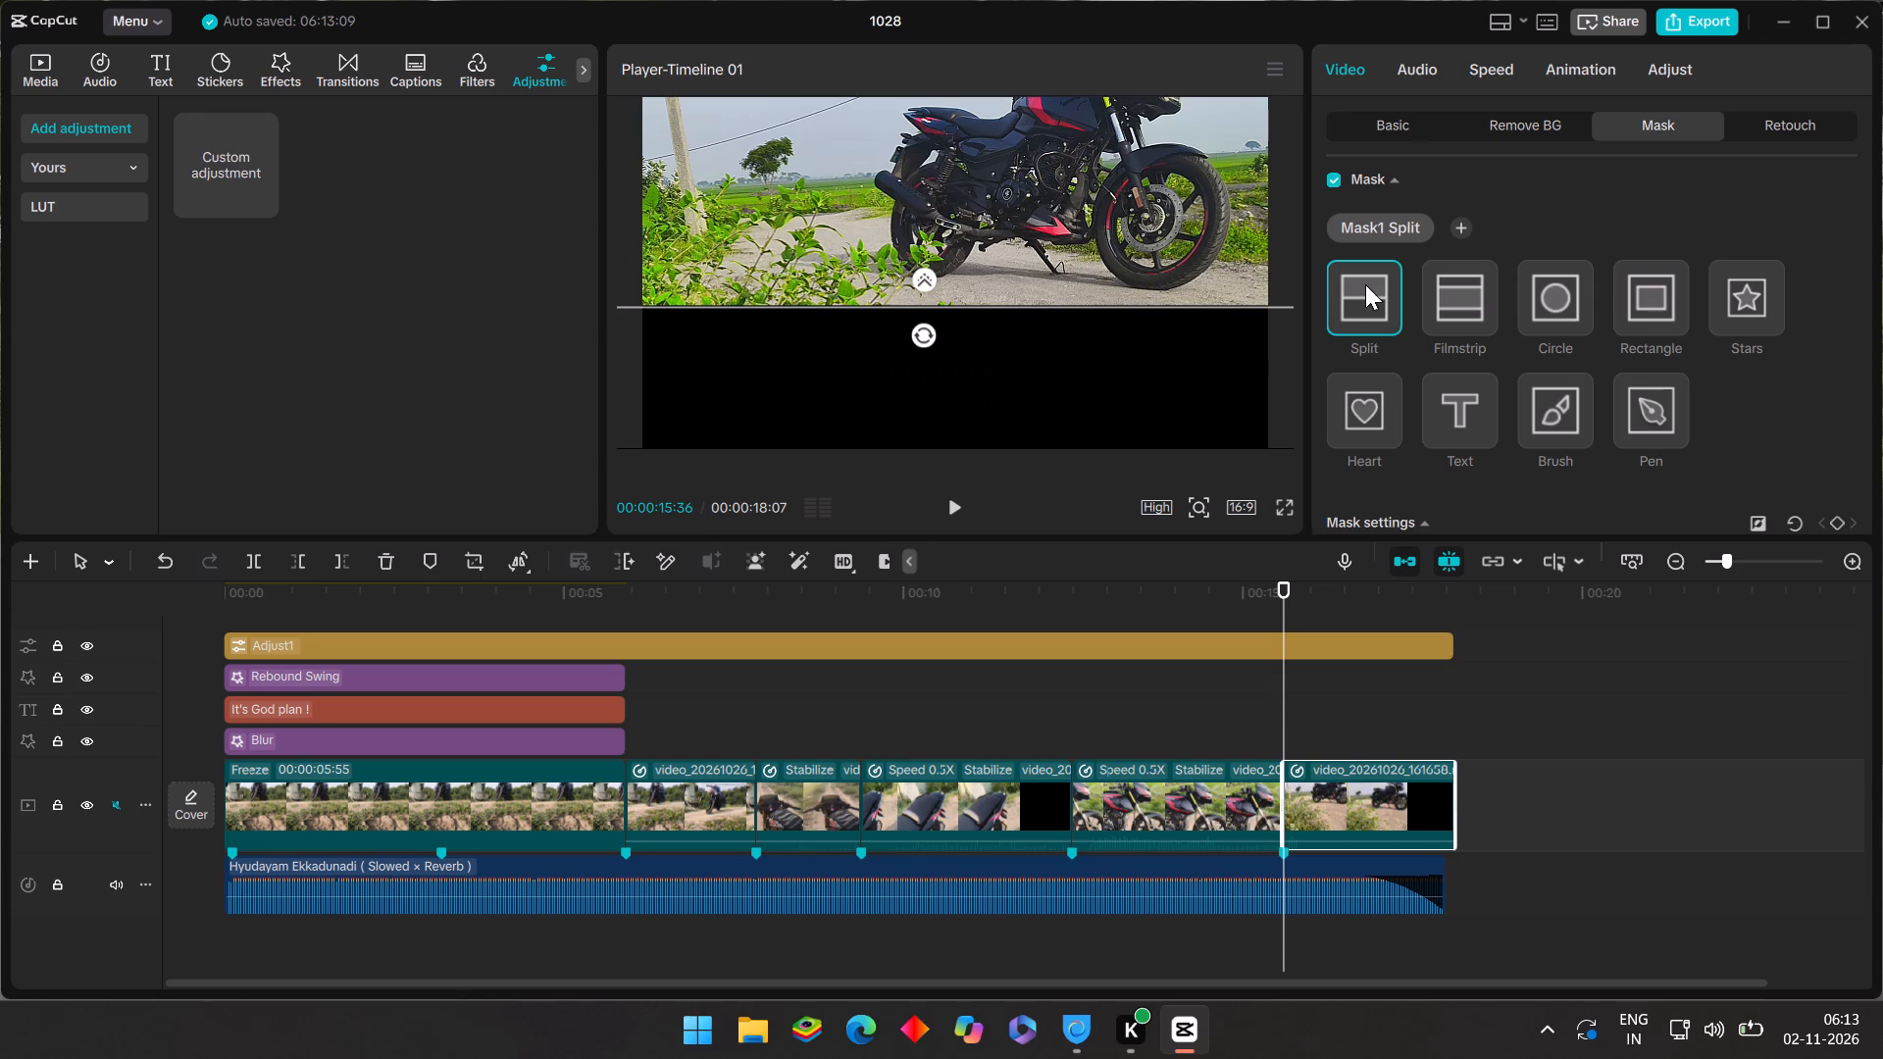
Set the last clip's Split mask position to X 80, Y -783.
scroll(1335, 378, "down", 4)
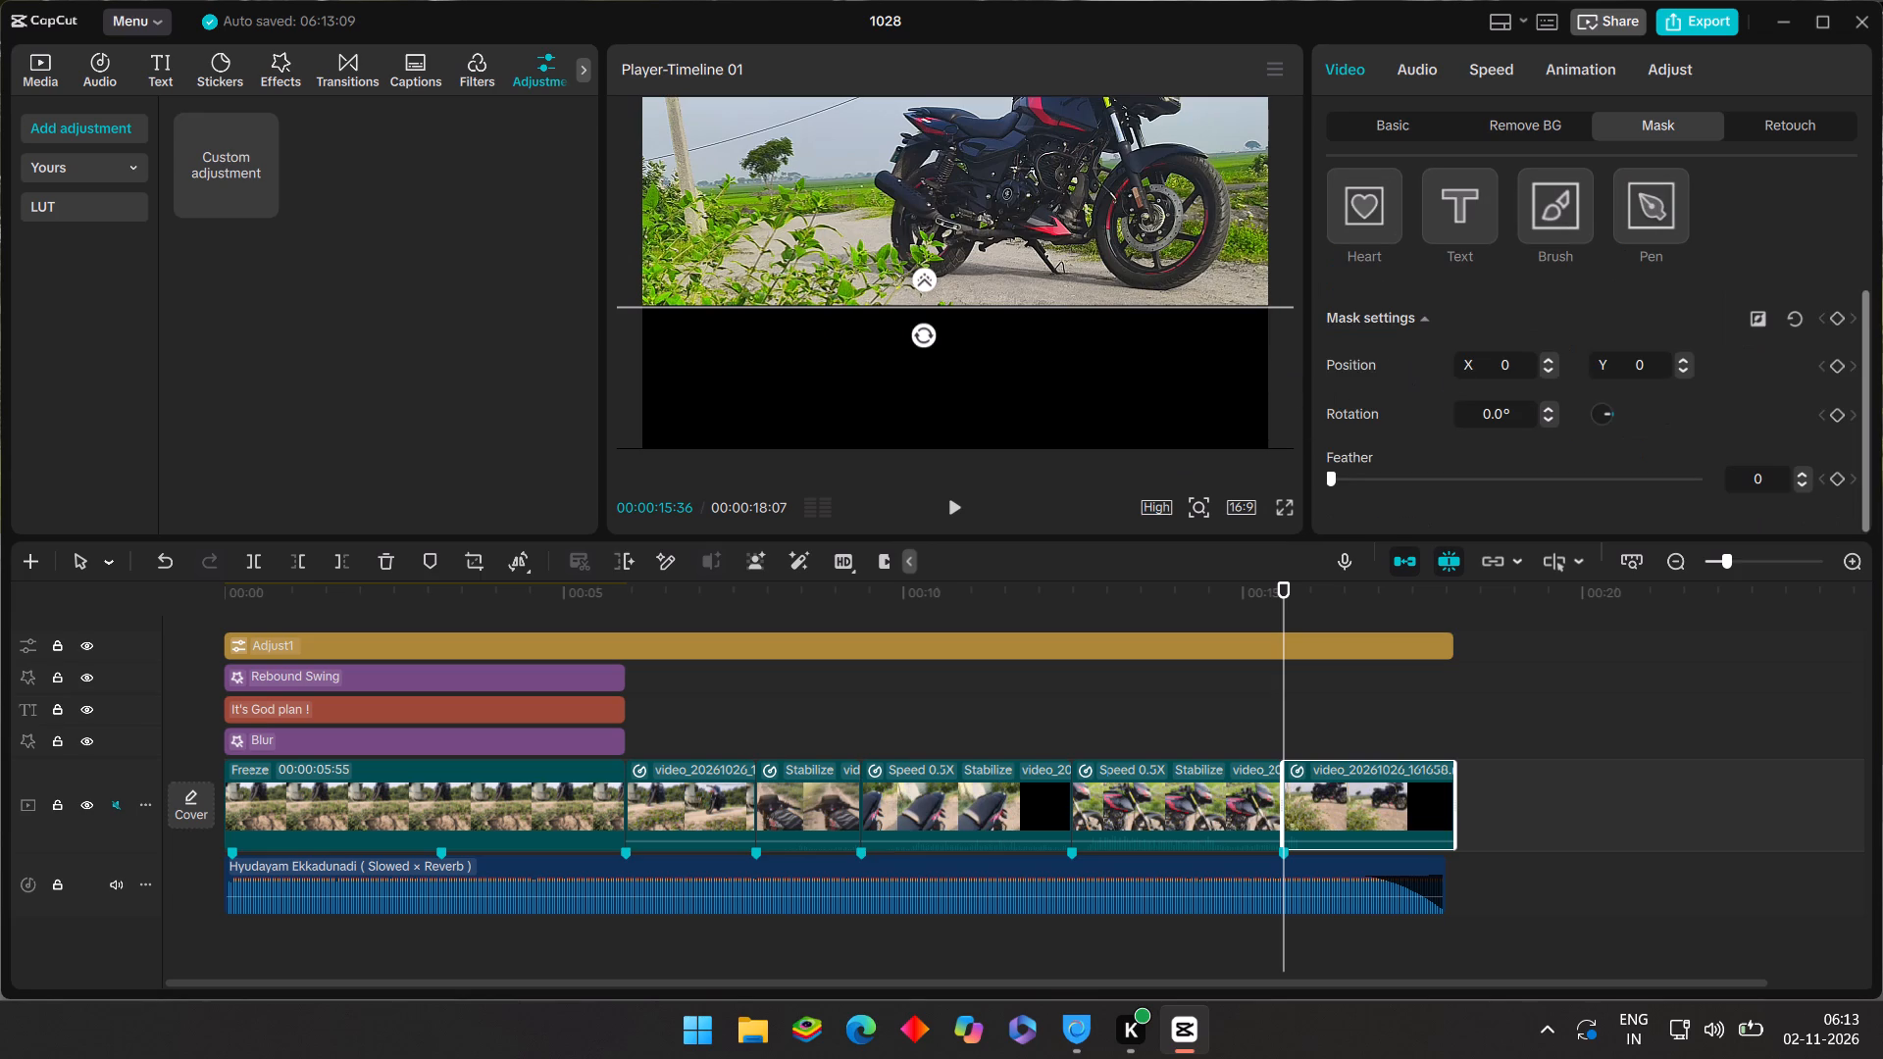
left_click(1520, 373)
key("BackSpace")
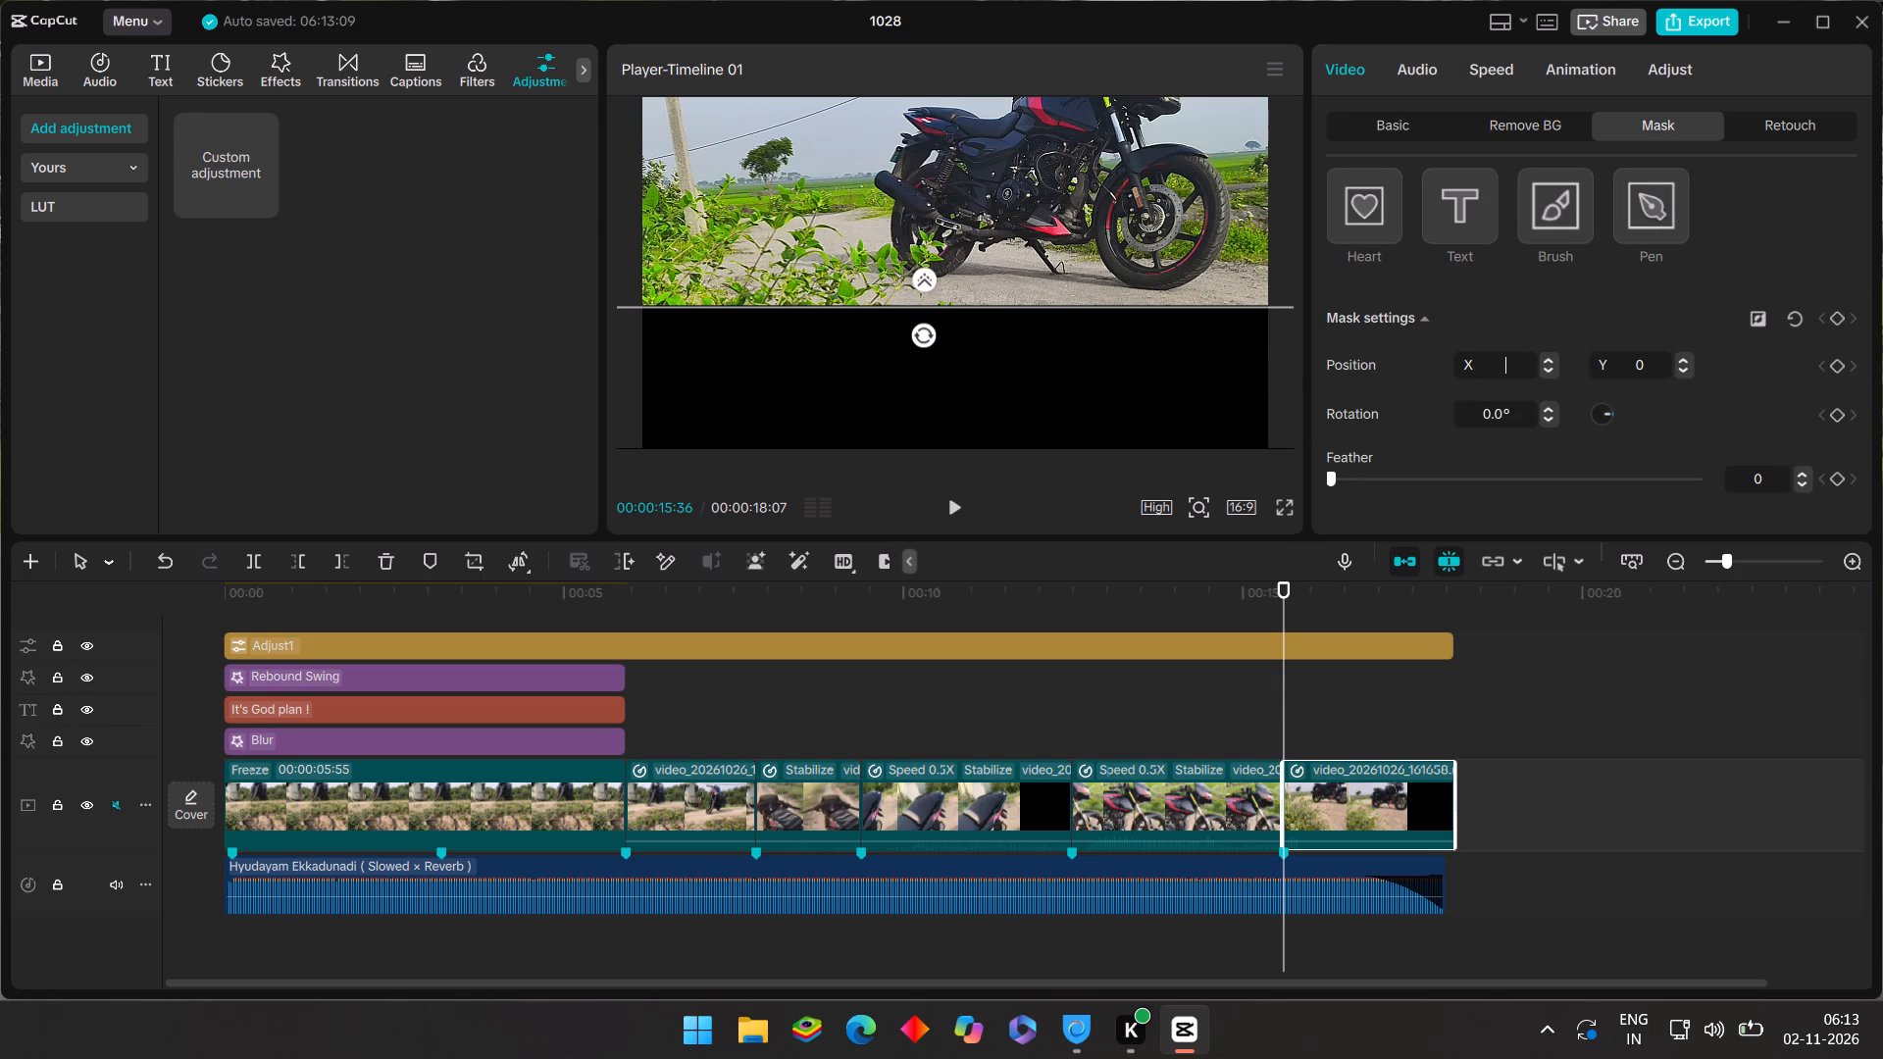
type("80")
key("Return")
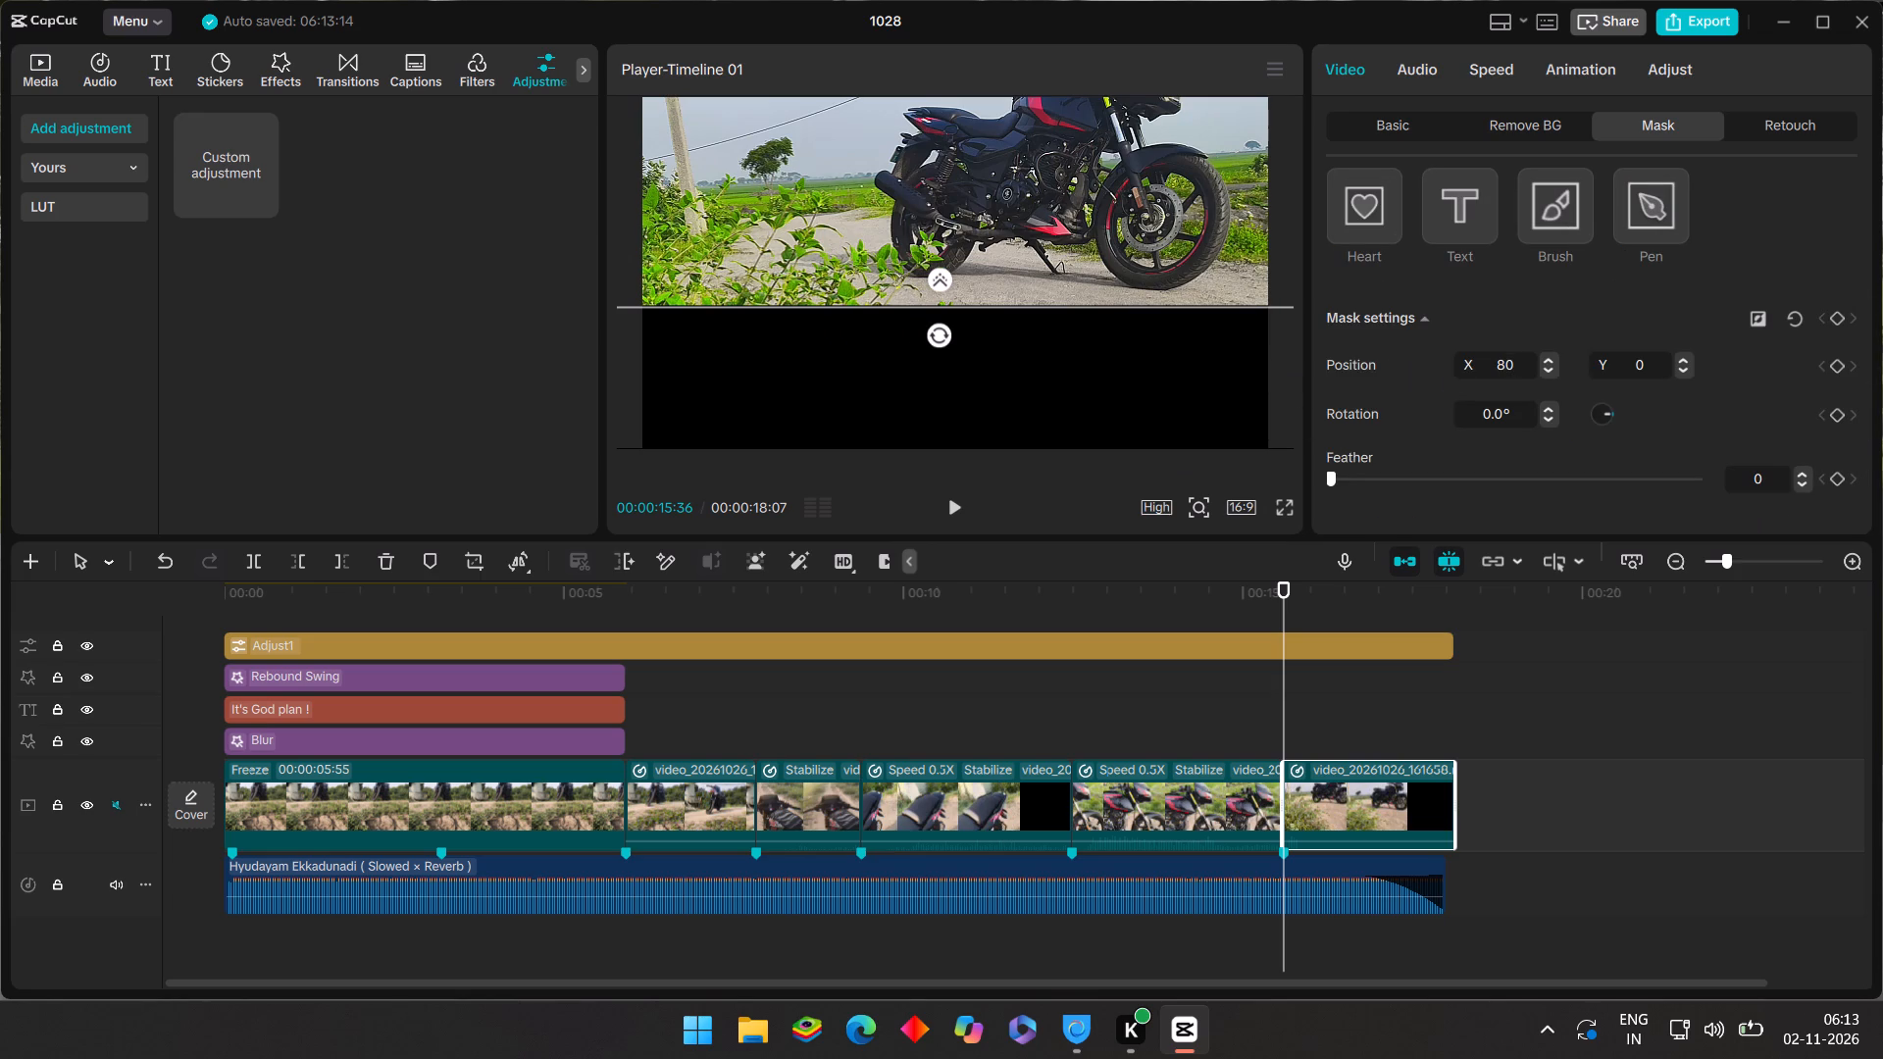
left_click(1666, 356)
key("BackSpace")
key("minus")
type("782")
key("BackSpace")
key("3")
key("Return")
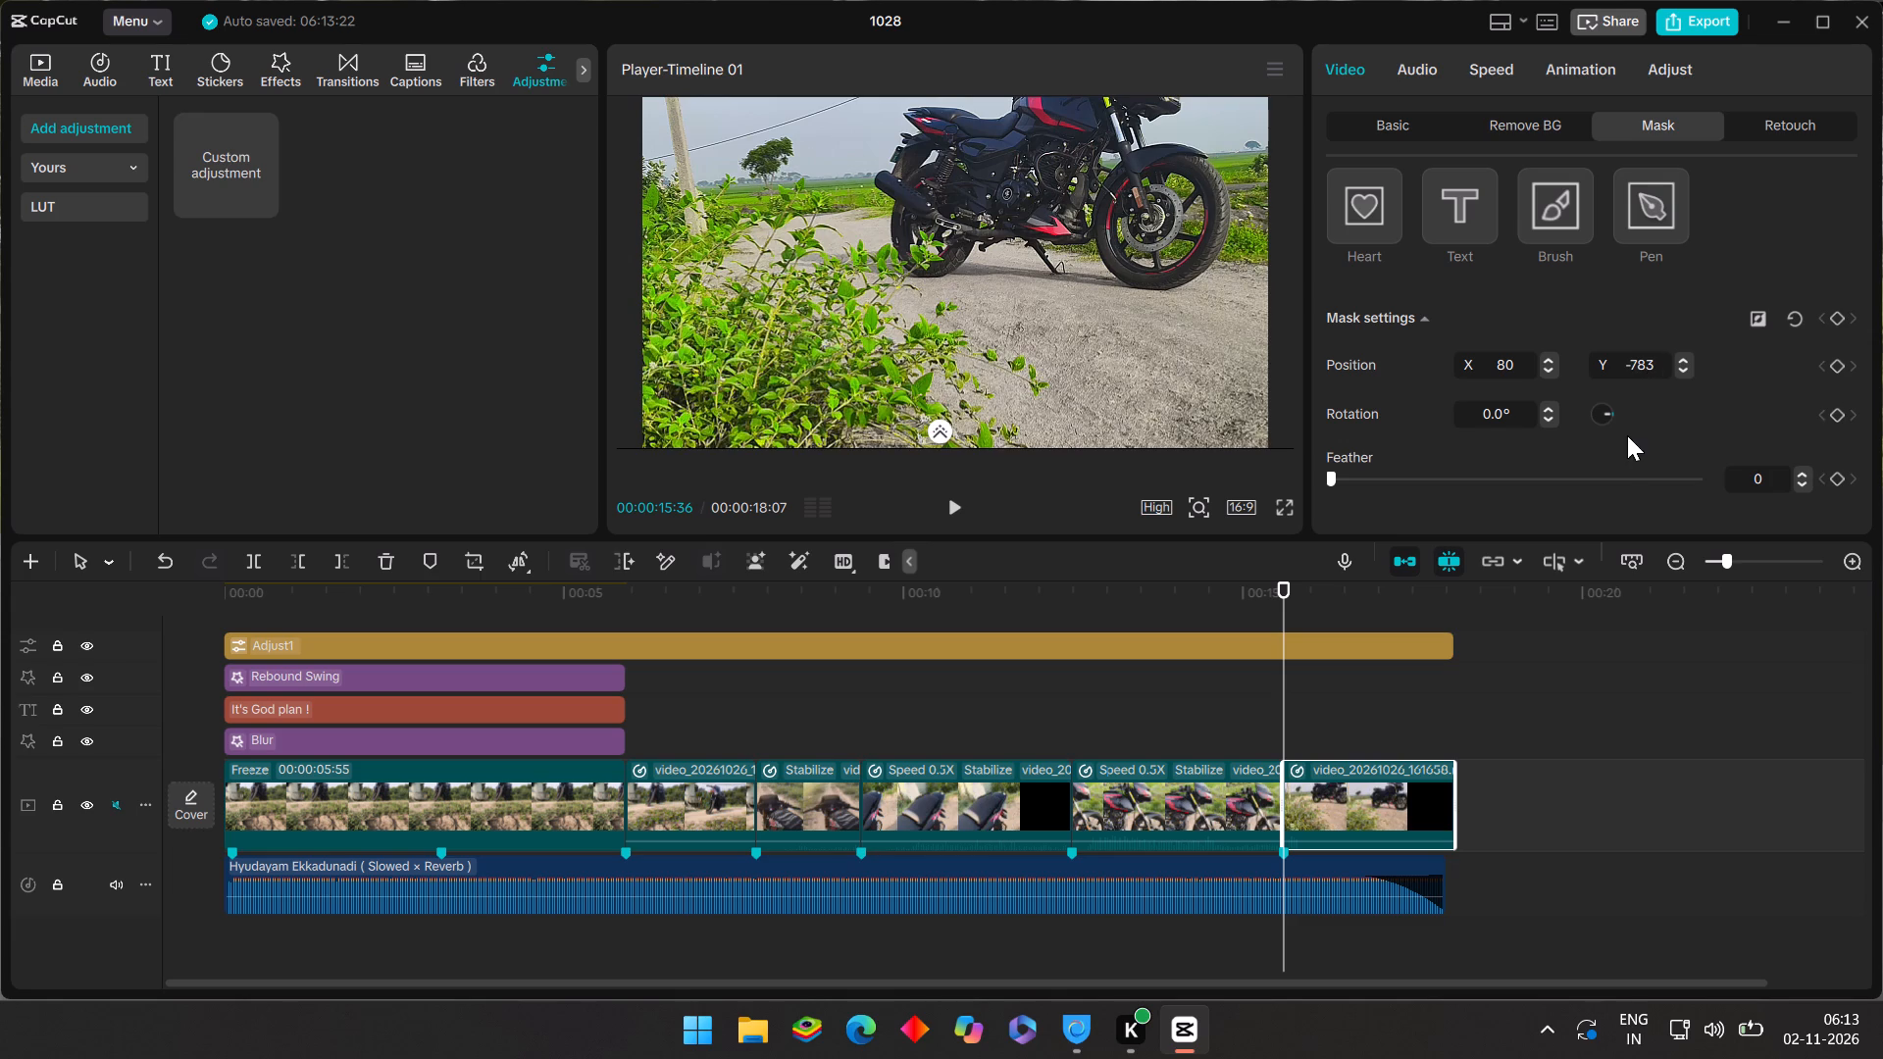
Feather the edge of the last clip's Split mask to 100.
scroll(1520, 383, "down", 1)
left_click_drag(1426, 475, 1762, 496)
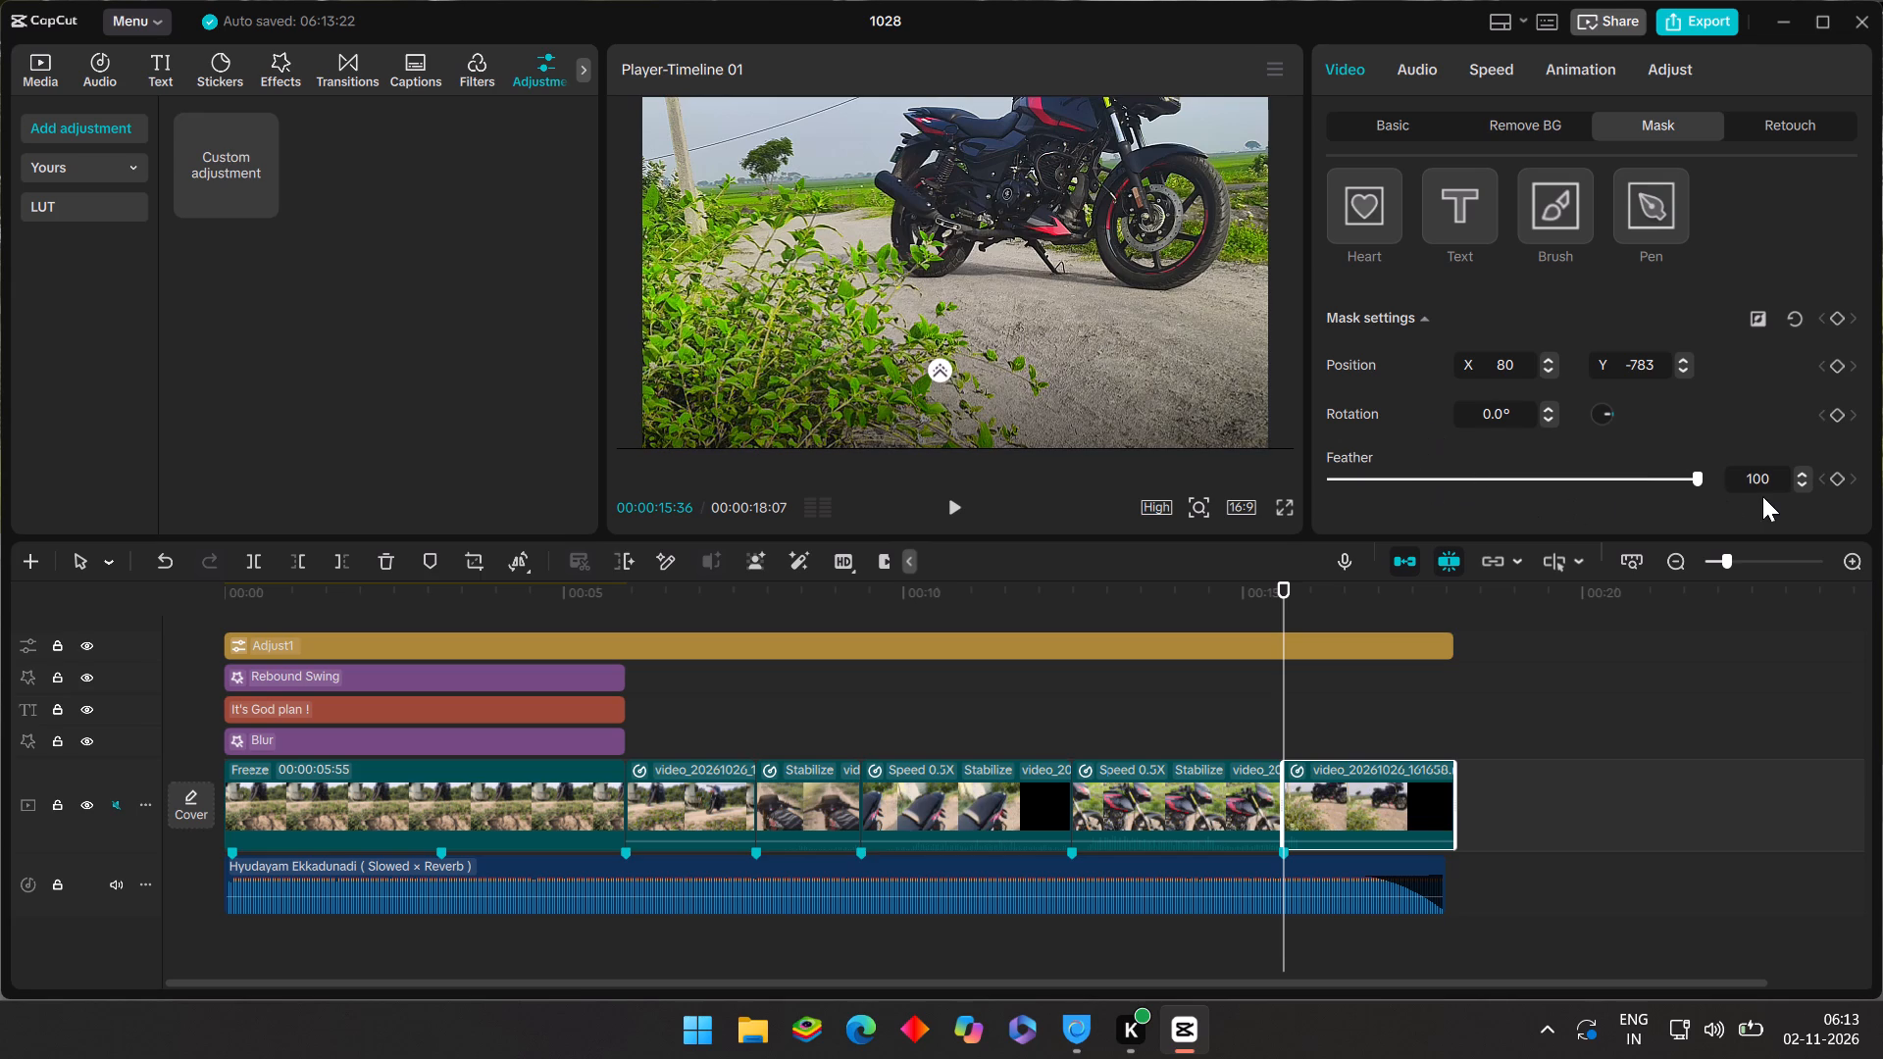
left_click_drag(1762, 496, 1809, 498)
scroll(1565, 429, "down", 2)
Scrub through the last clip and back across the earlier clips to the start to check the masked bottom edges.
left_click(926, 780)
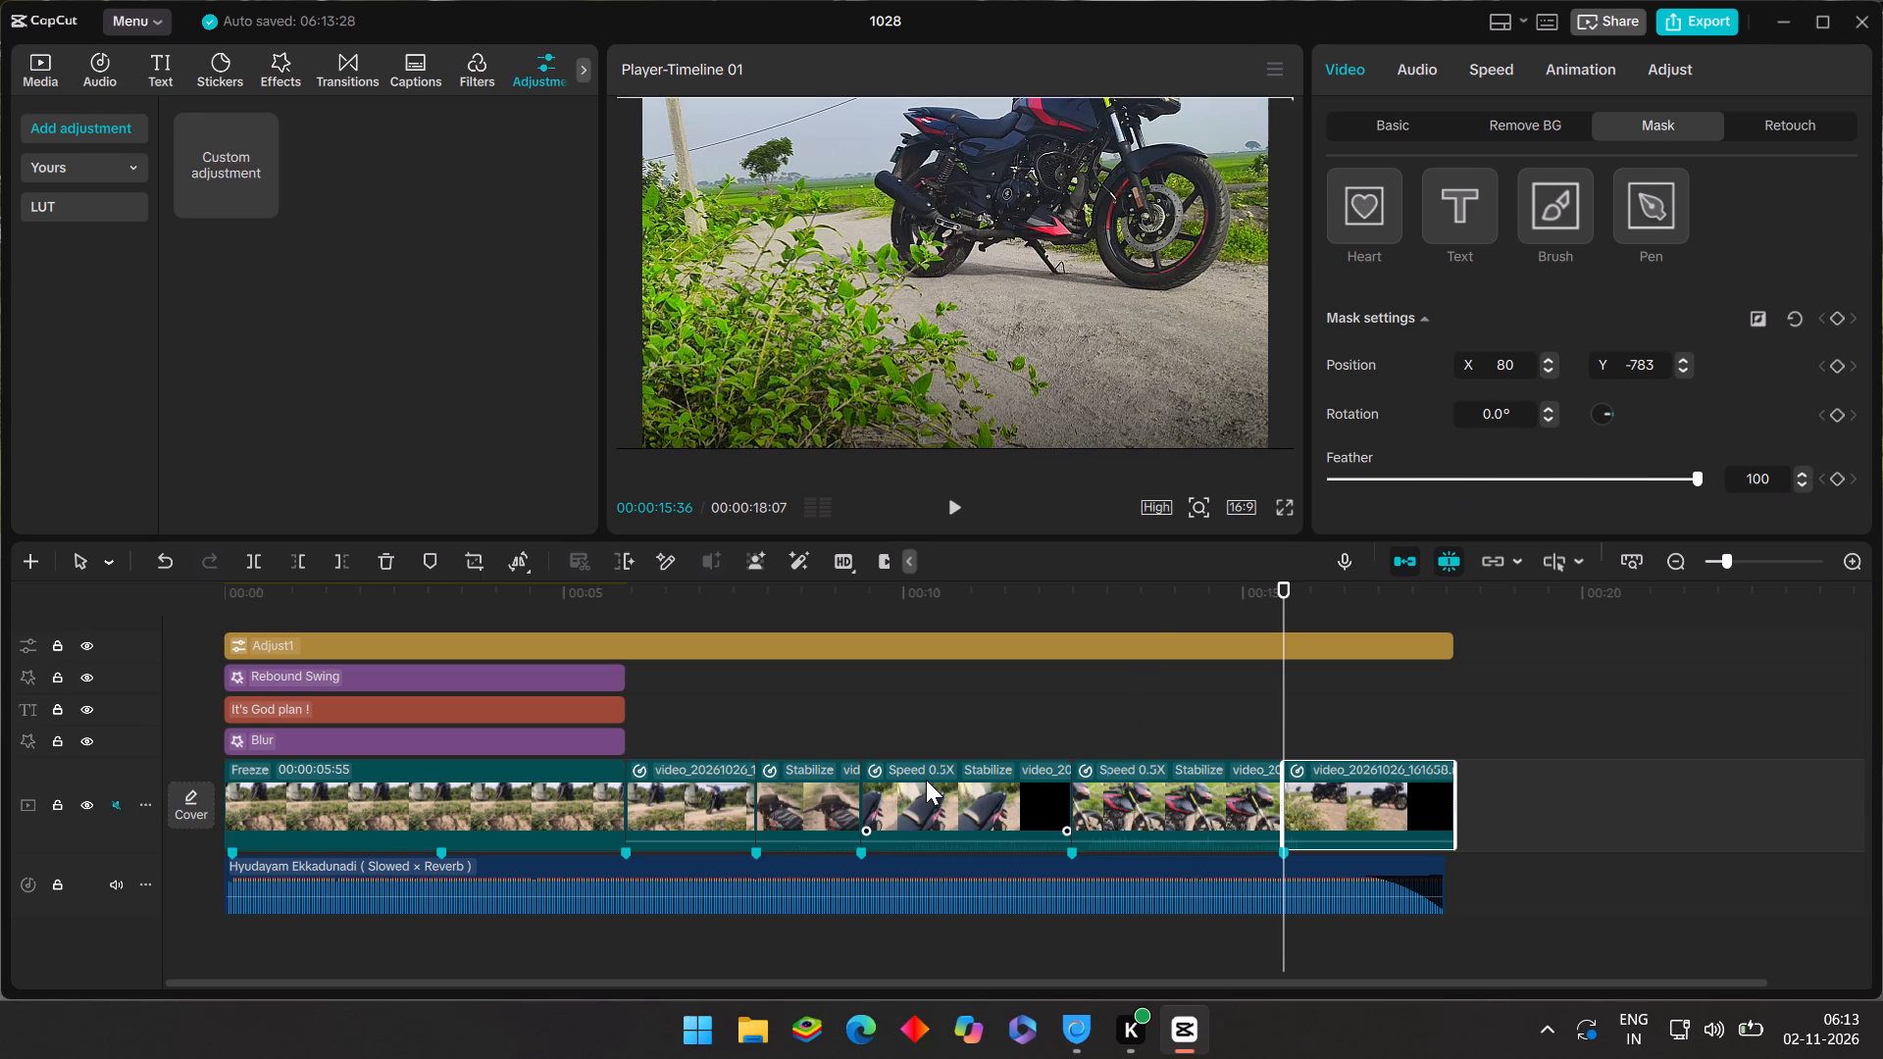
left_click(1251, 711)
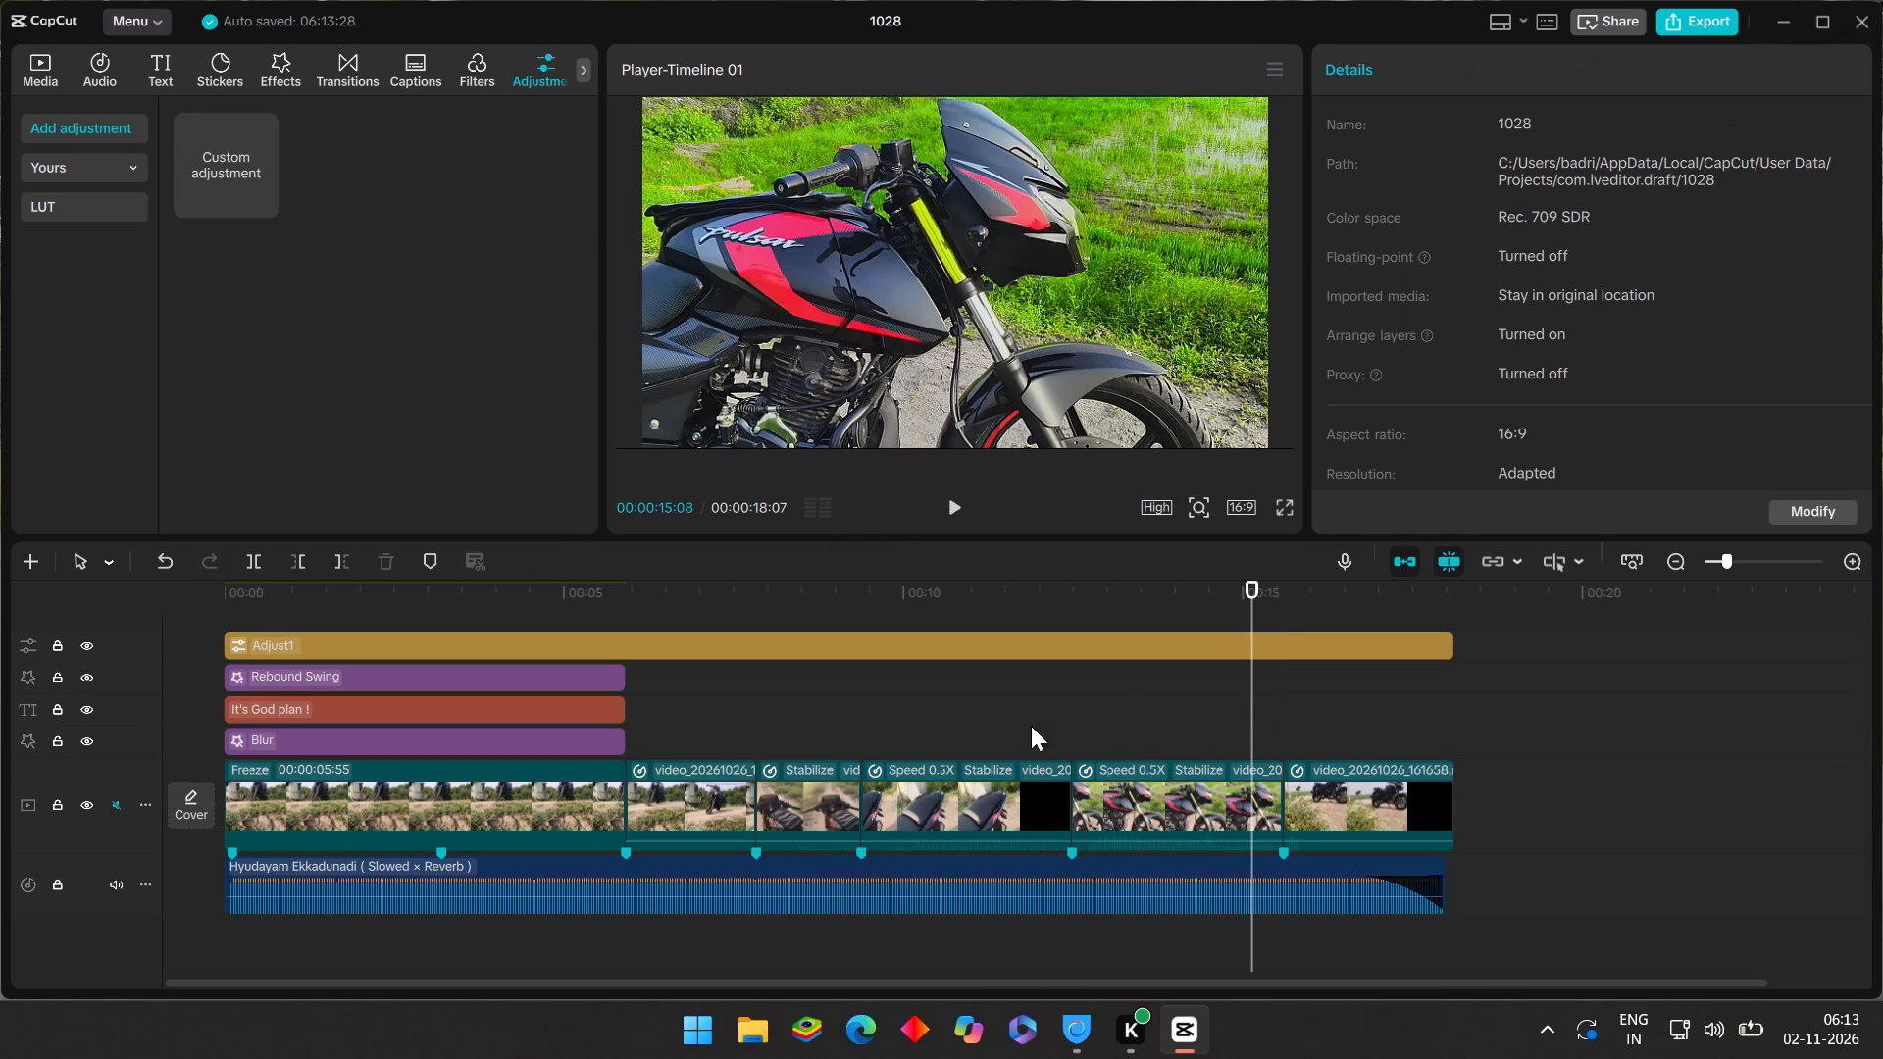
left_click_drag(1252, 699, 1295, 733)
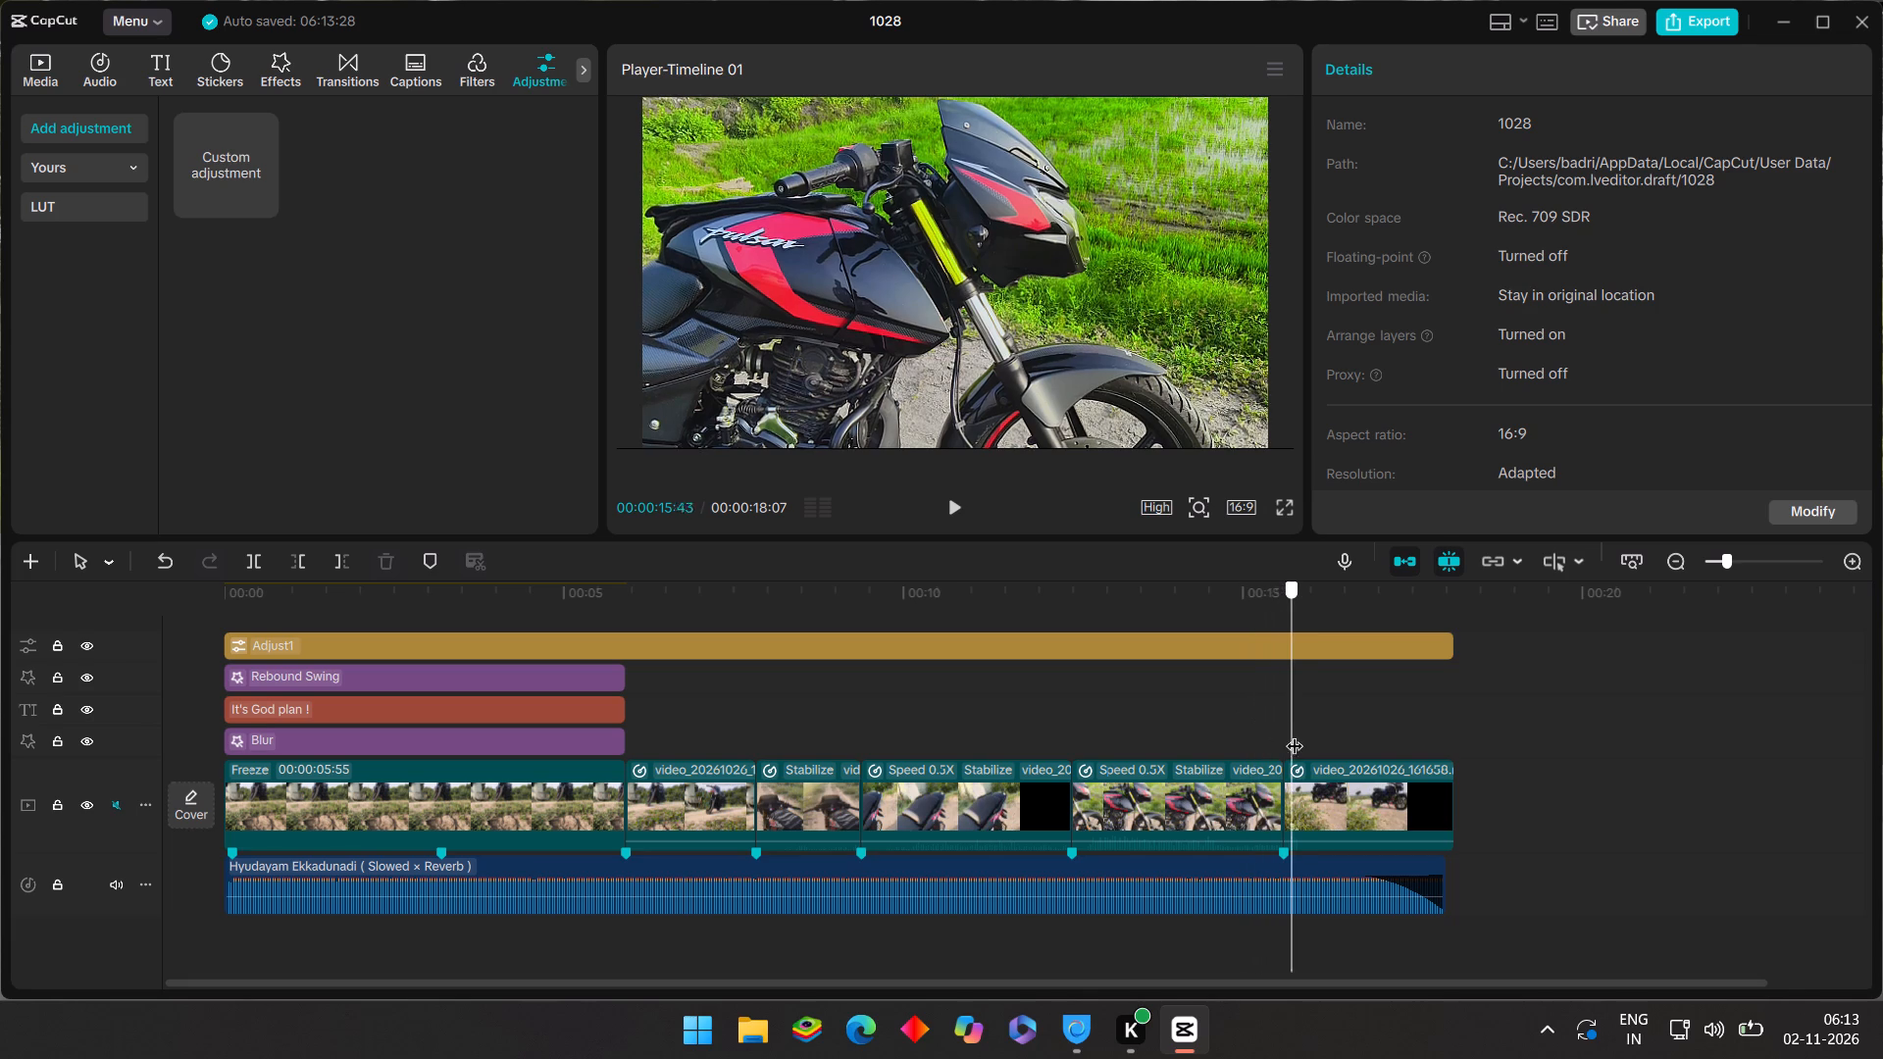
left_click_drag(1295, 733, 1440, 777)
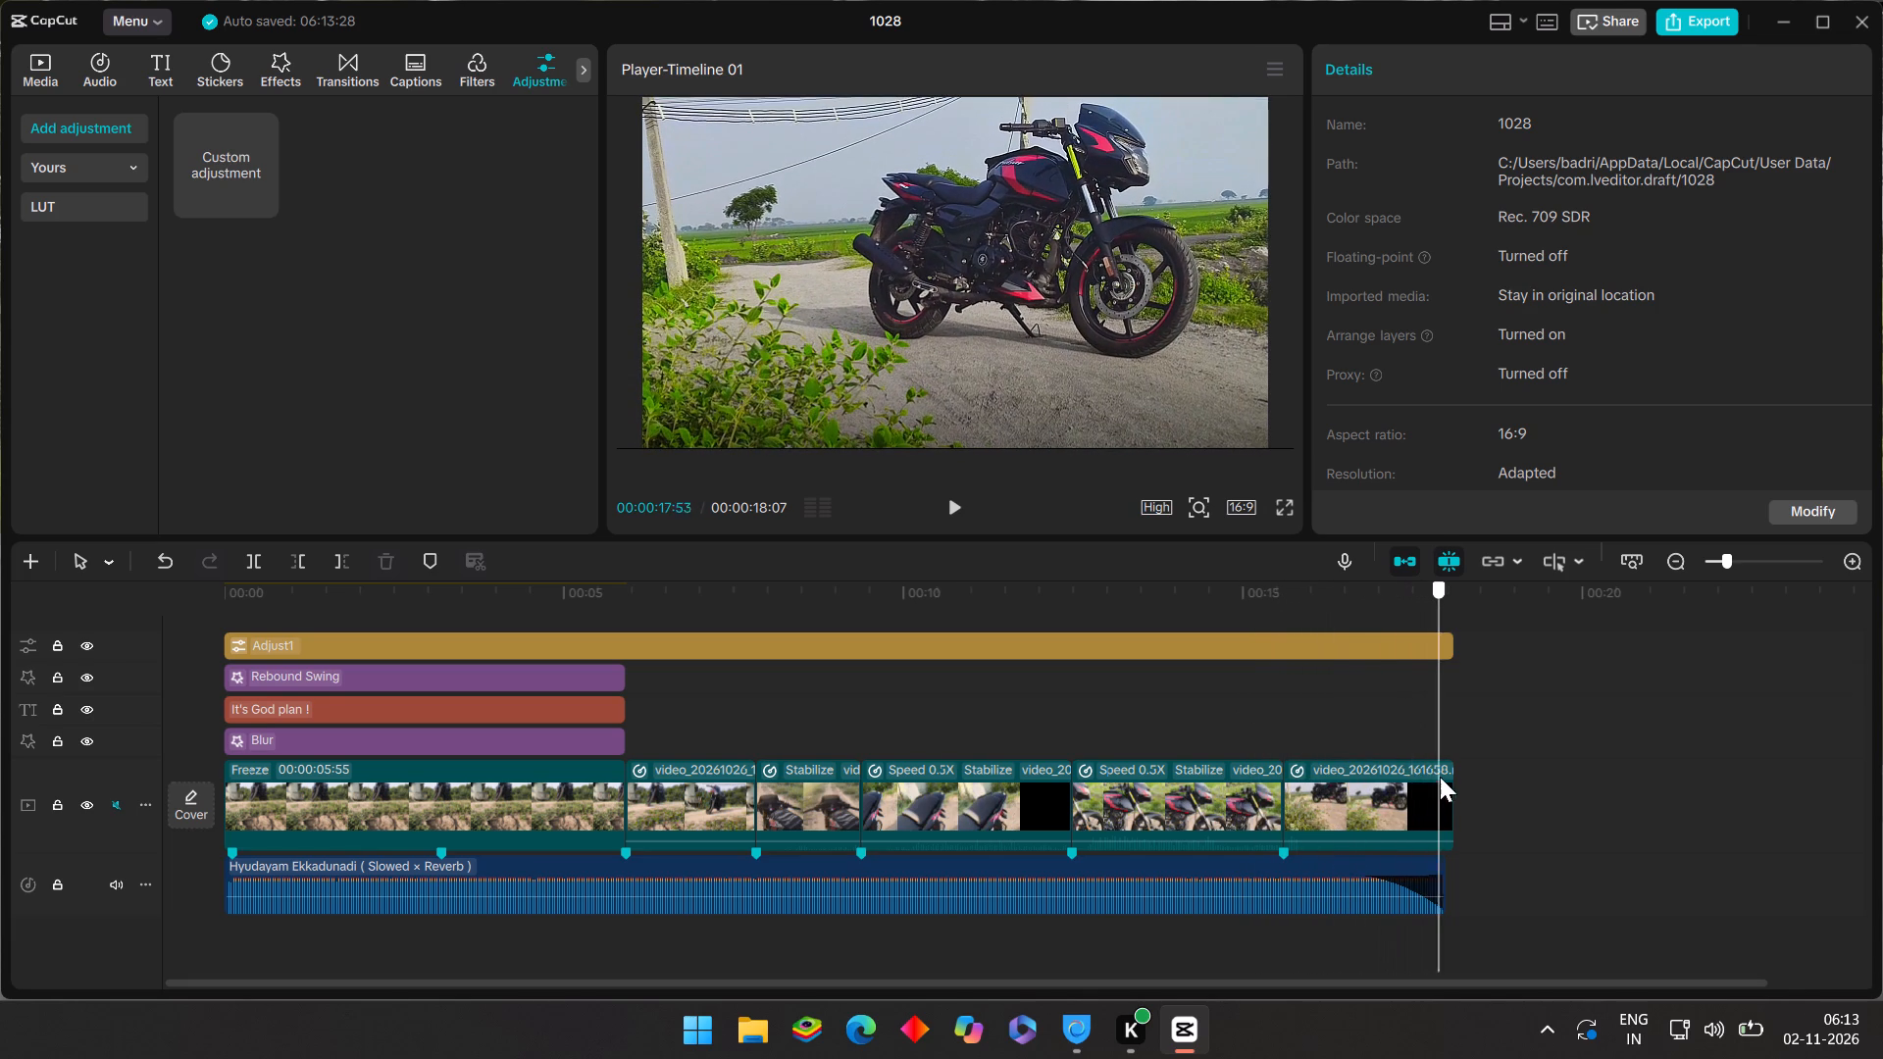
left_click_drag(1440, 777, 909, 841)
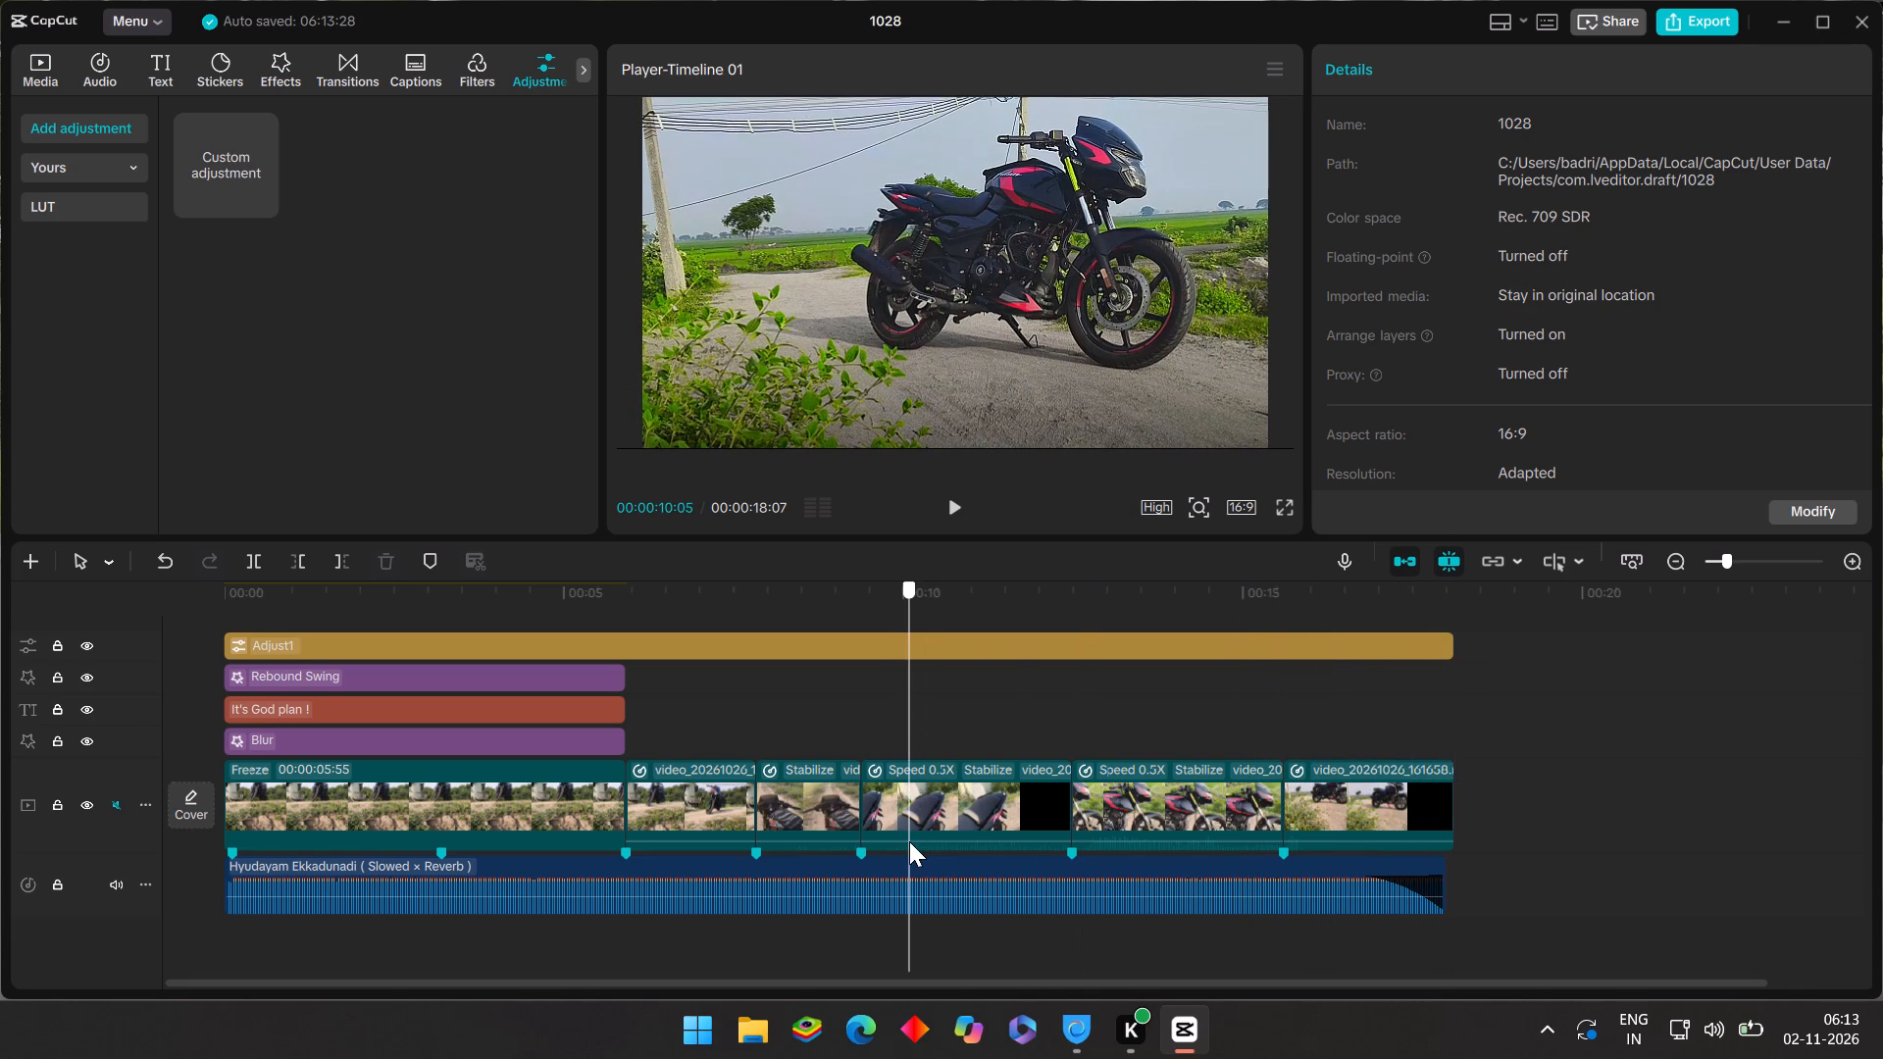
left_click_drag(909, 841, 739, 844)
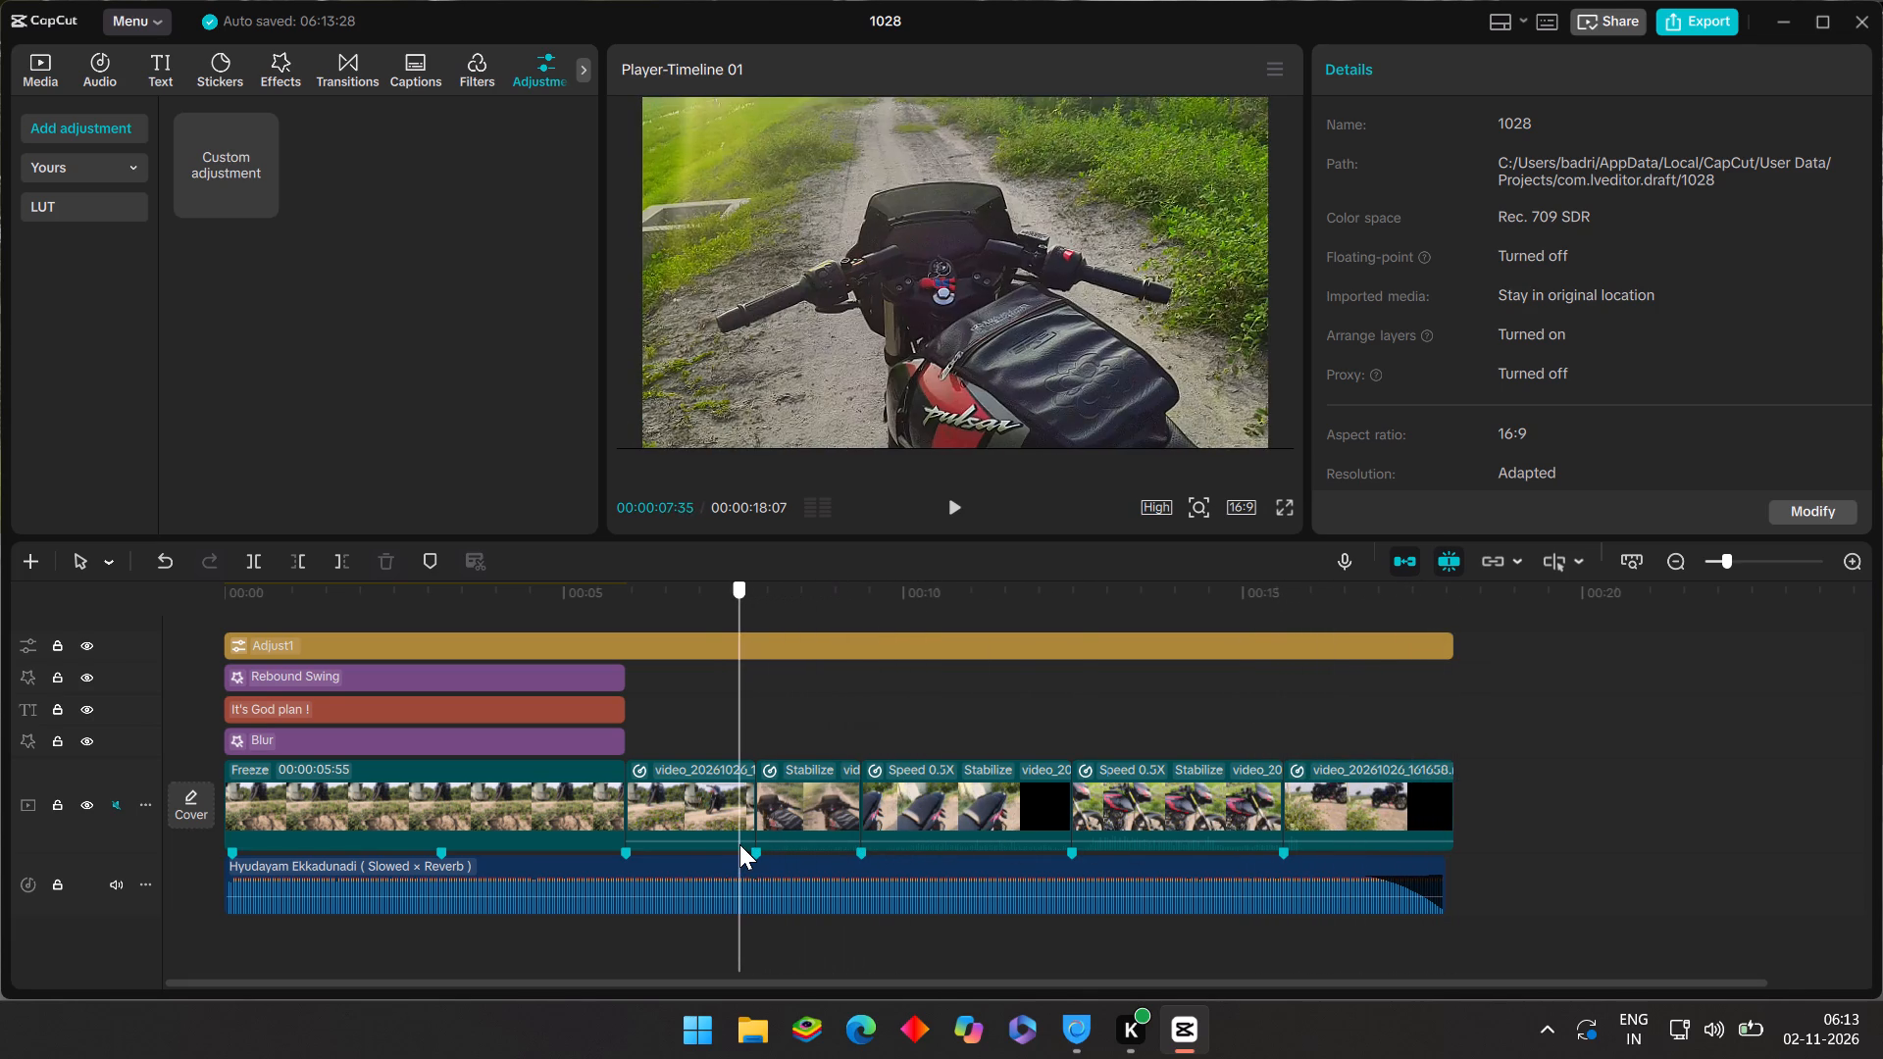
left_click_drag(739, 844, 479, 867)
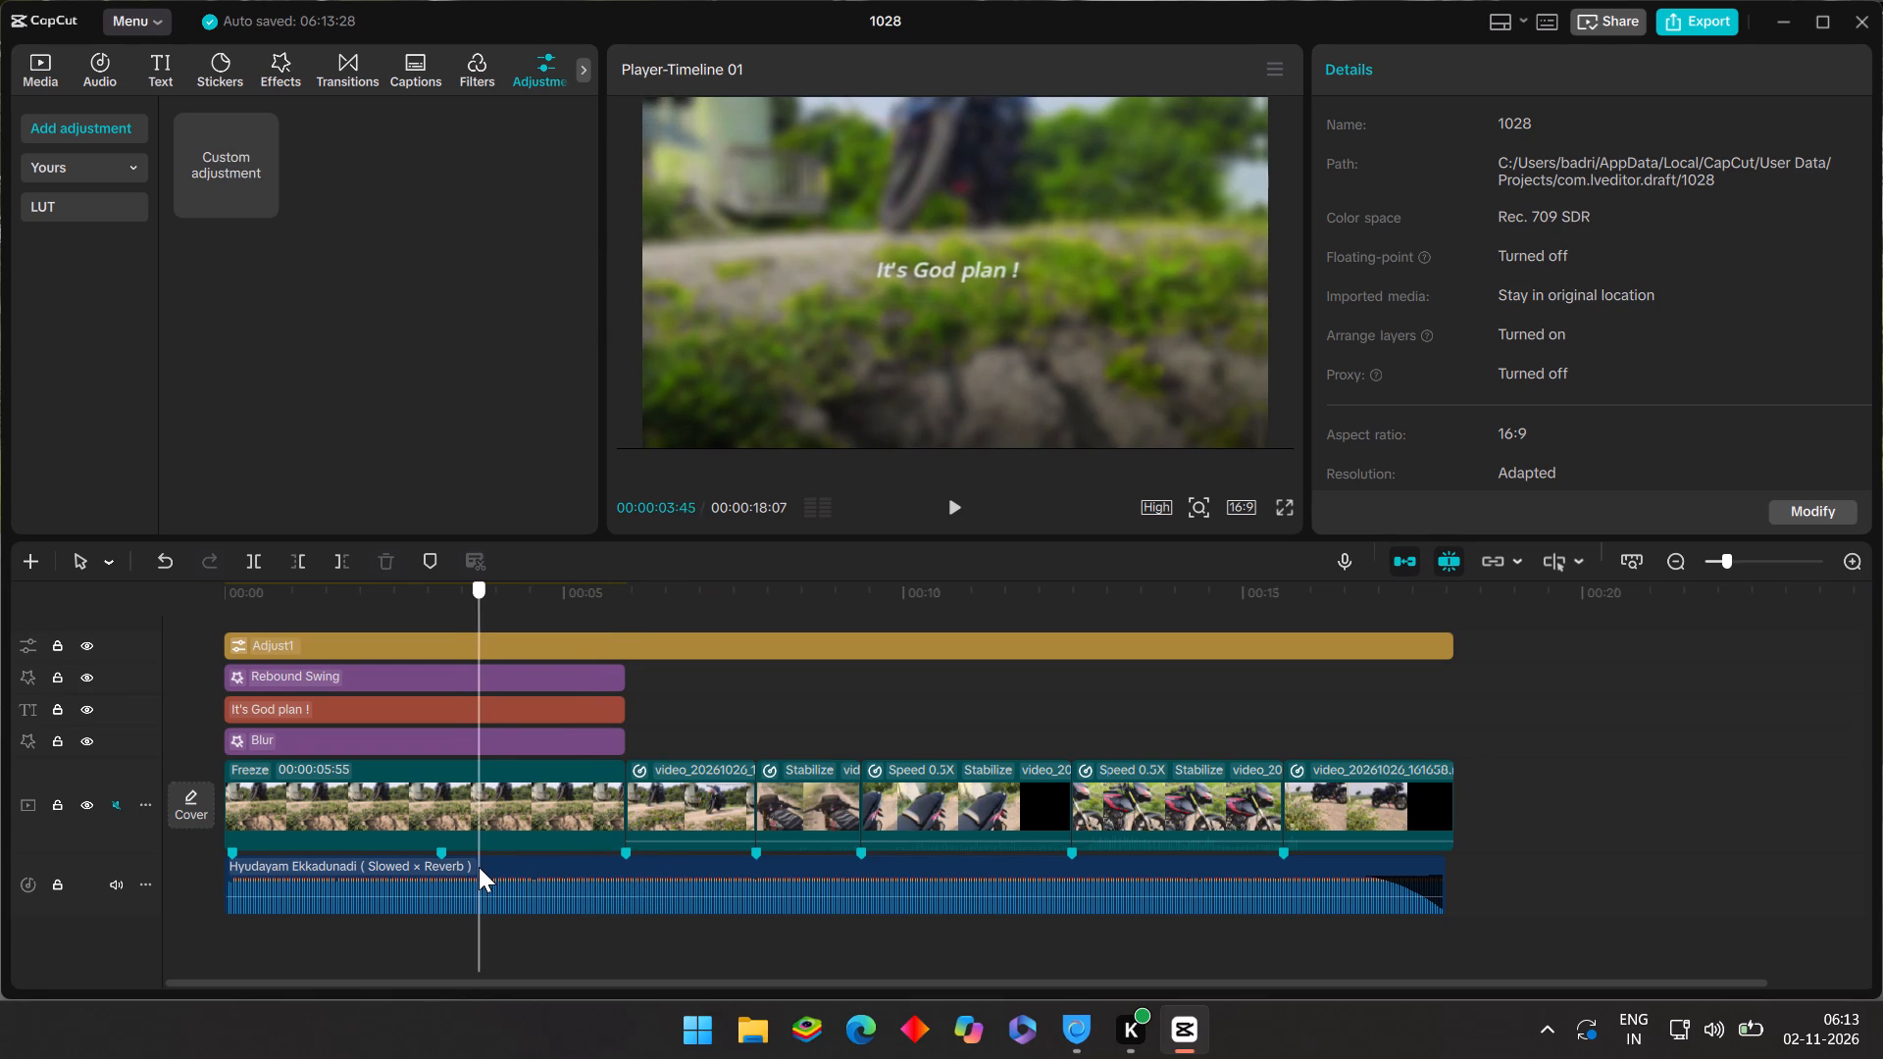
left_click_drag(479, 867, 22, 932)
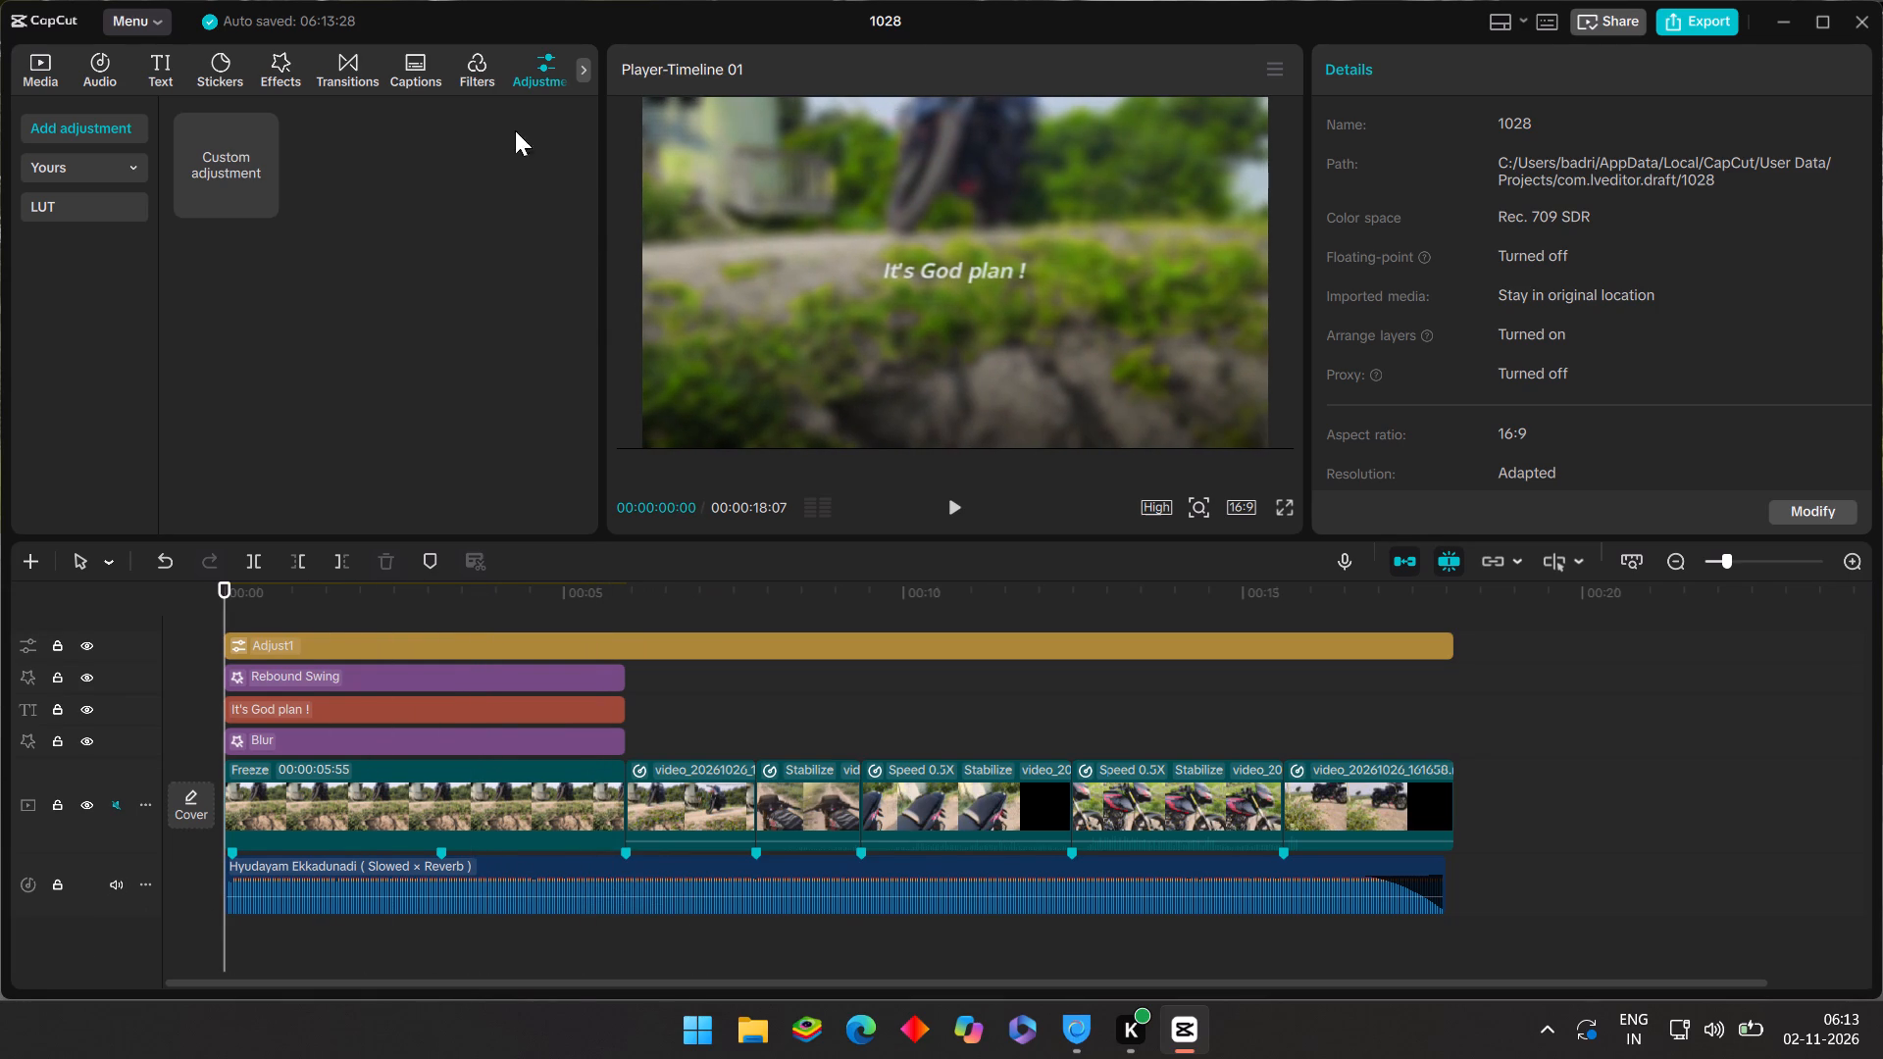
Search the filters for sunshine, preview the Summer Shine filter on the opening clip and browse the other matches.
left_click(481, 67)
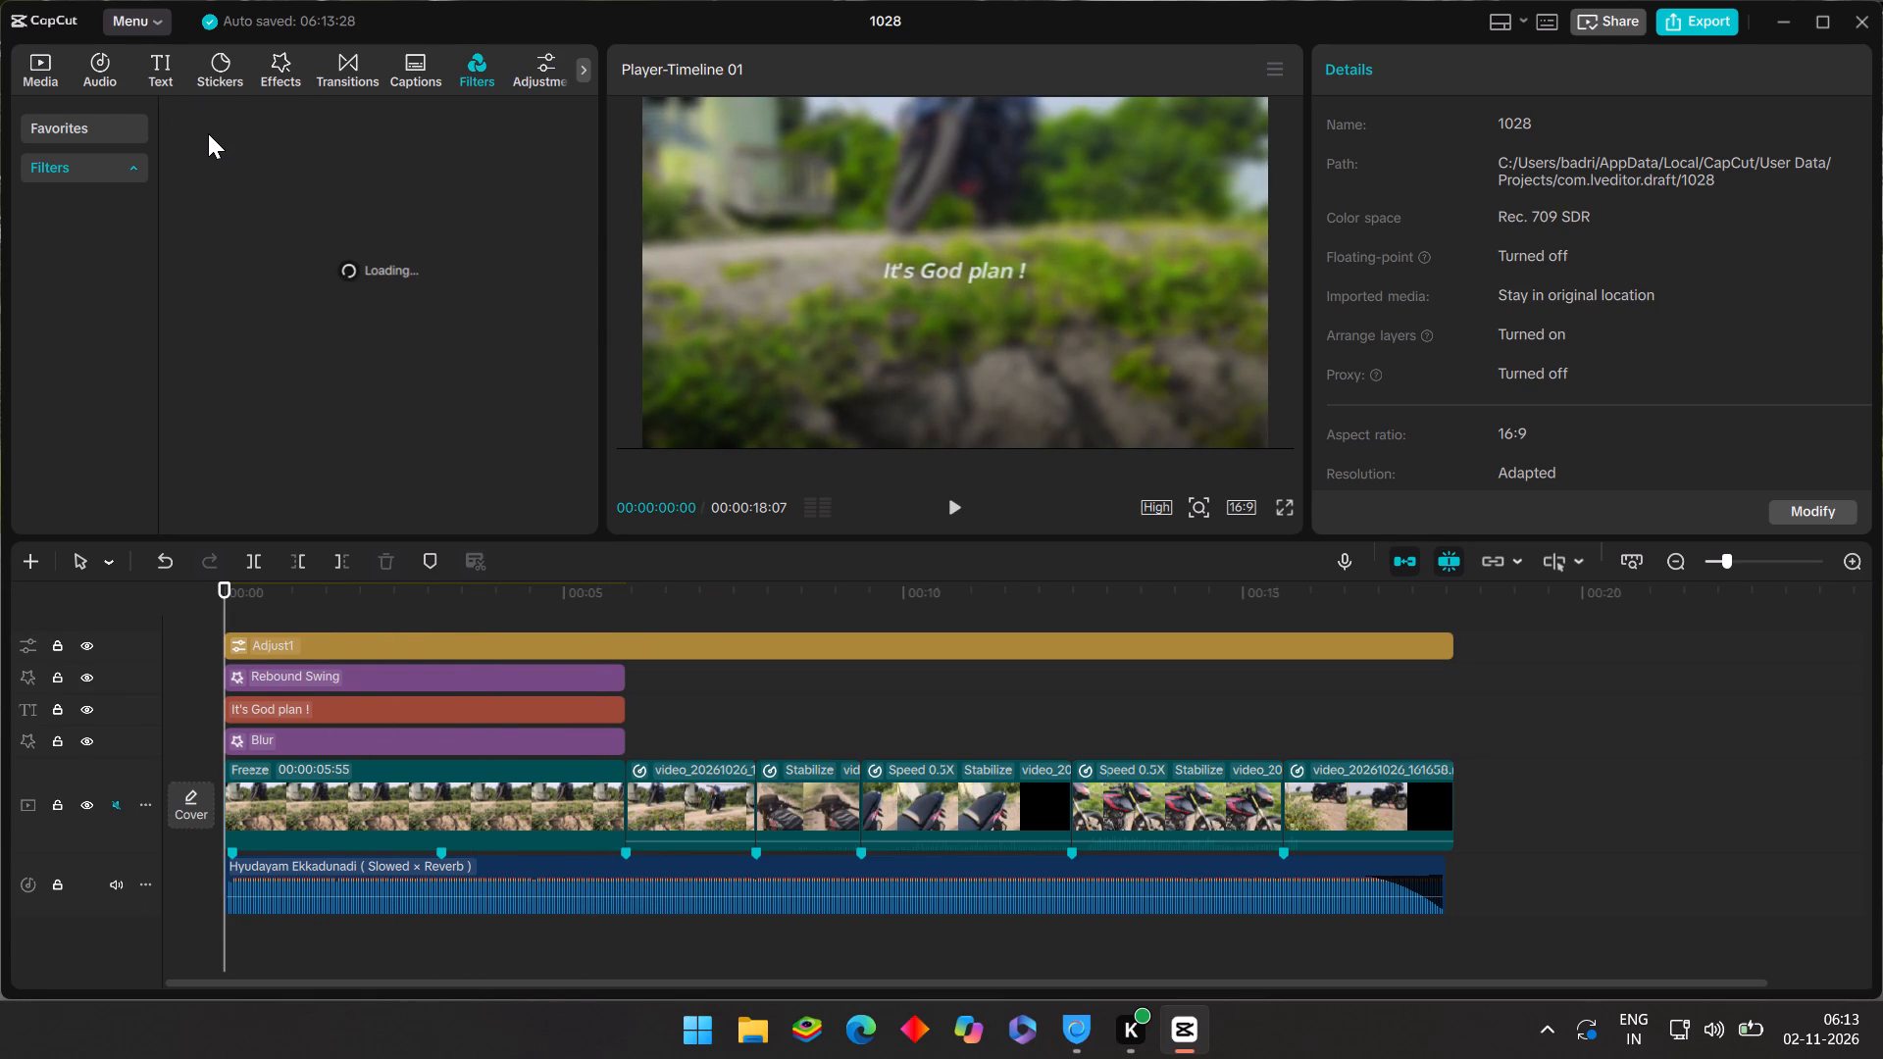
left_click(290, 131)
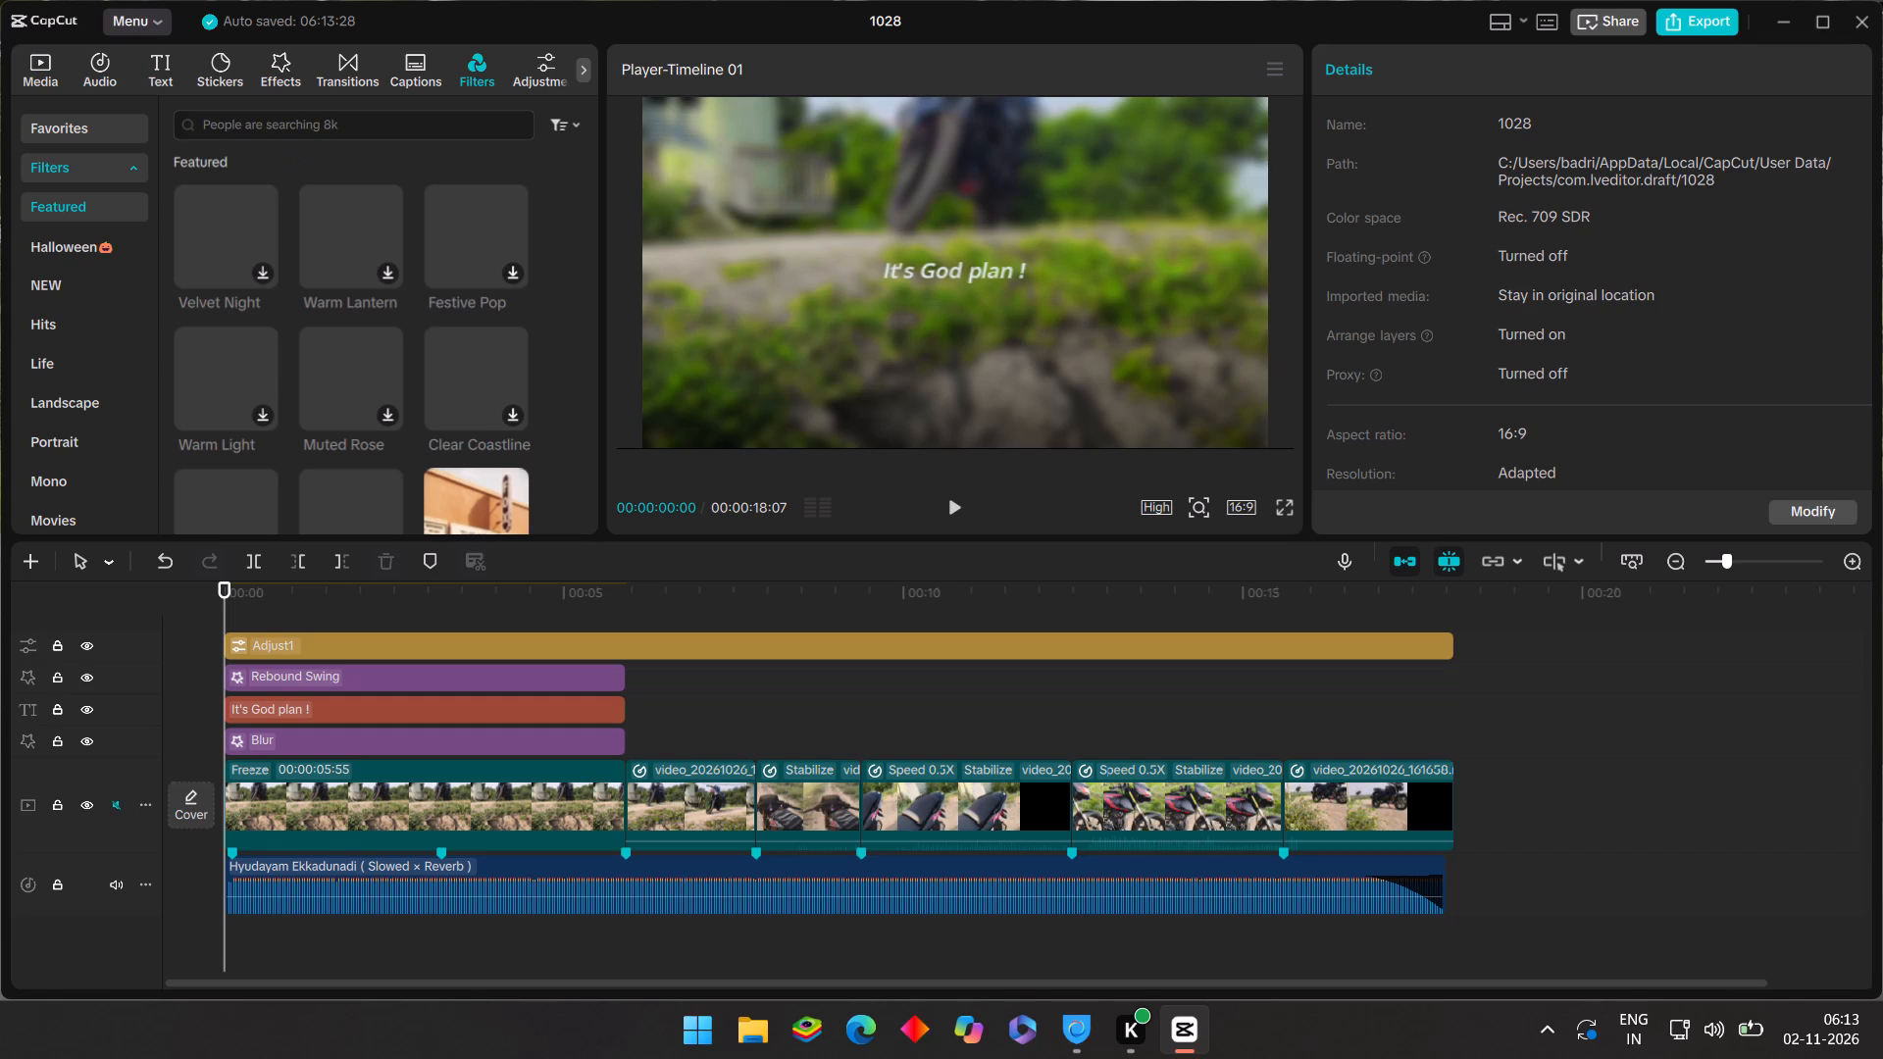
left_click(232, 187)
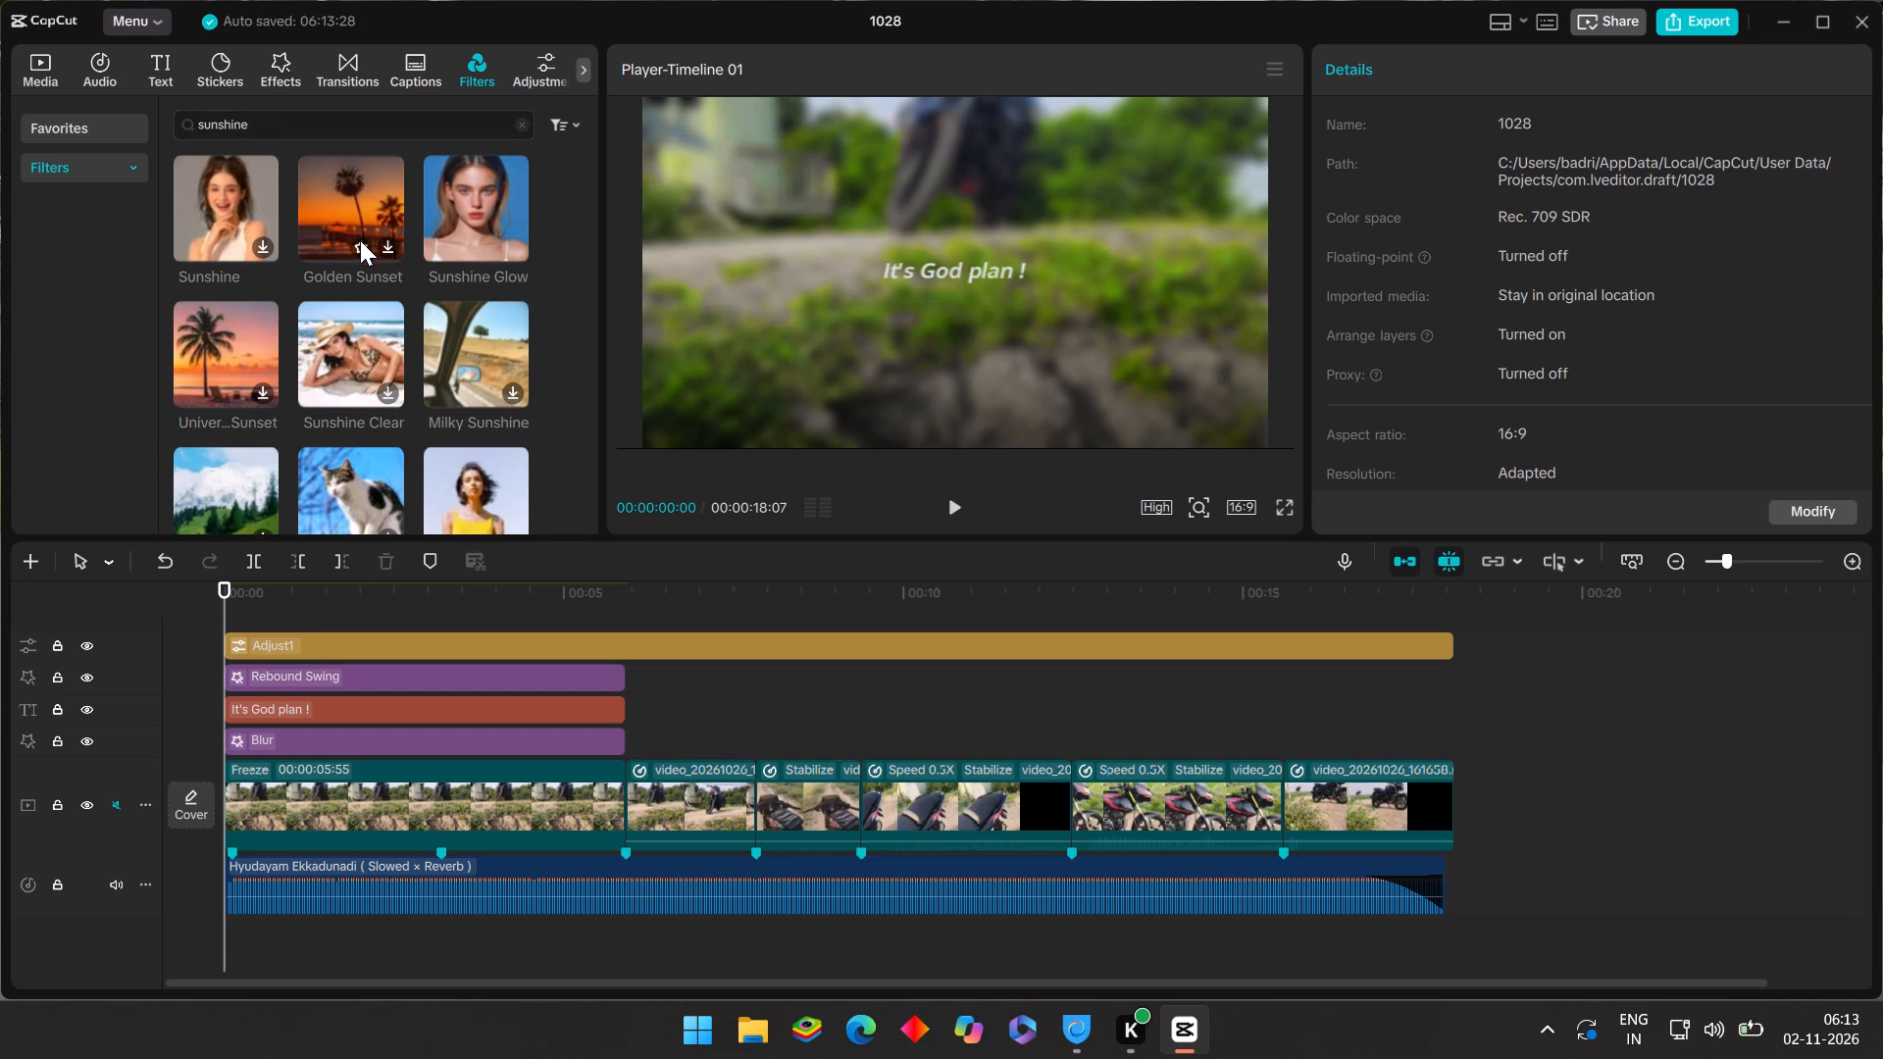
scroll(292, 463, "down", 1)
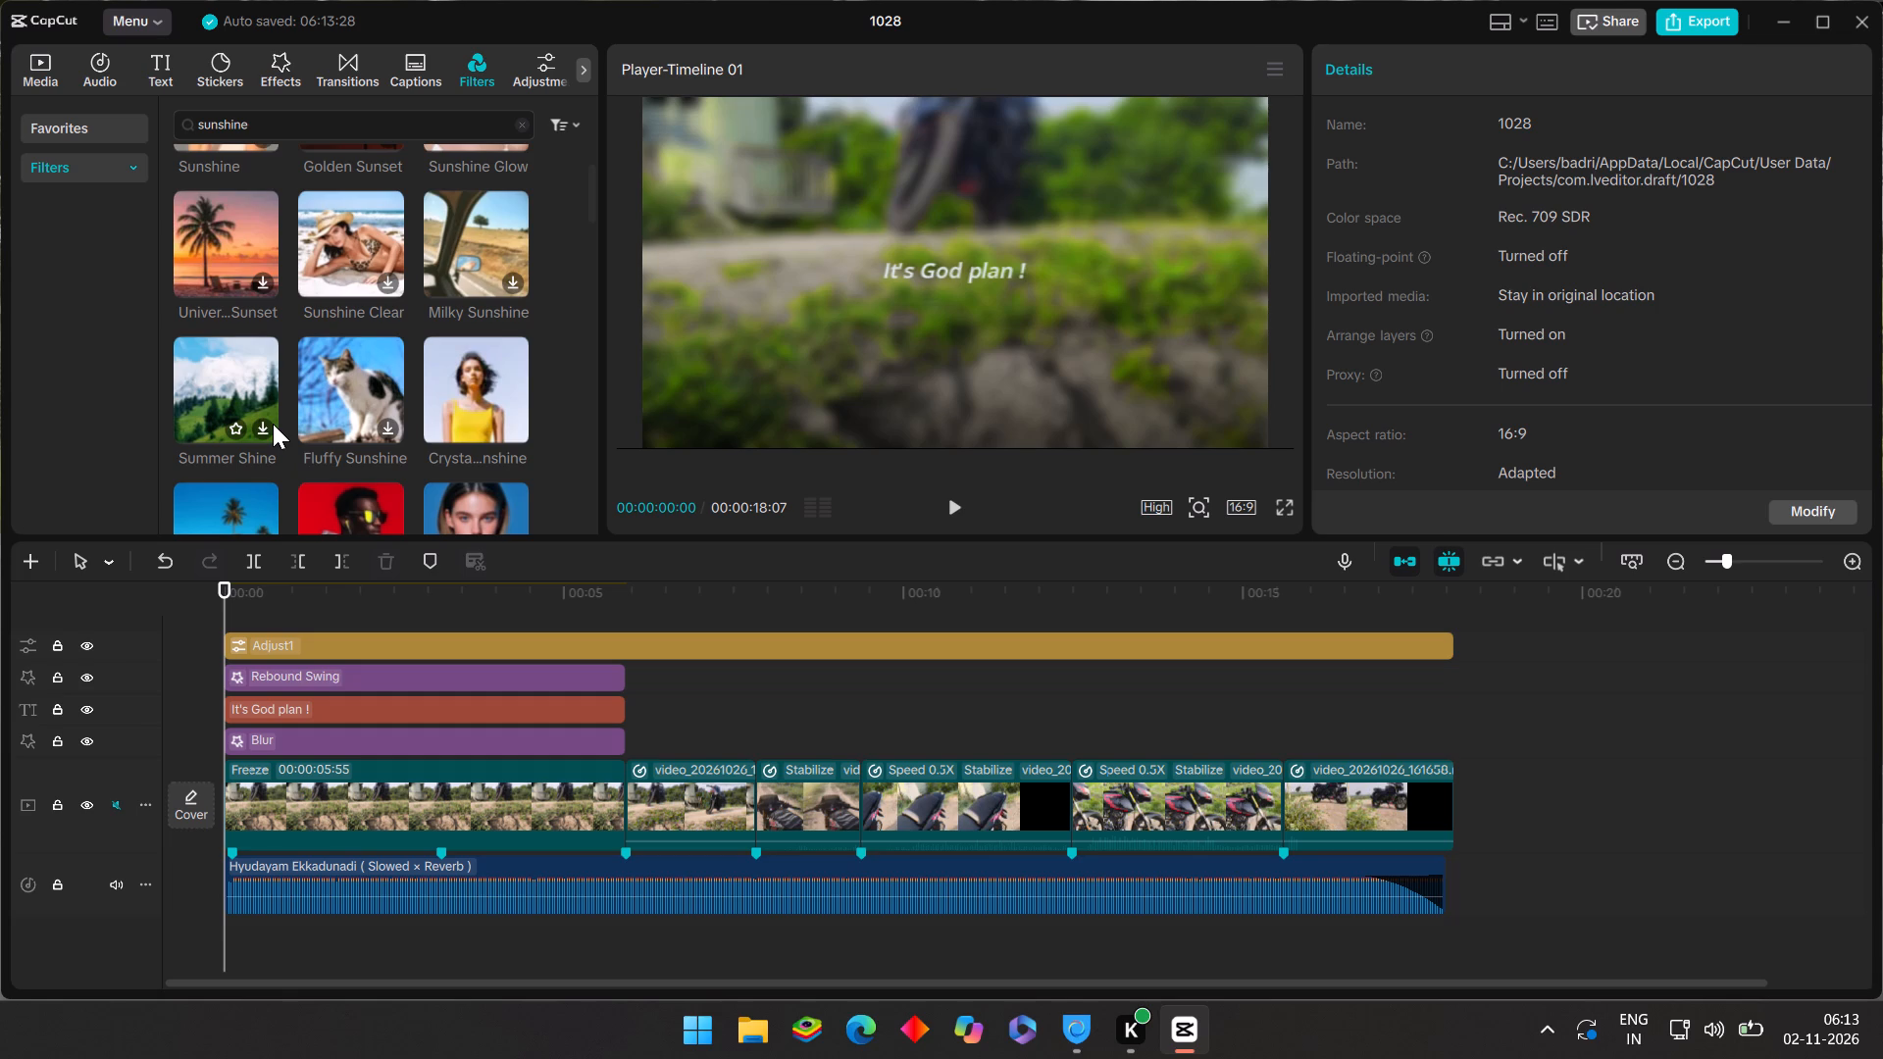
left_click(255, 426)
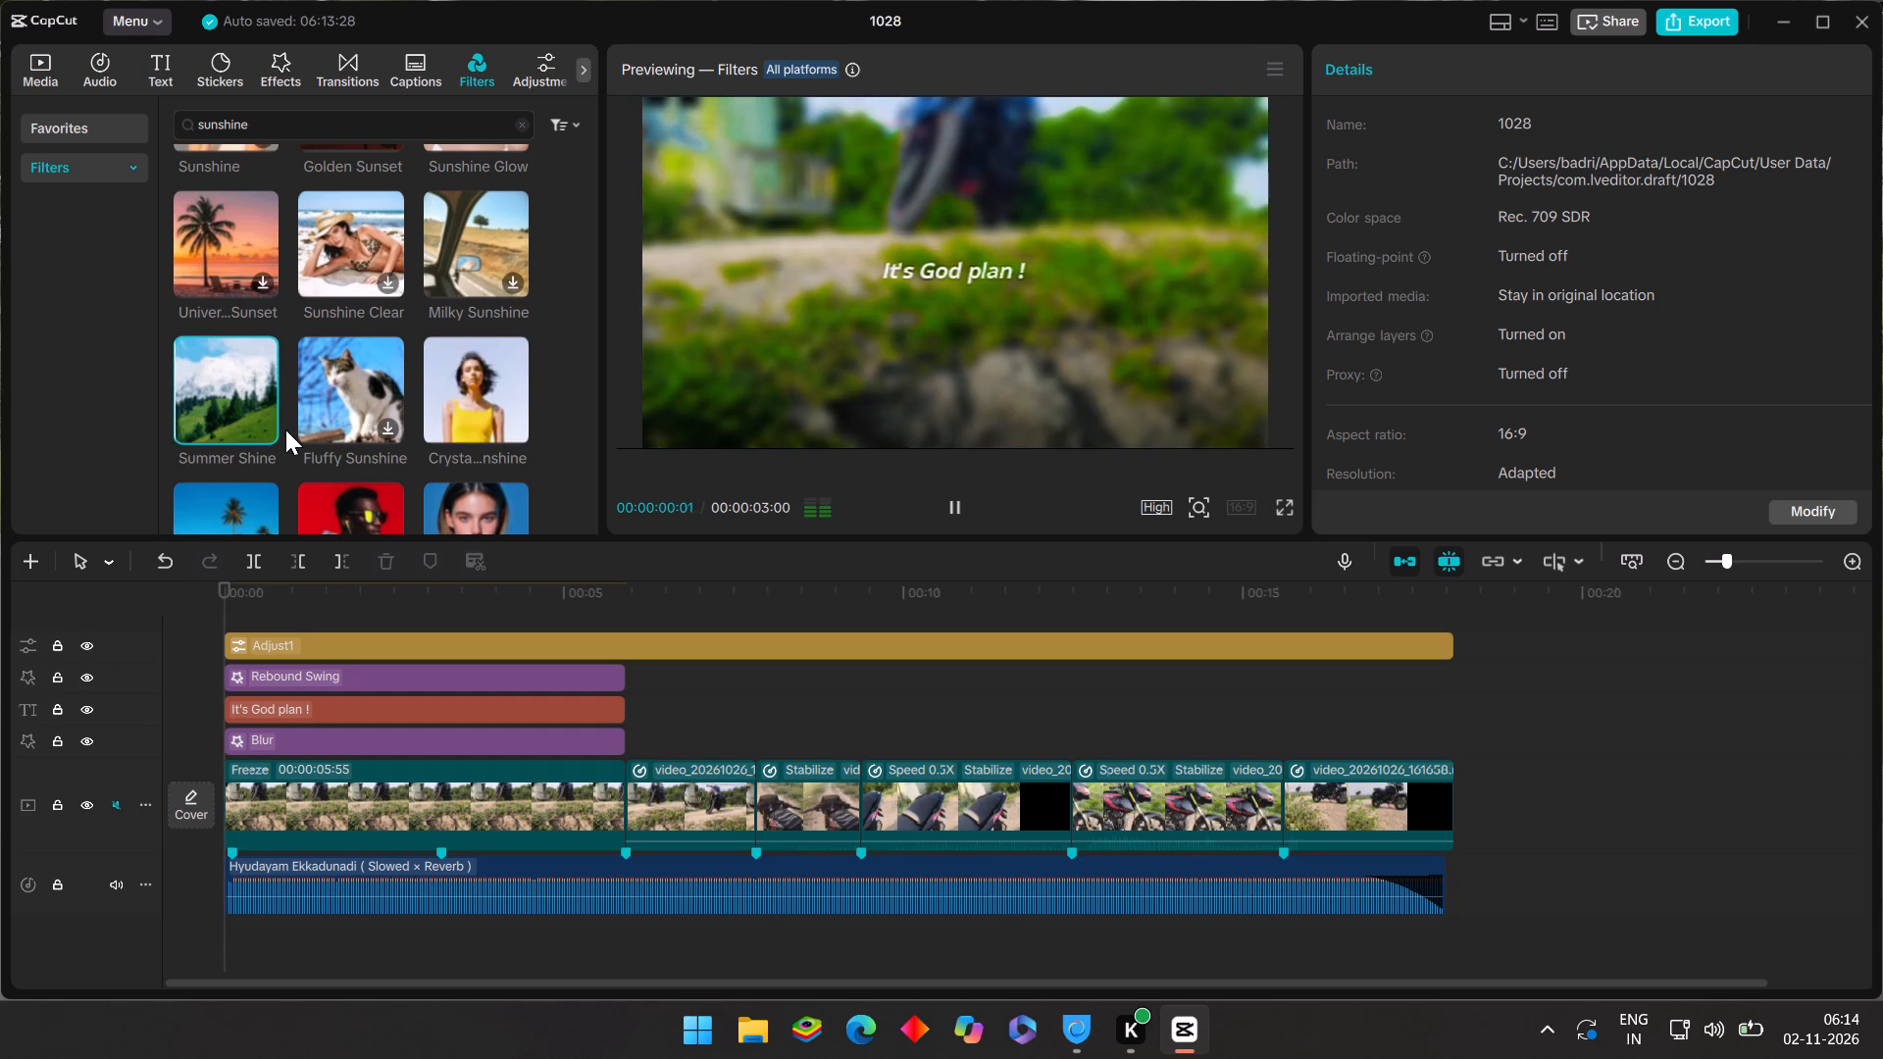
scroll(262, 362, "down", 1)
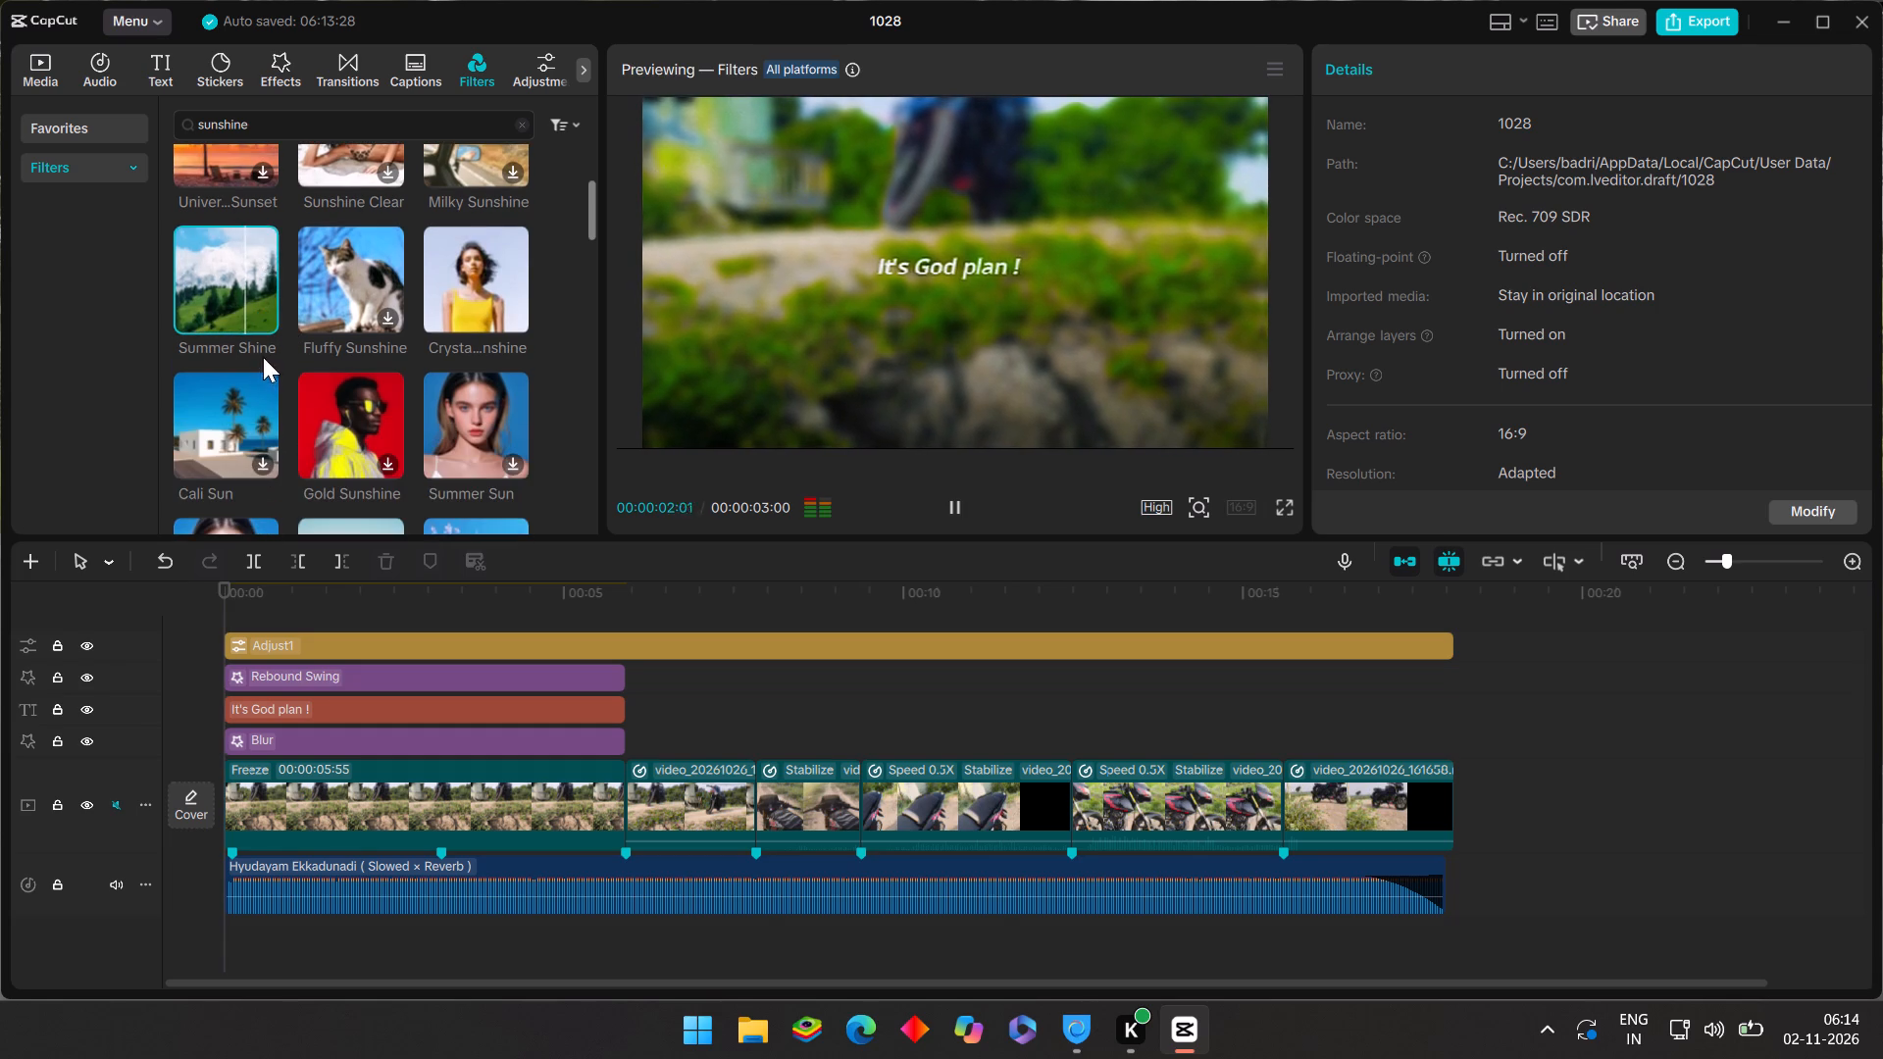
scroll(299, 368, "down", 4)
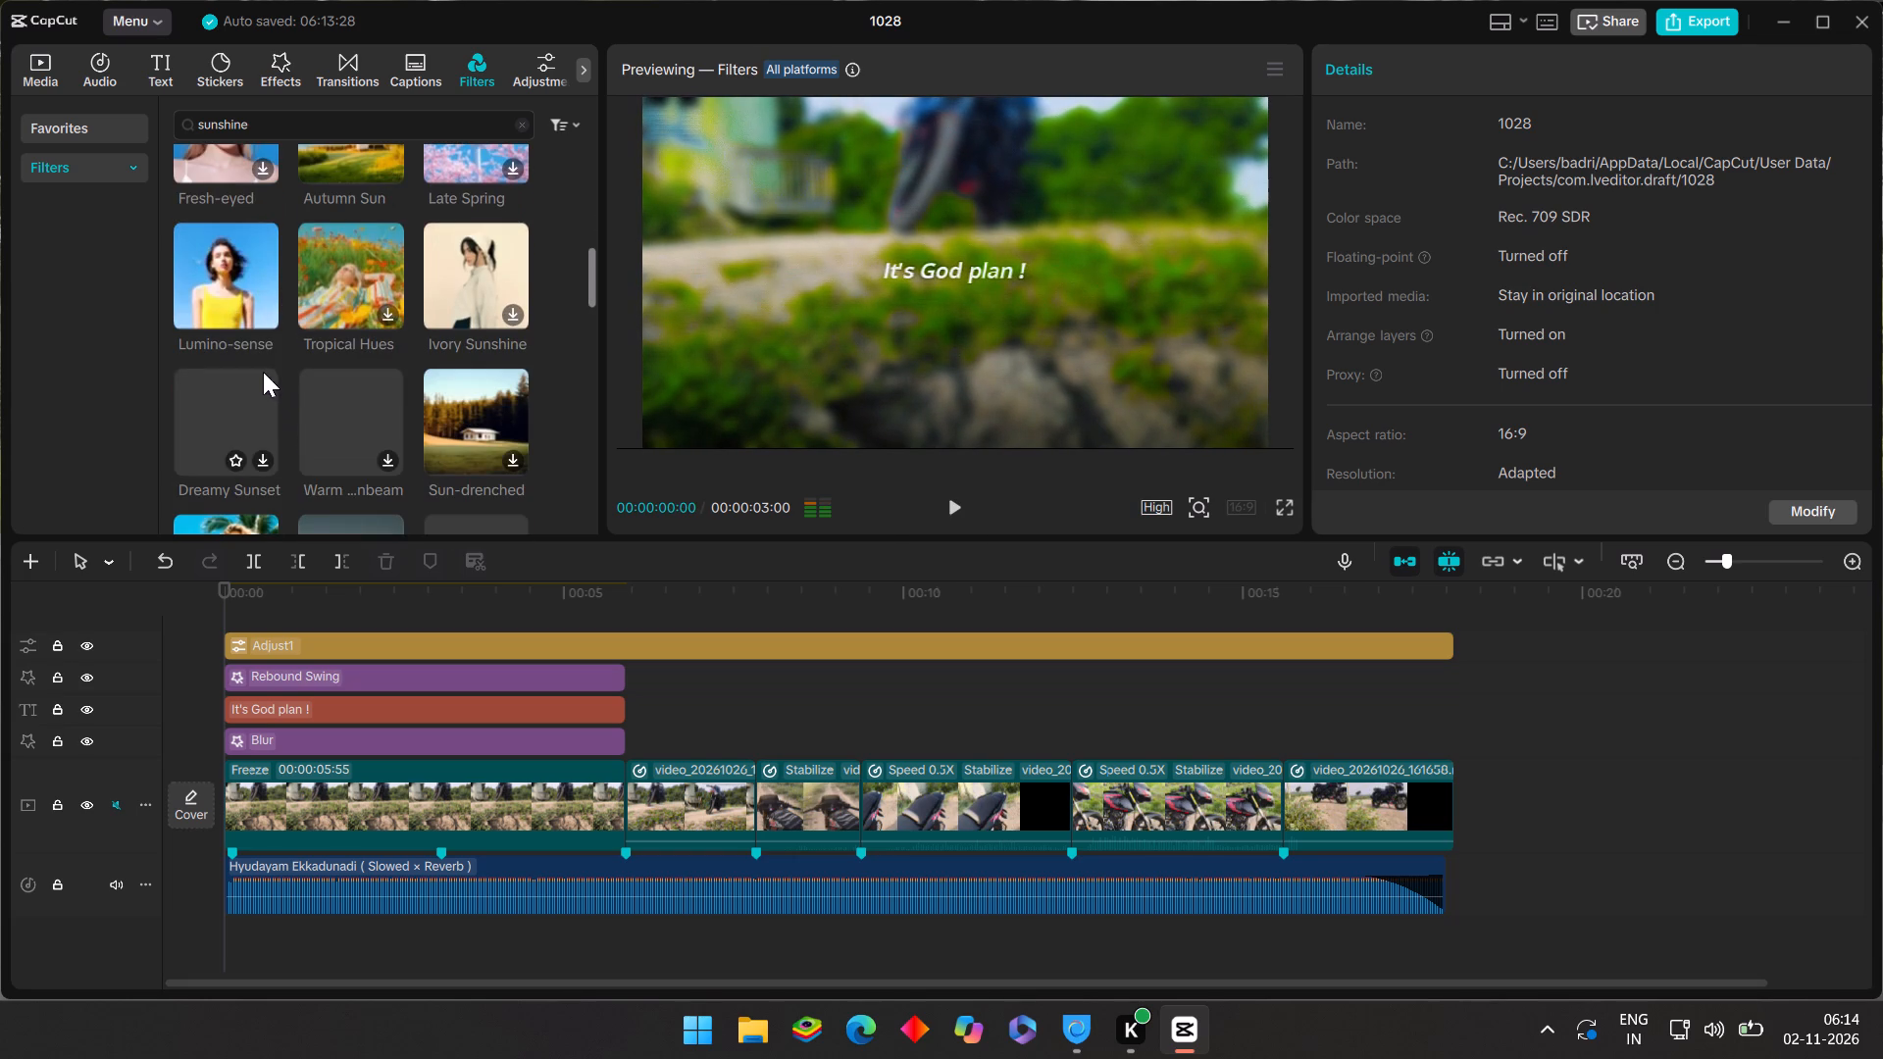
scroll(459, 565, "up", 5)
Scrub through the last two clips, return to the start and play the whole edit through to its end.
left_click(1000, 706)
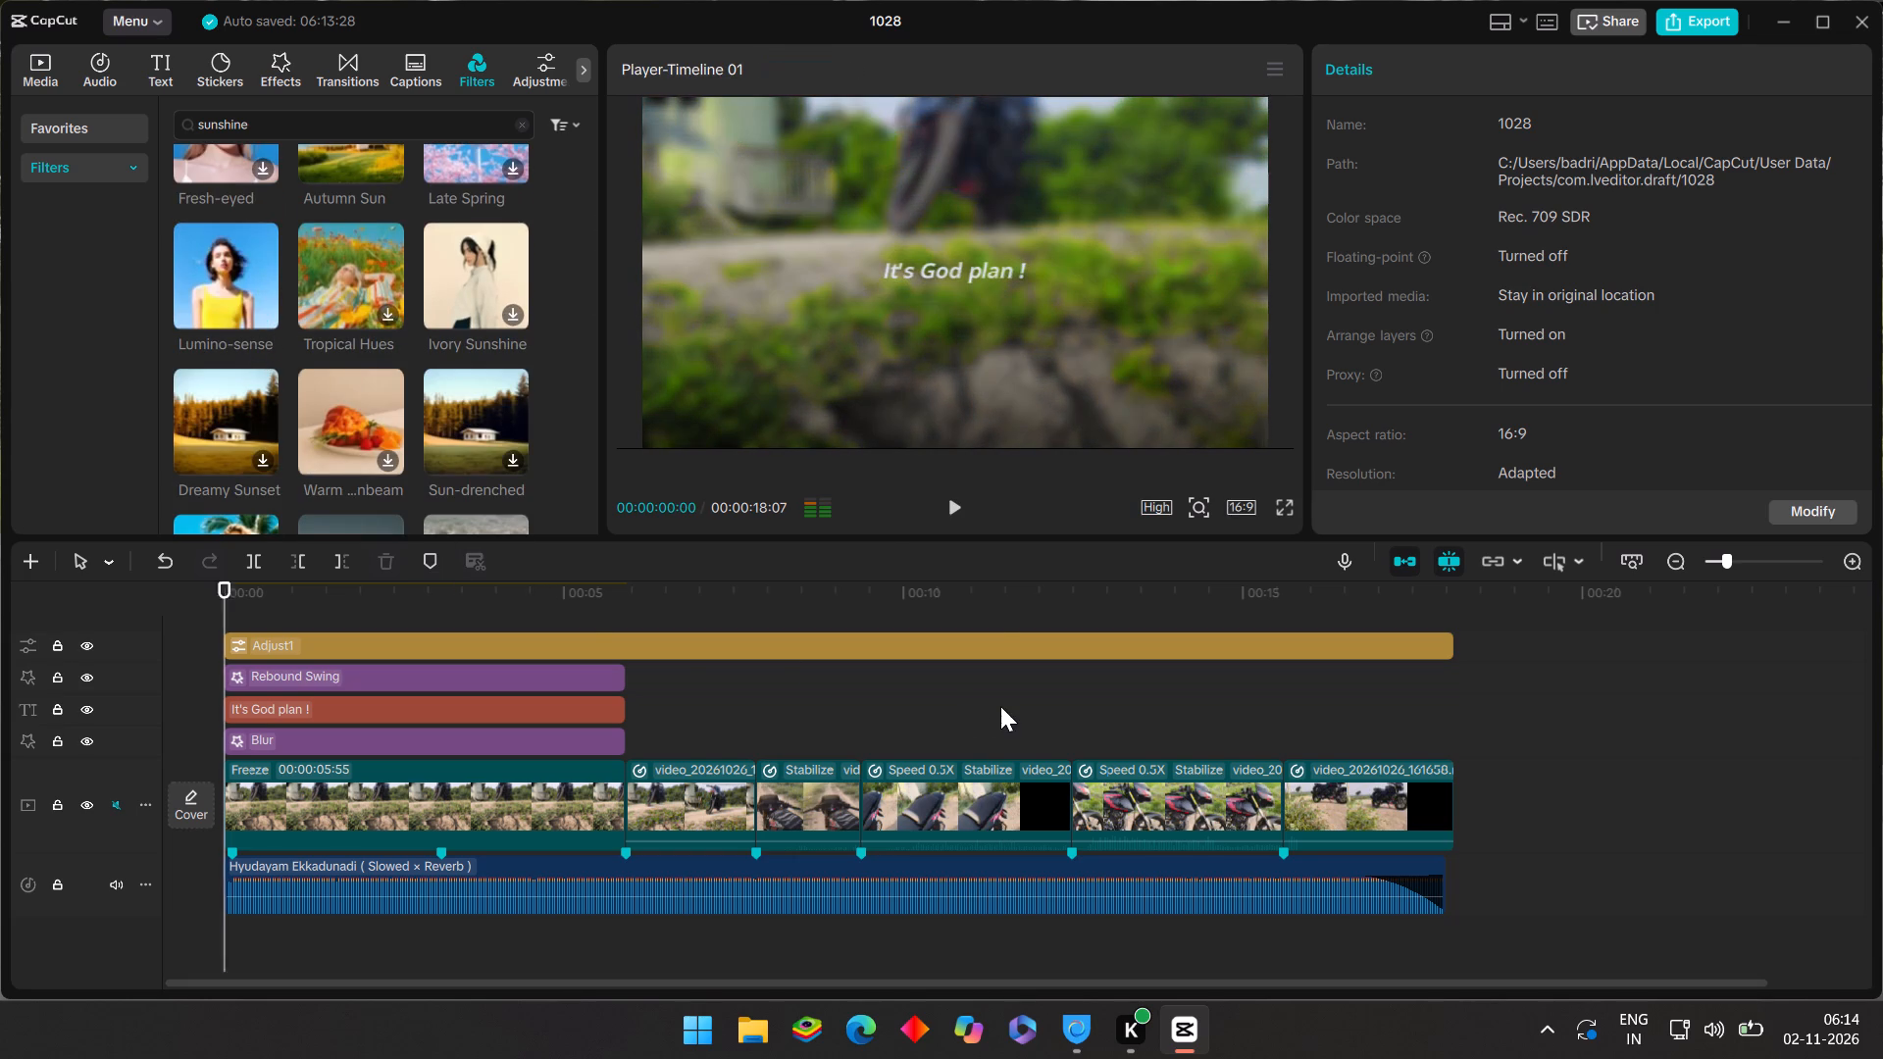
left_click_drag(1000, 704, 1146, 749)
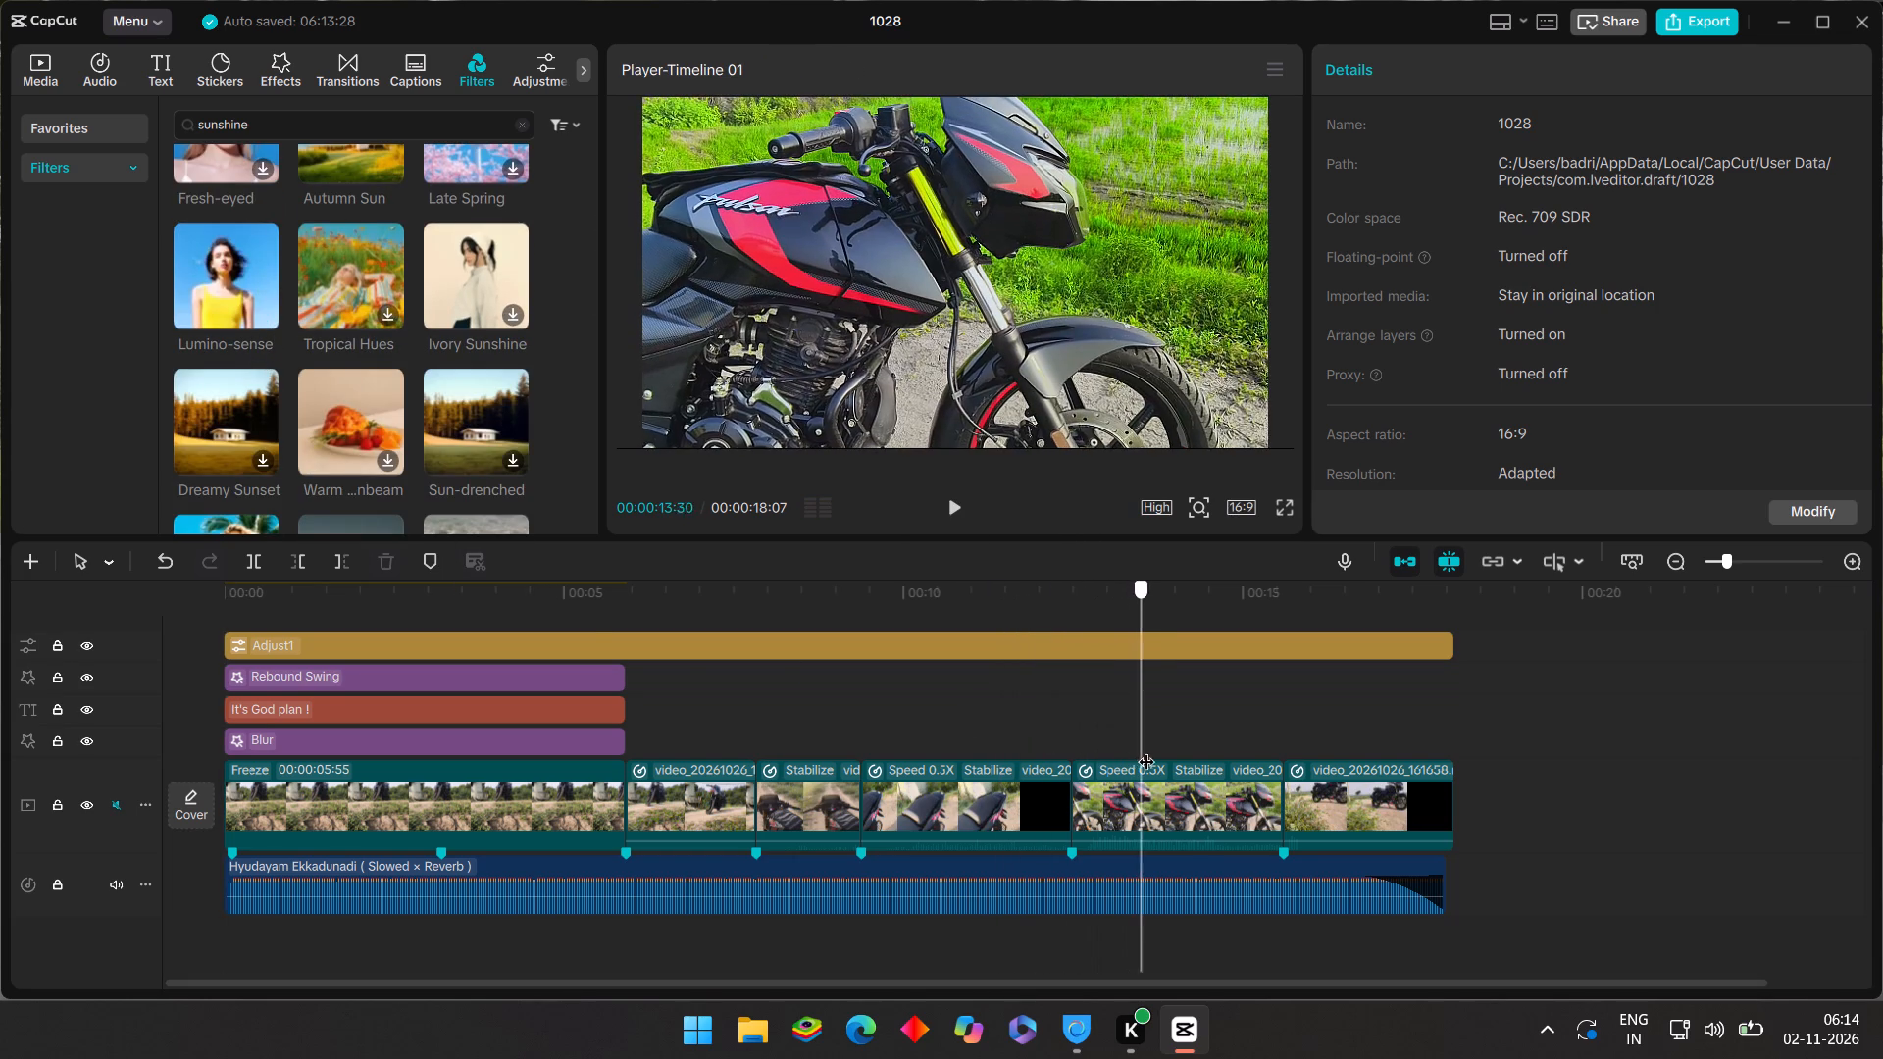
left_click_drag(1146, 749, 1248, 781)
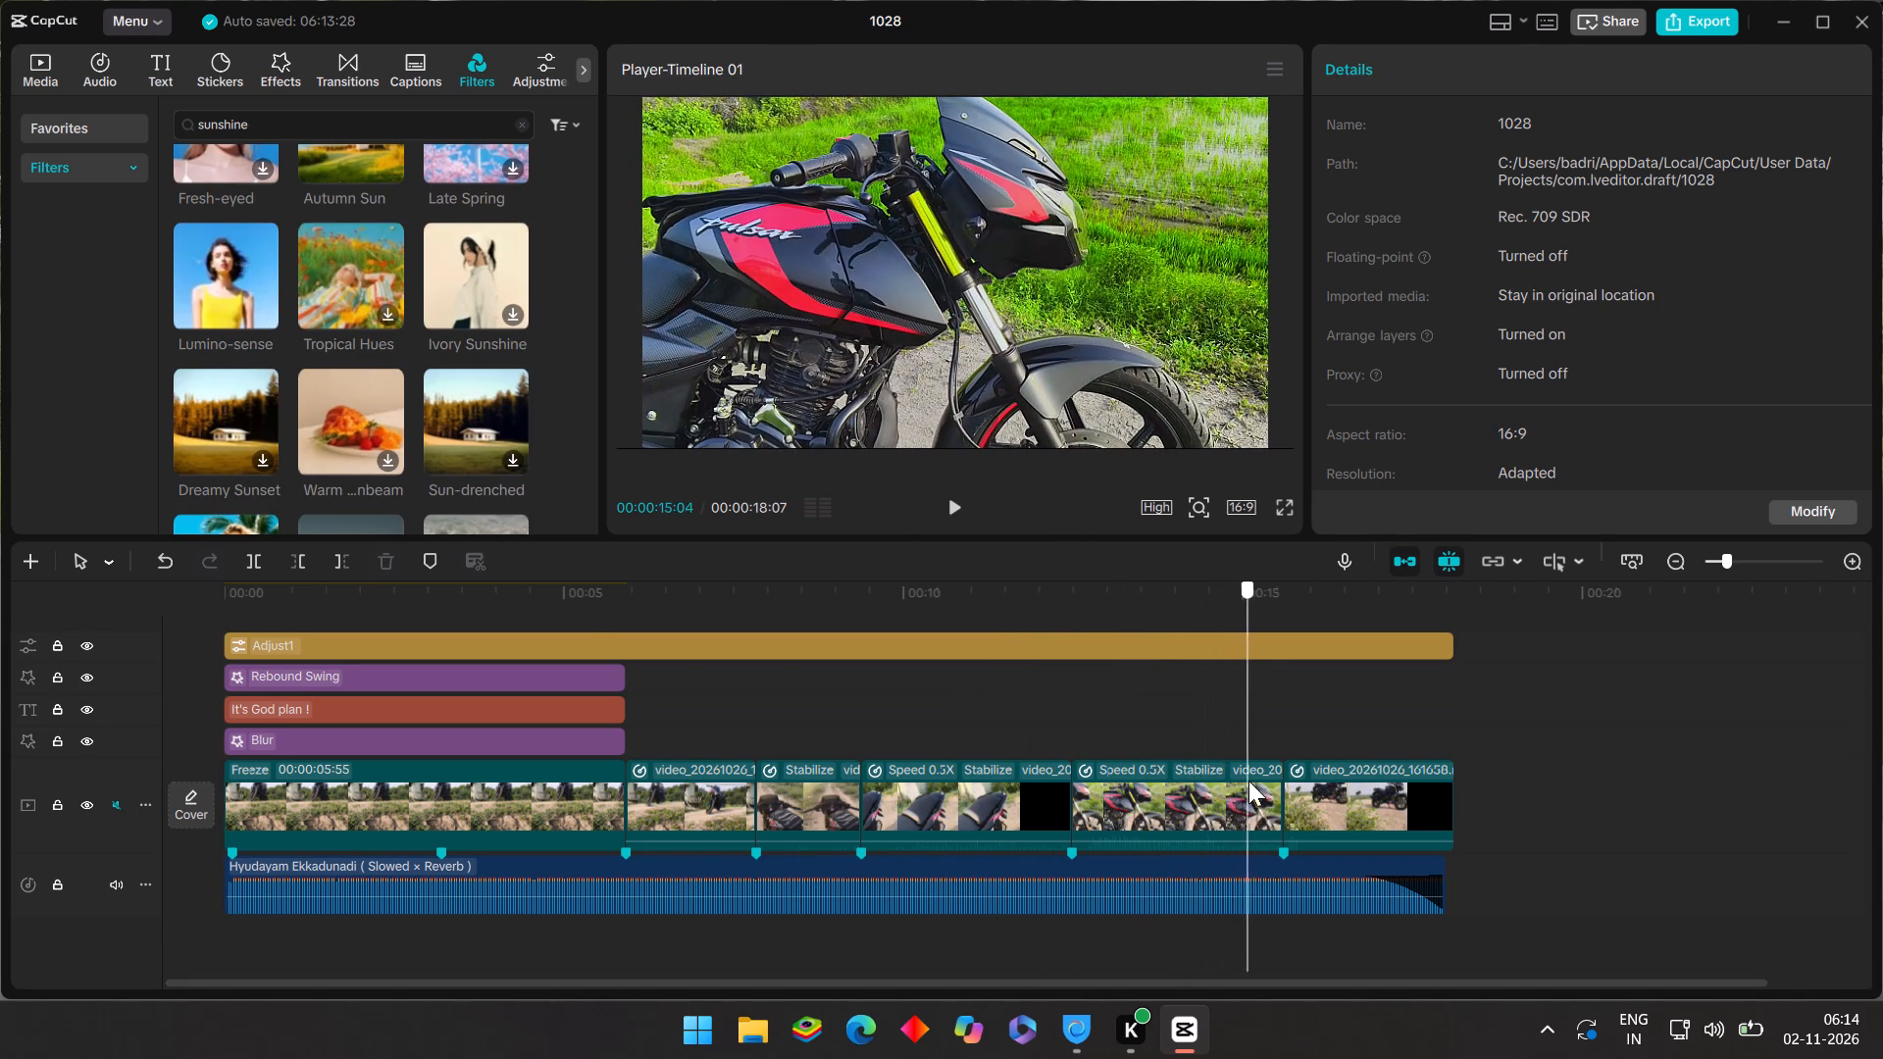
left_click_drag(1248, 781, 1346, 804)
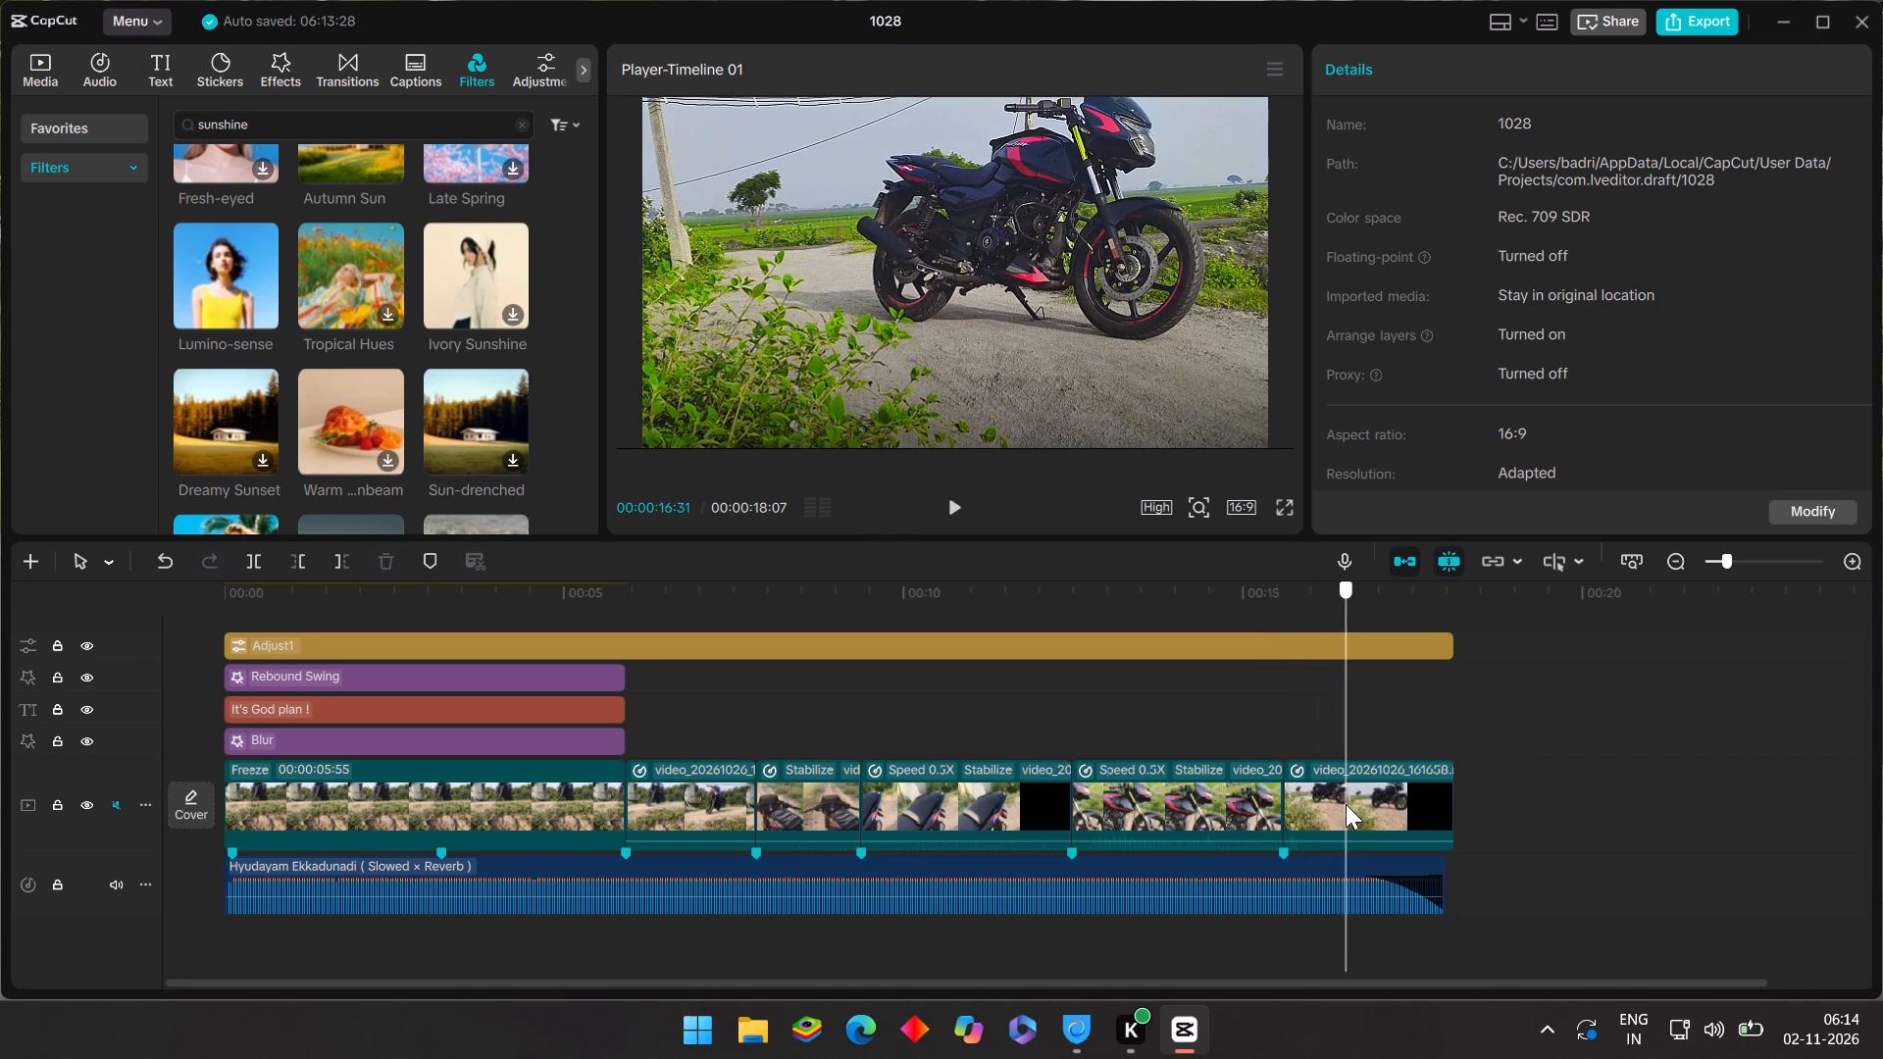
left_click_drag(1346, 804, 350, 796)
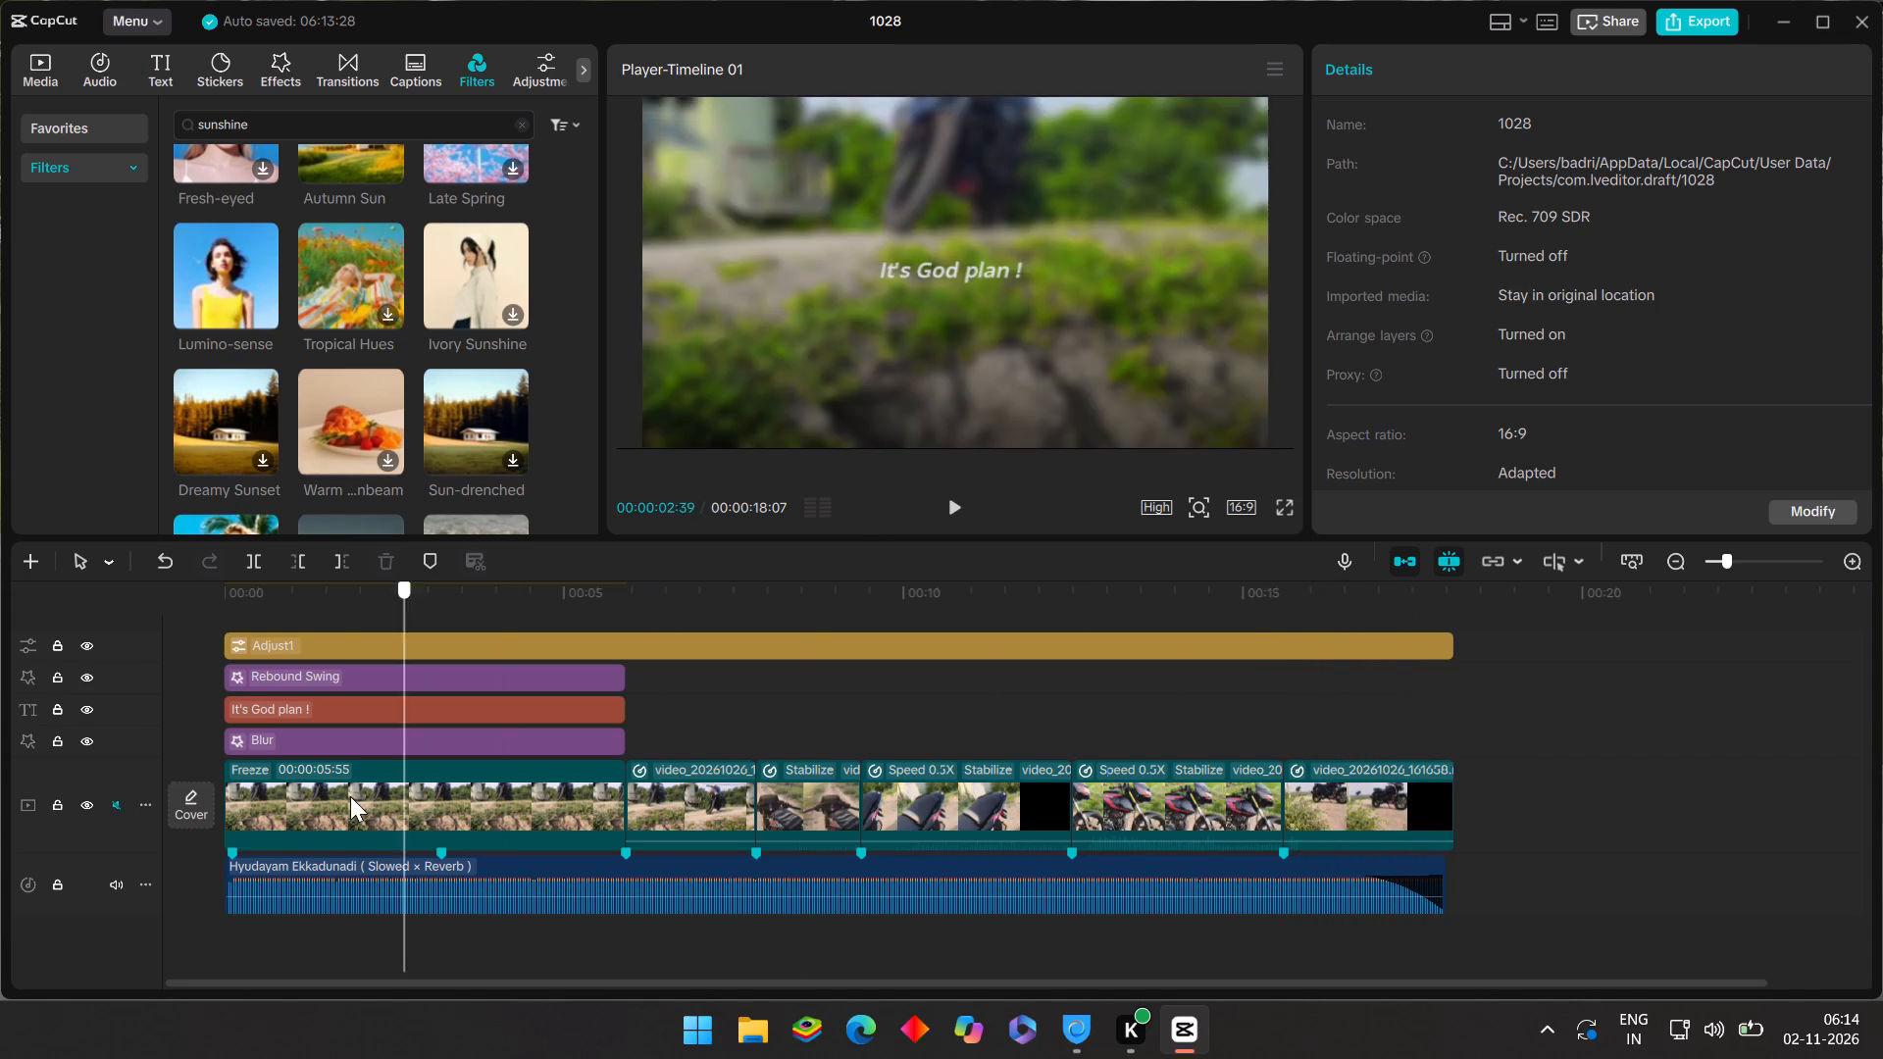
left_click_drag(350, 796, 185, 822)
left_click(964, 513)
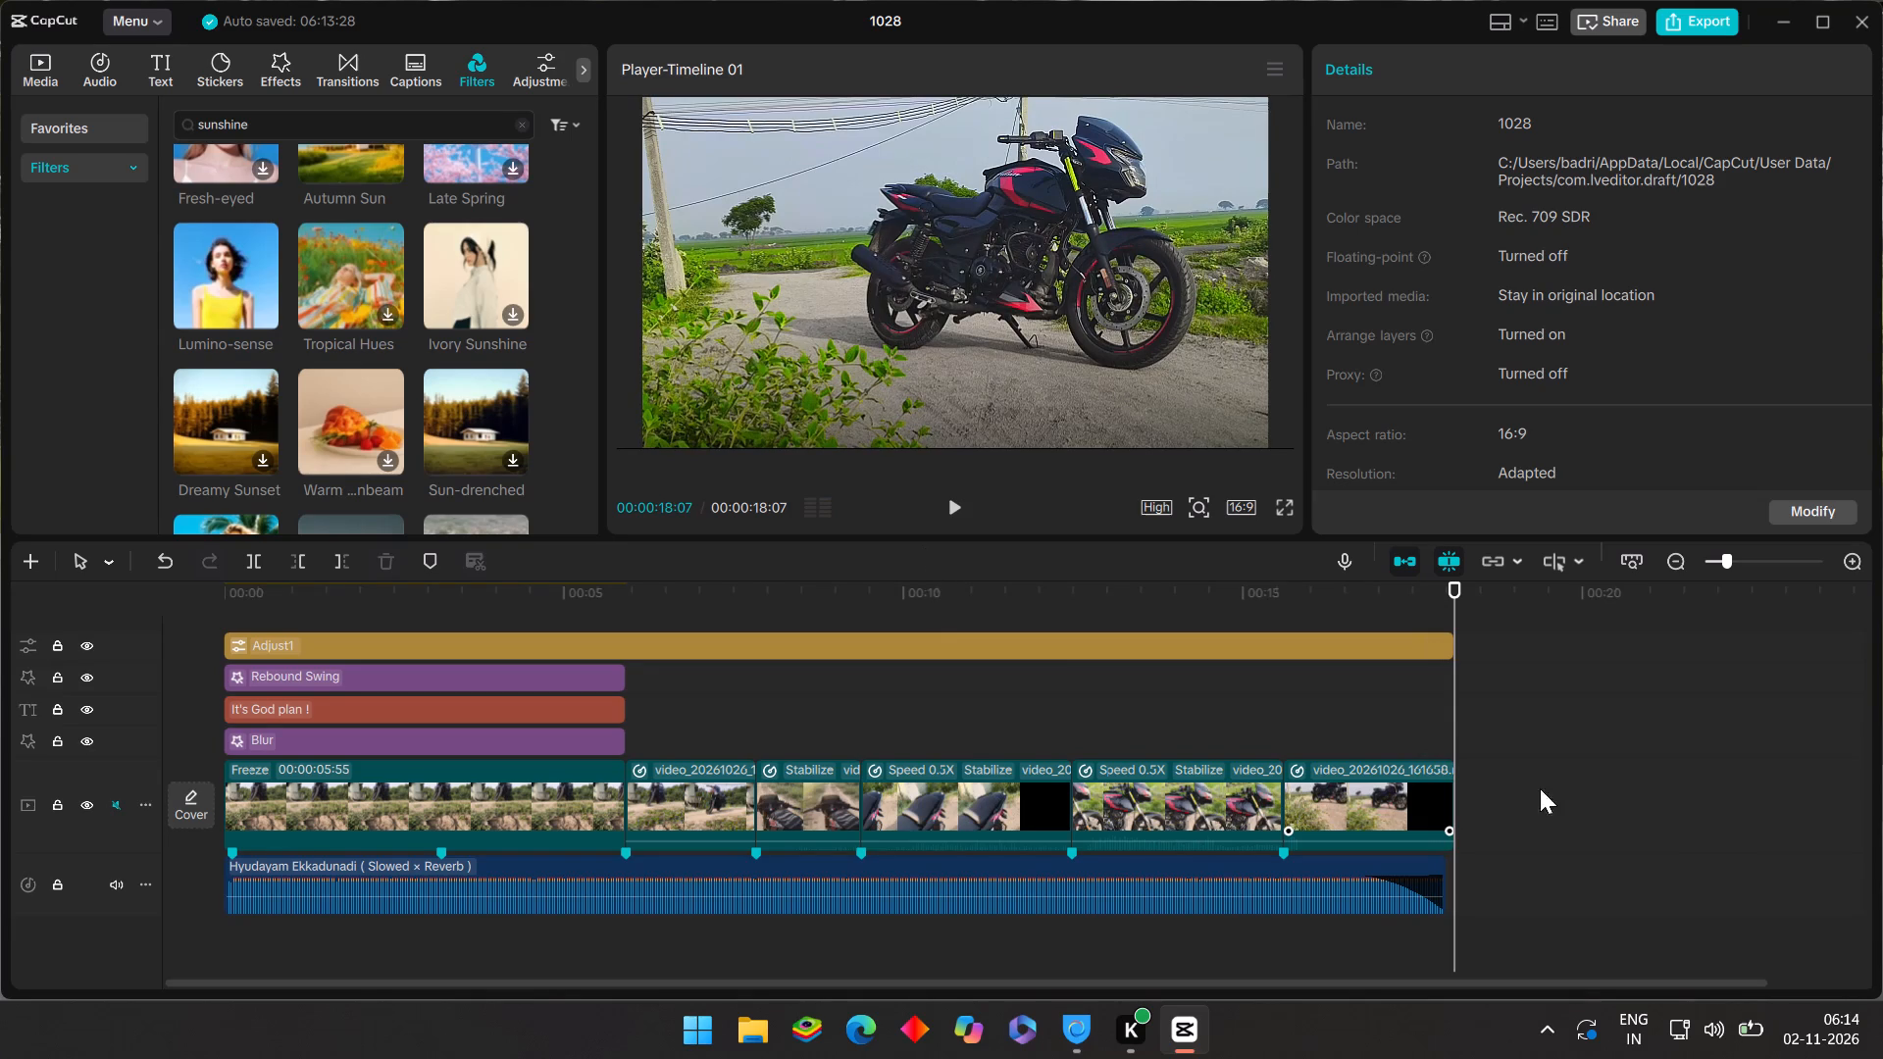
Apply the Fade Out exit animation to the last video clip with a duration of 0.5 s.
left_click(1427, 808)
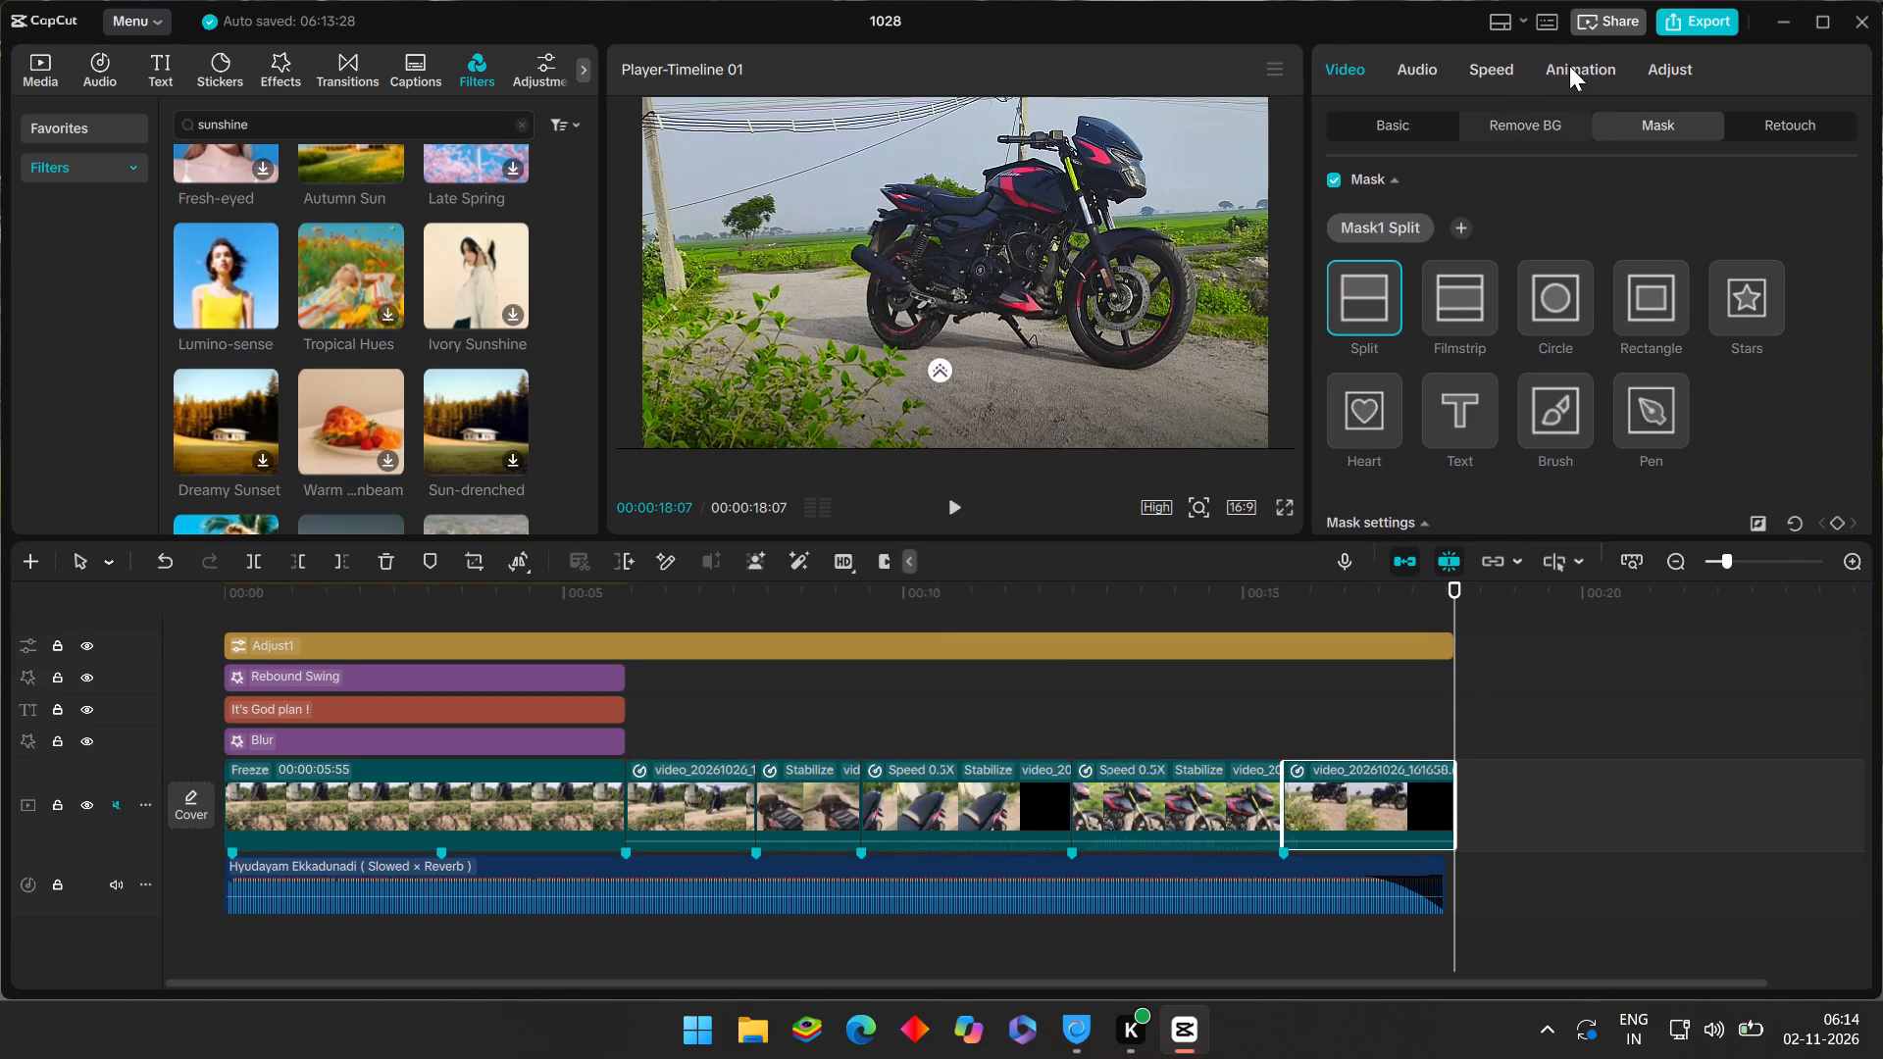
left_click(1570, 69)
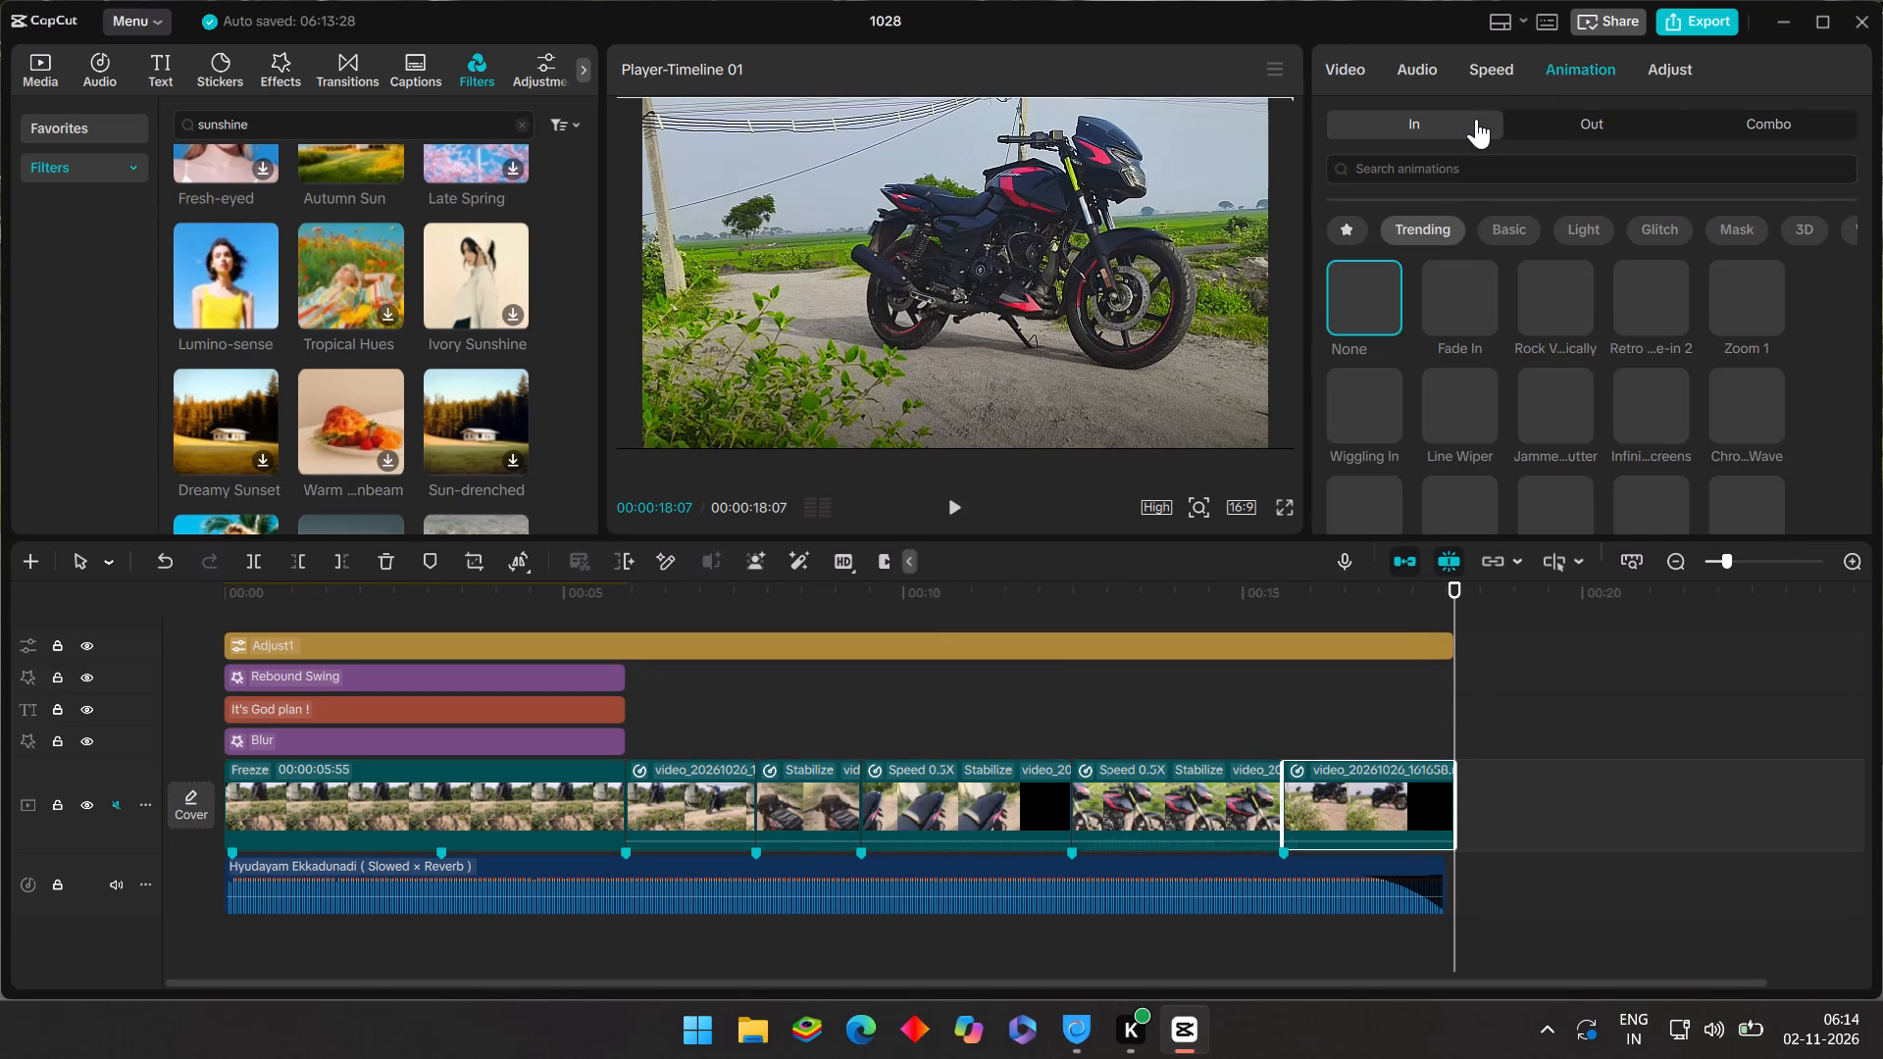
left_click(1590, 135)
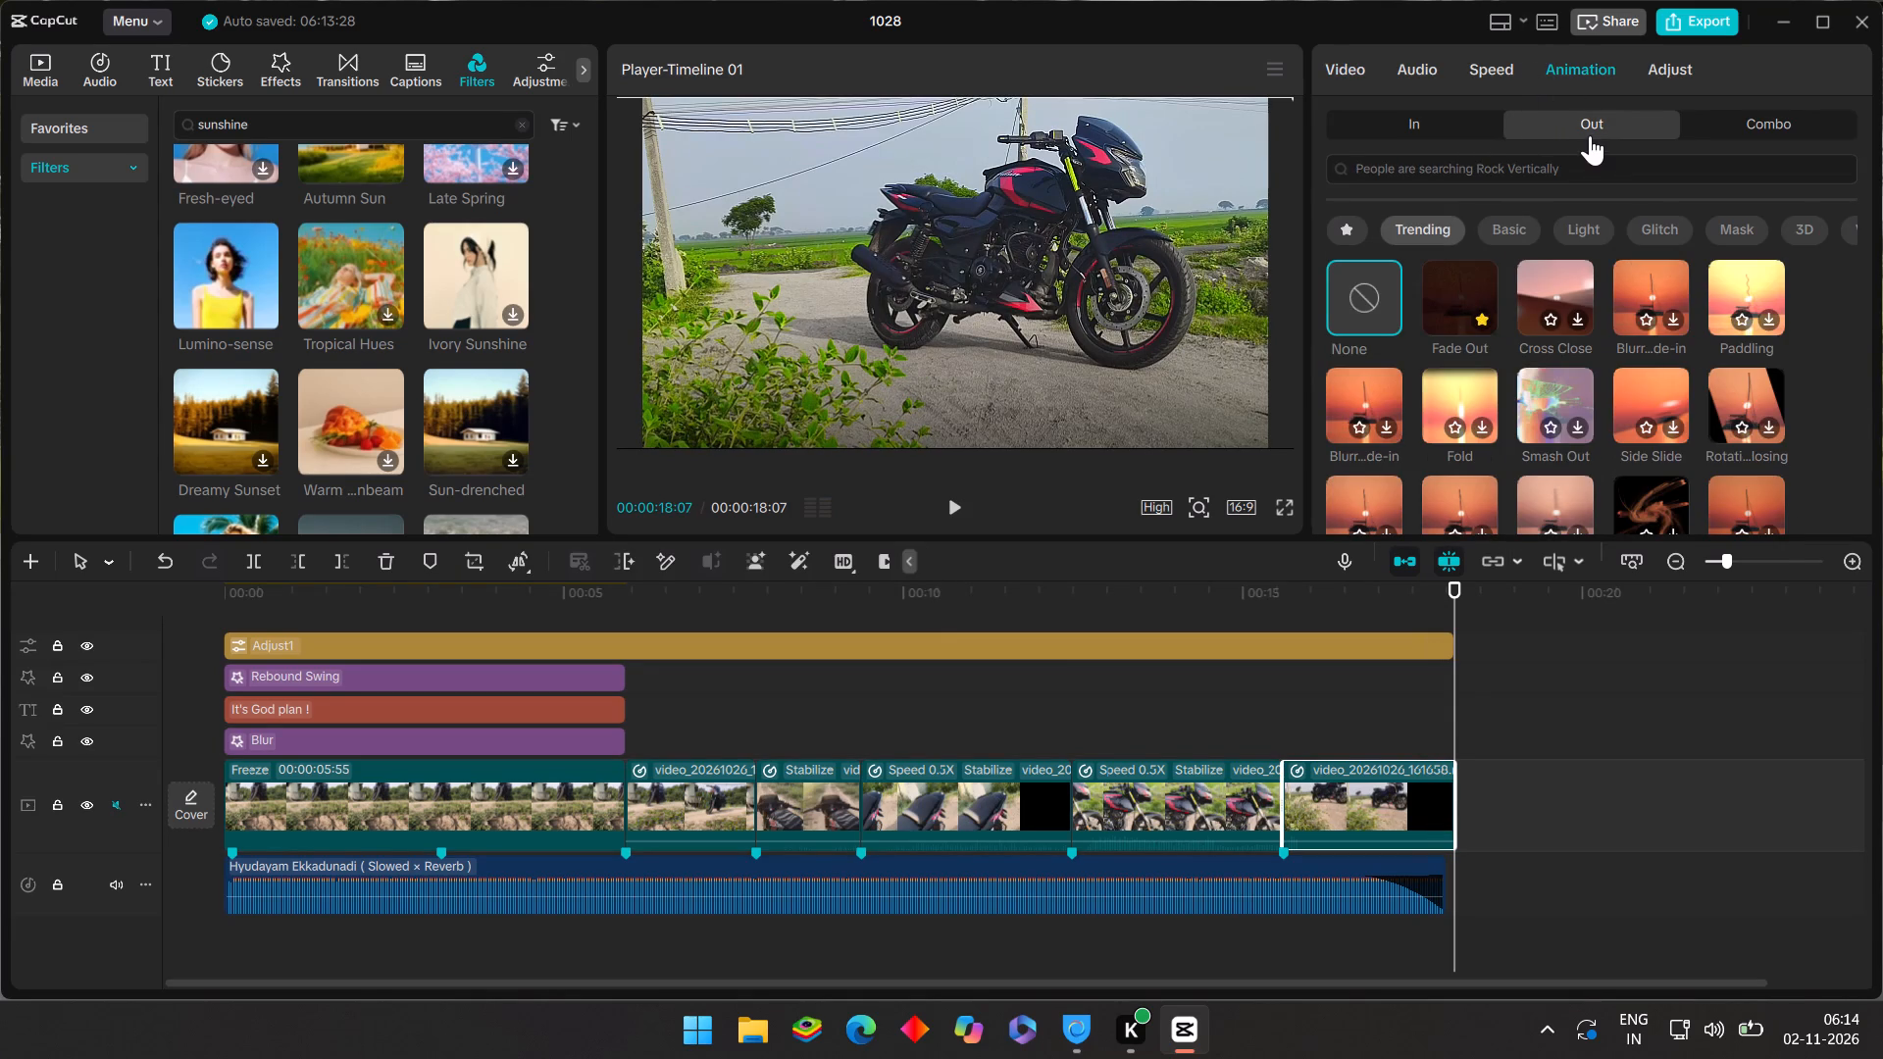
left_click(1479, 291)
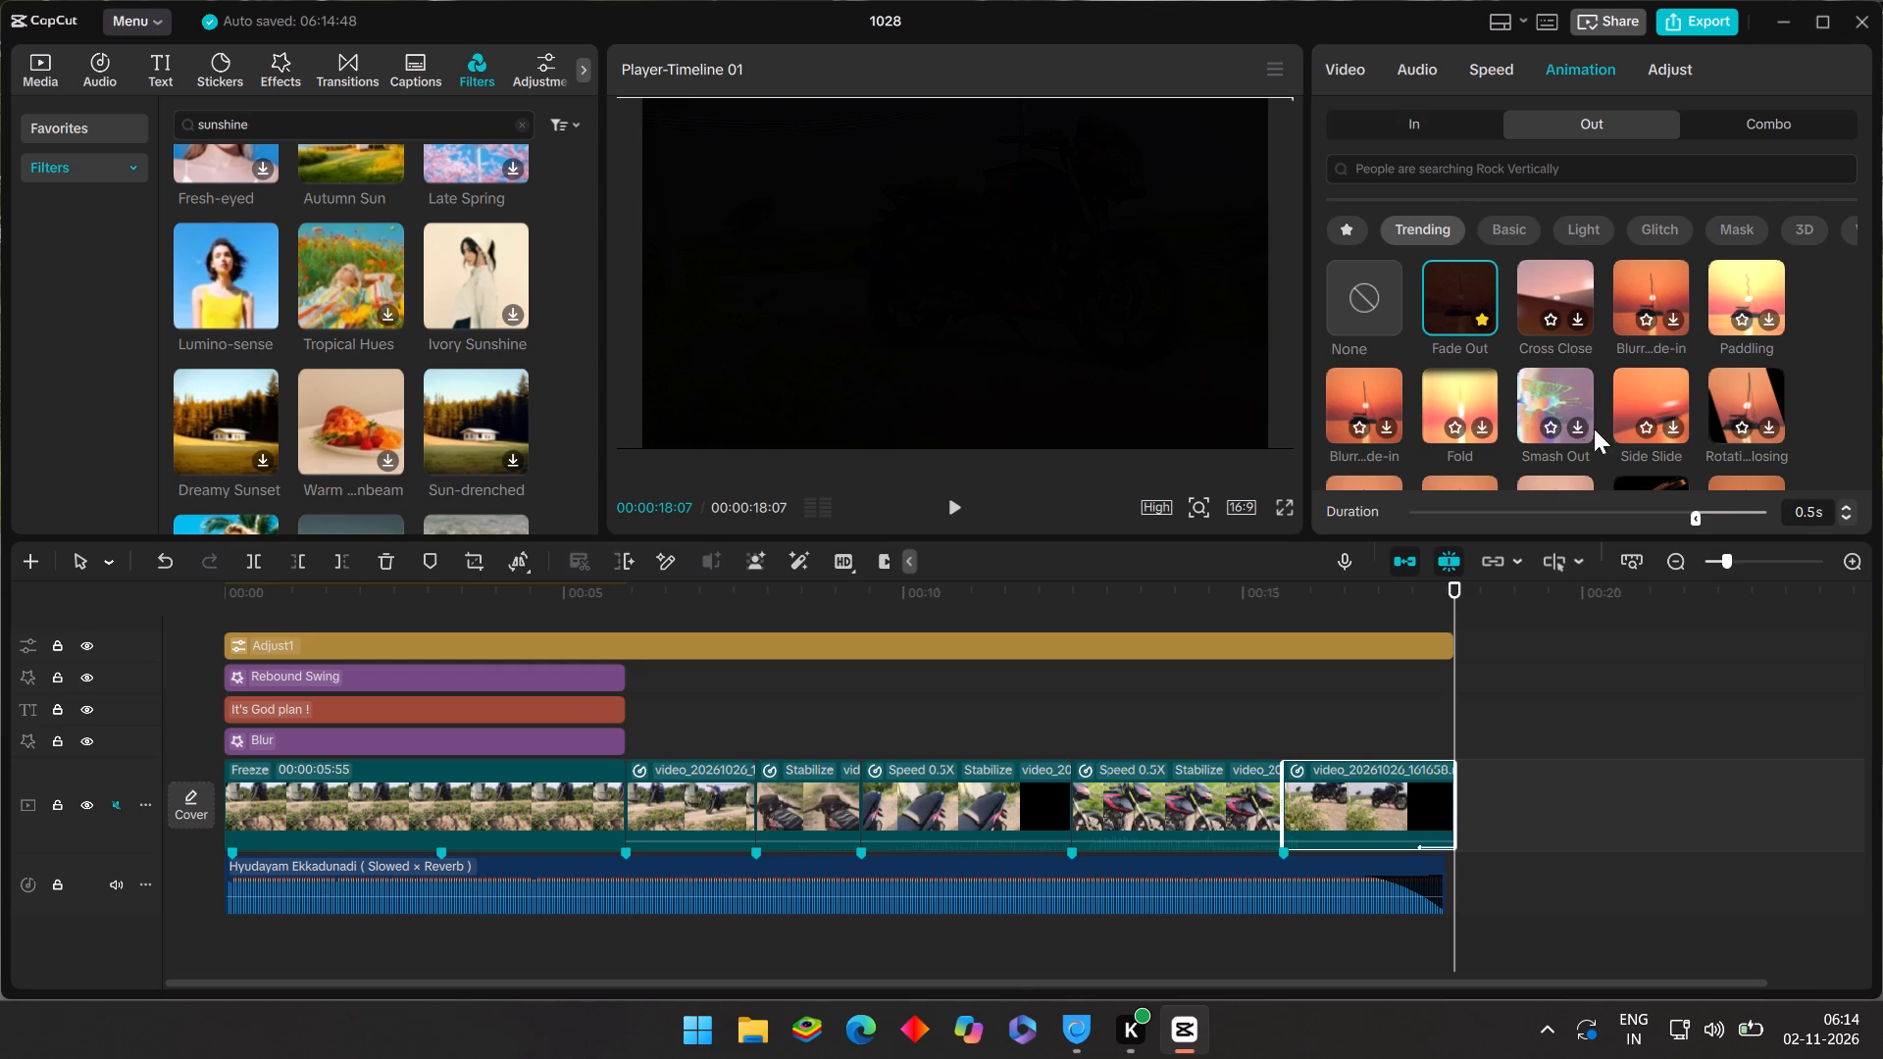
Play the edit from 00:00:15:50 to the end to check the fade-out, and scrub back to the start.
left_click(1299, 738)
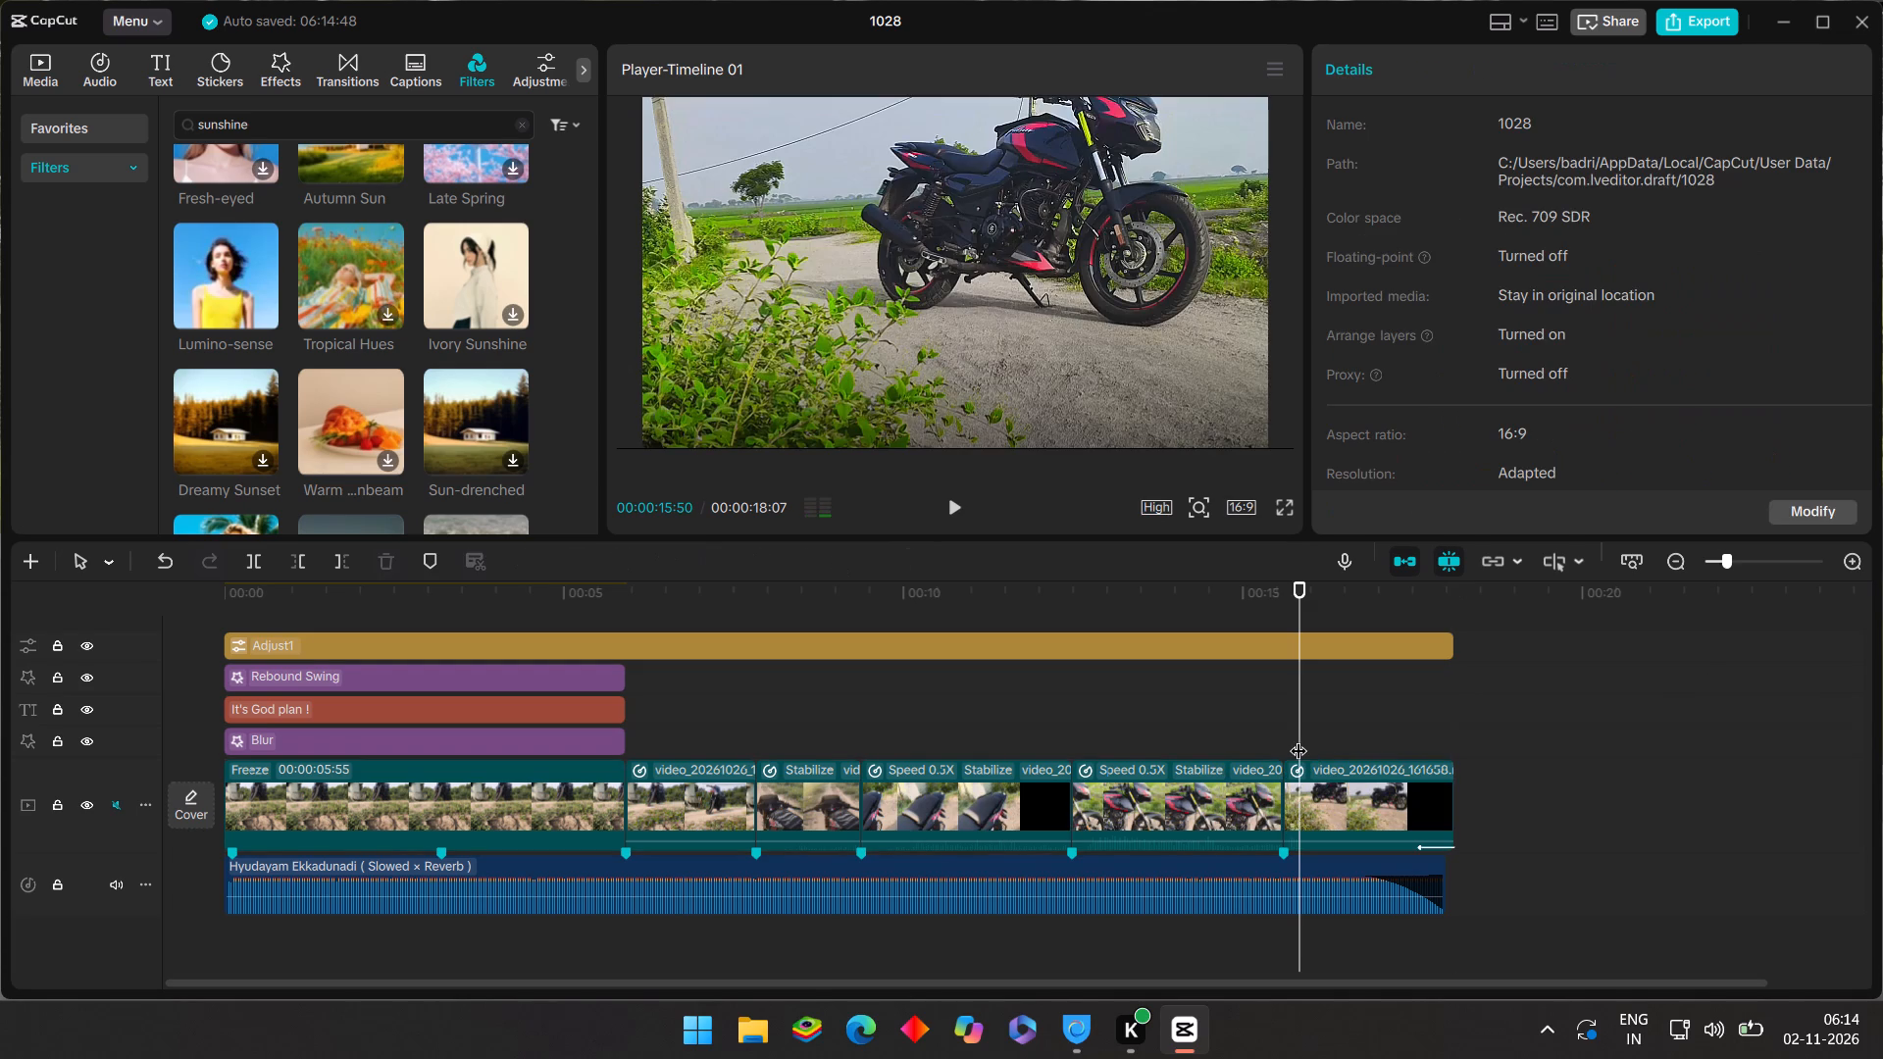
left_click(966, 505)
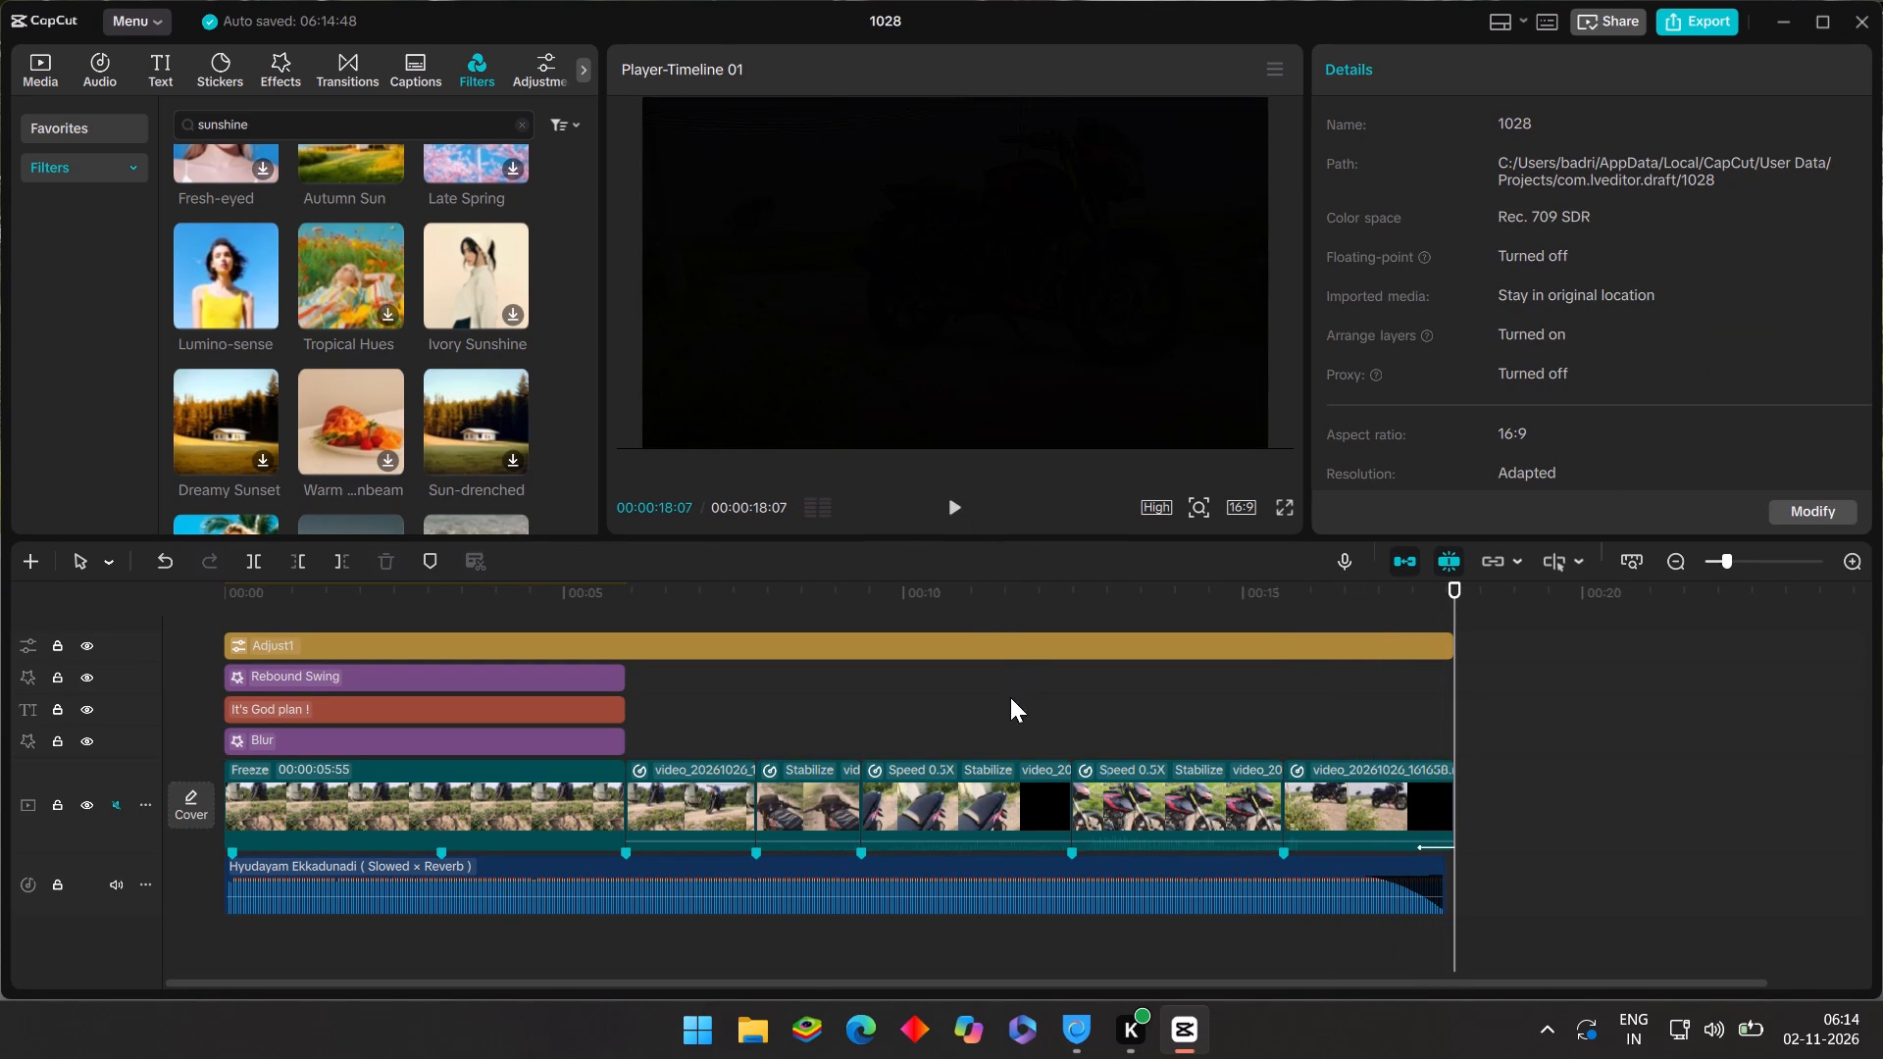
left_click(1010, 697)
left_click_drag(1009, 697, 230, 806)
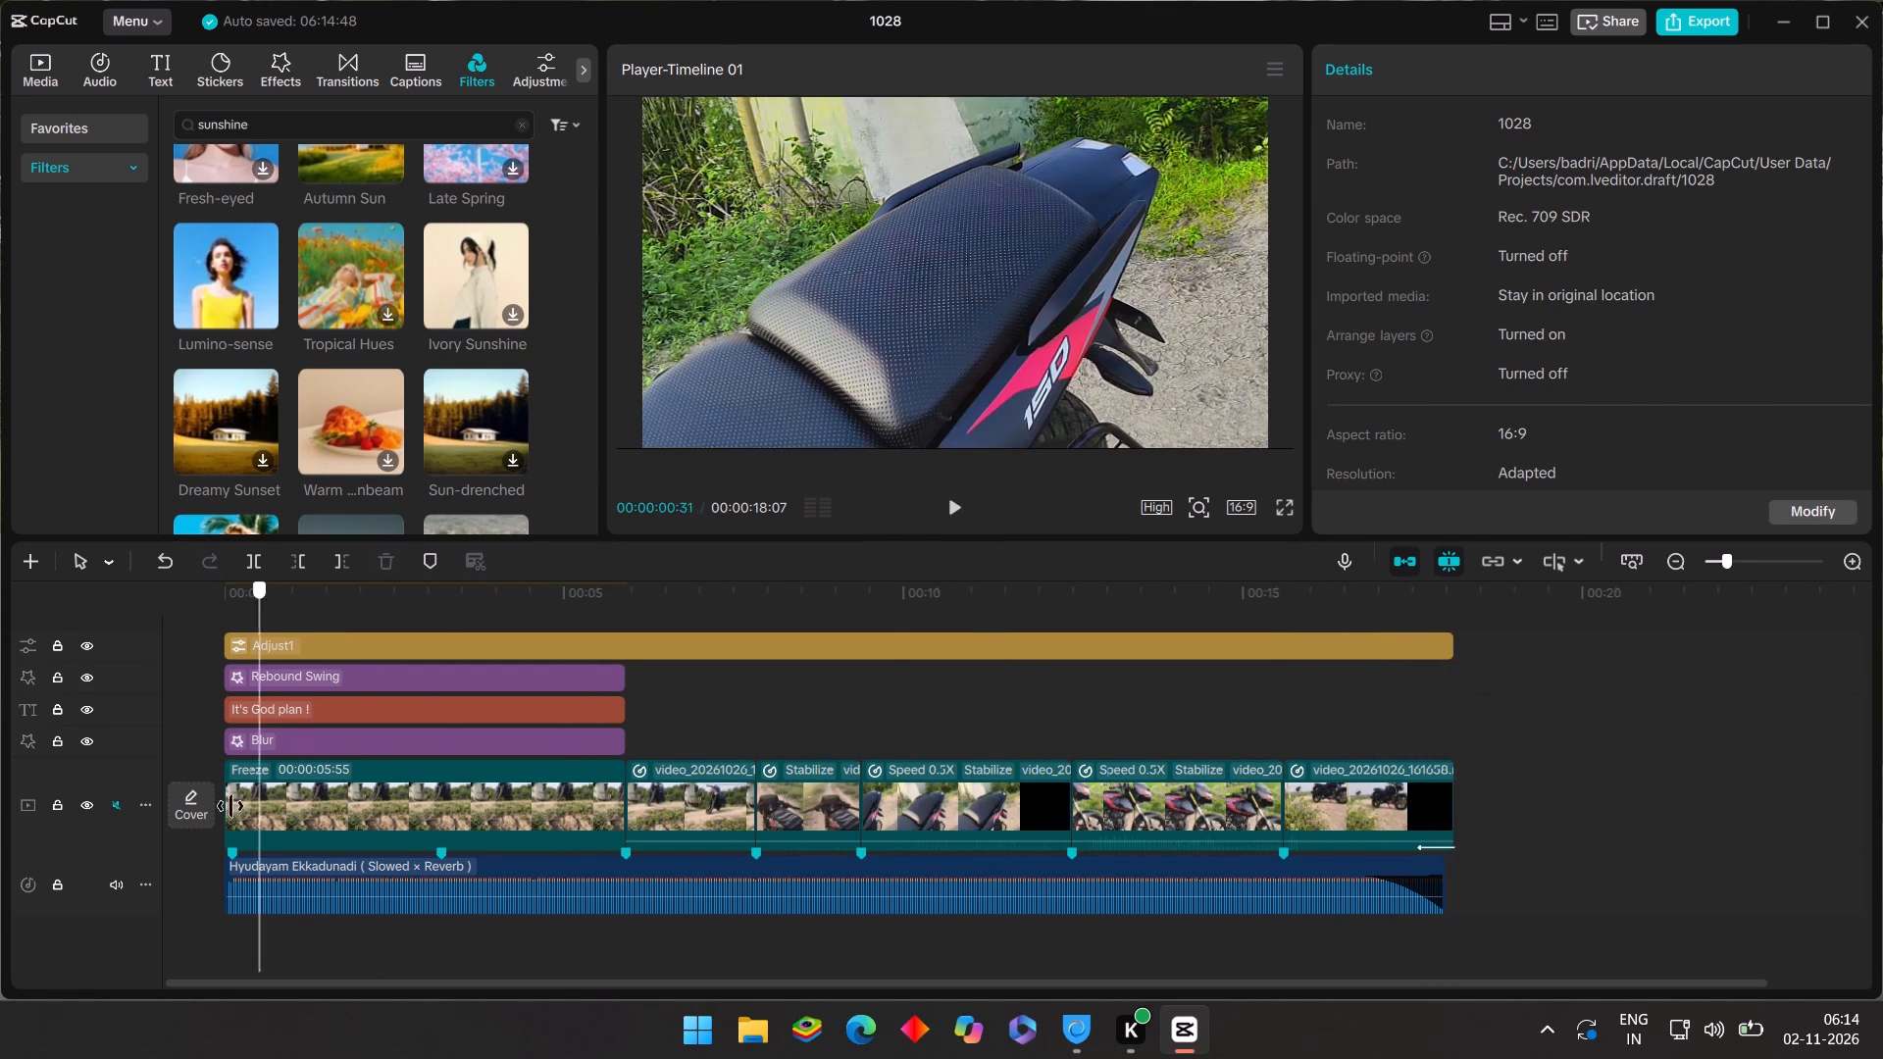
left_click_drag(230, 806, 194, 806)
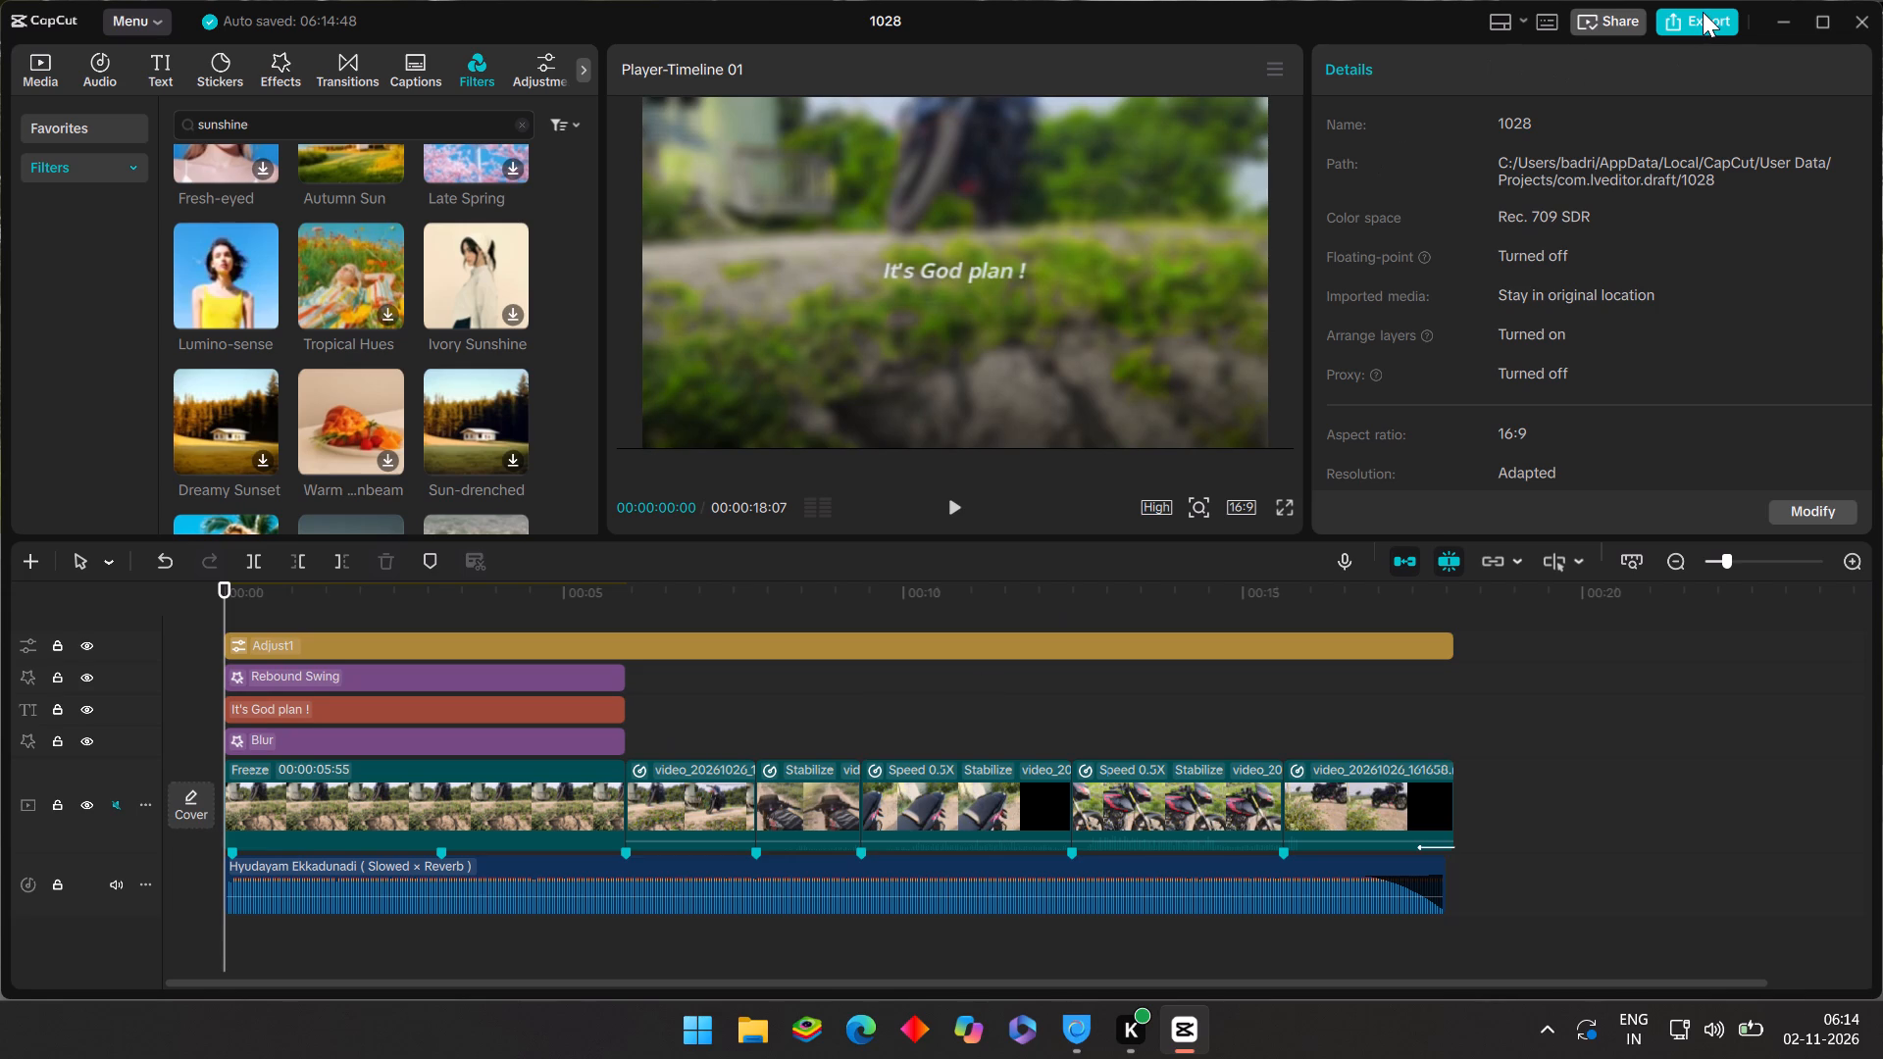
Review the export settings for project 1028 and close them without exporting.
left_click(1703, 12)
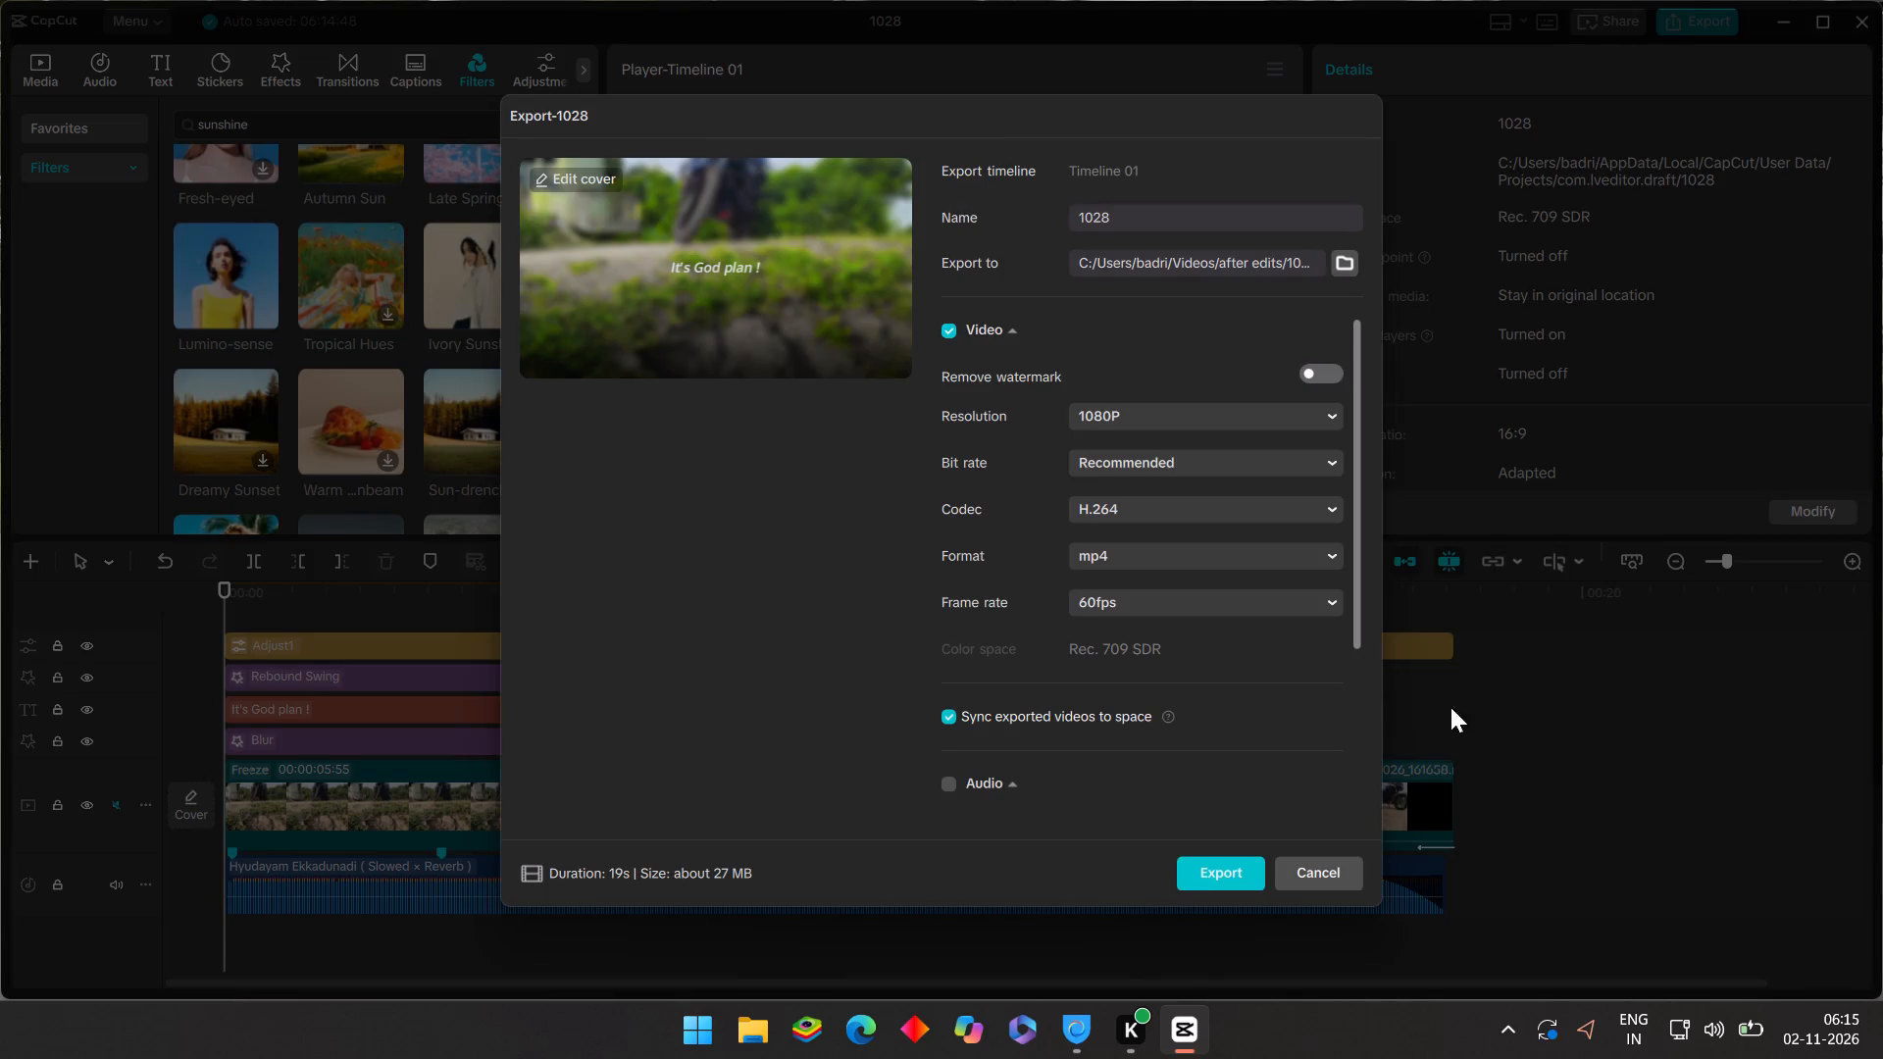
left_click(1315, 876)
Move the playhead to 00:00:09:41, near the start of the first 0.5X-speed clip, to inspect it.
left_click(882, 710)
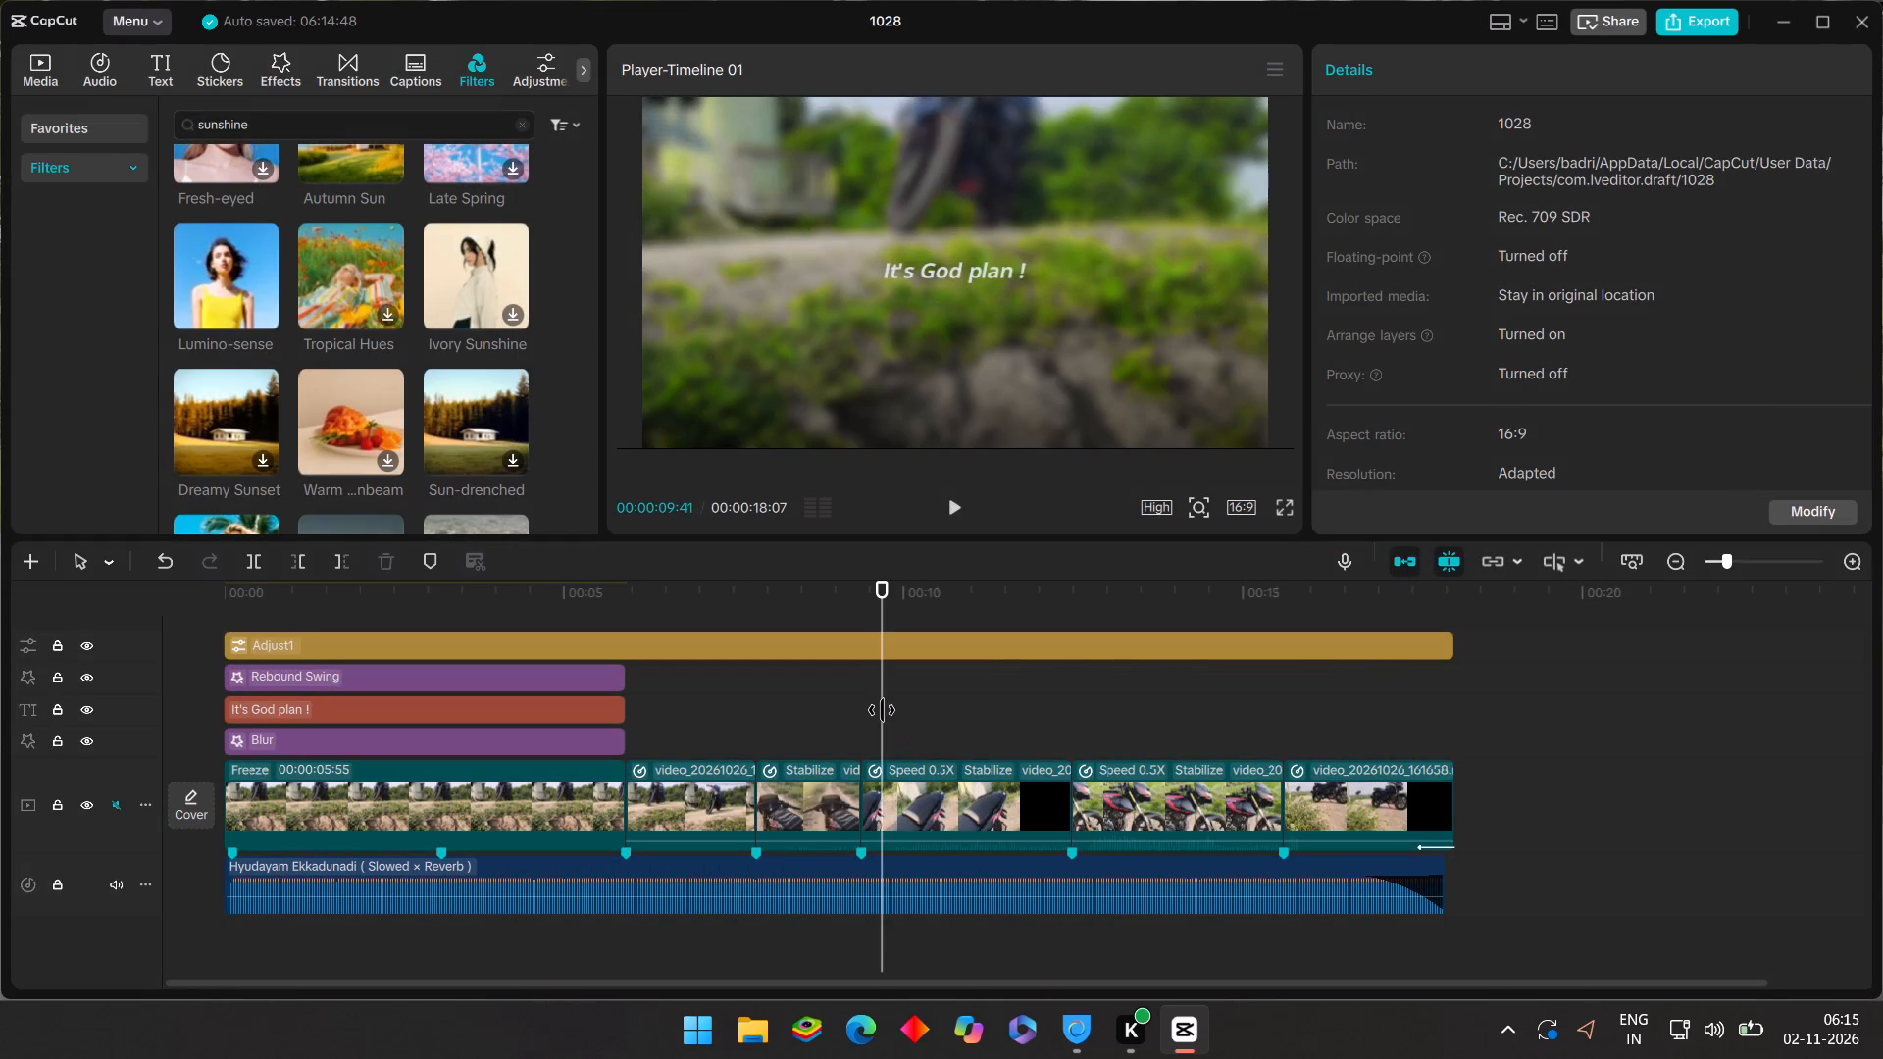
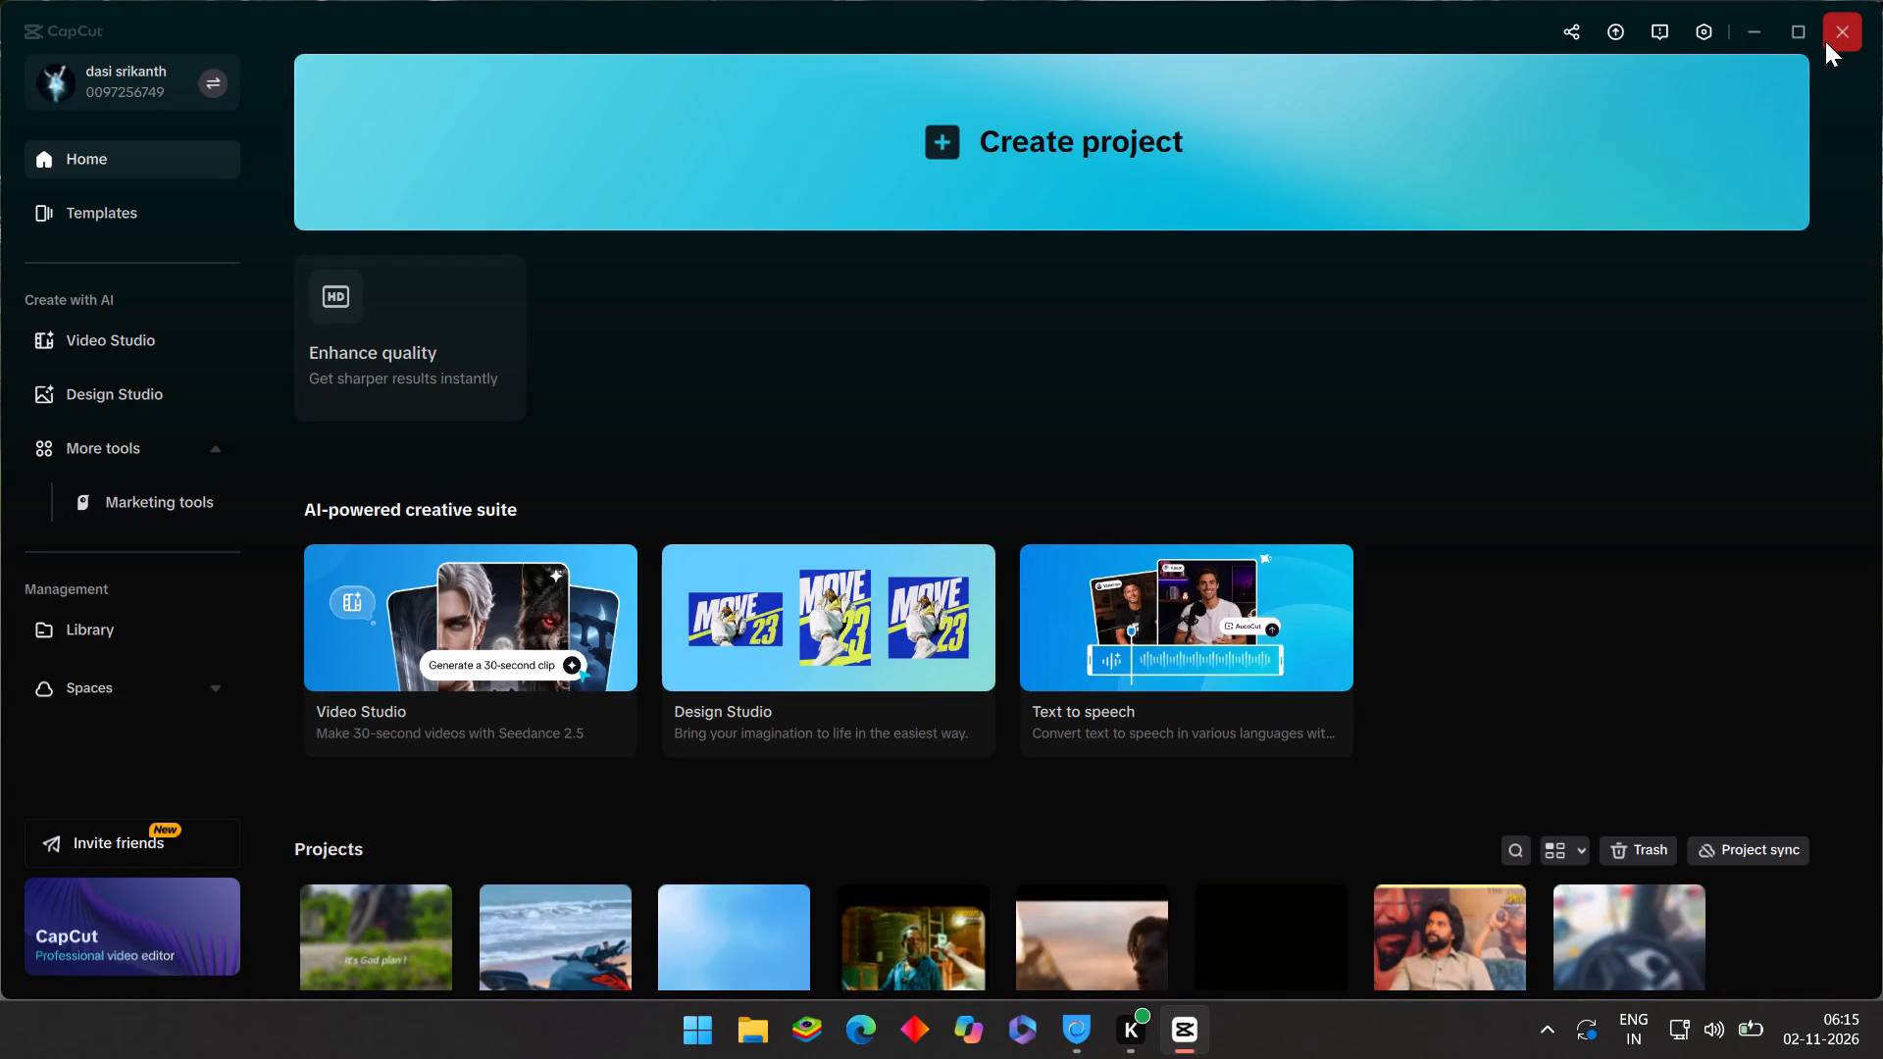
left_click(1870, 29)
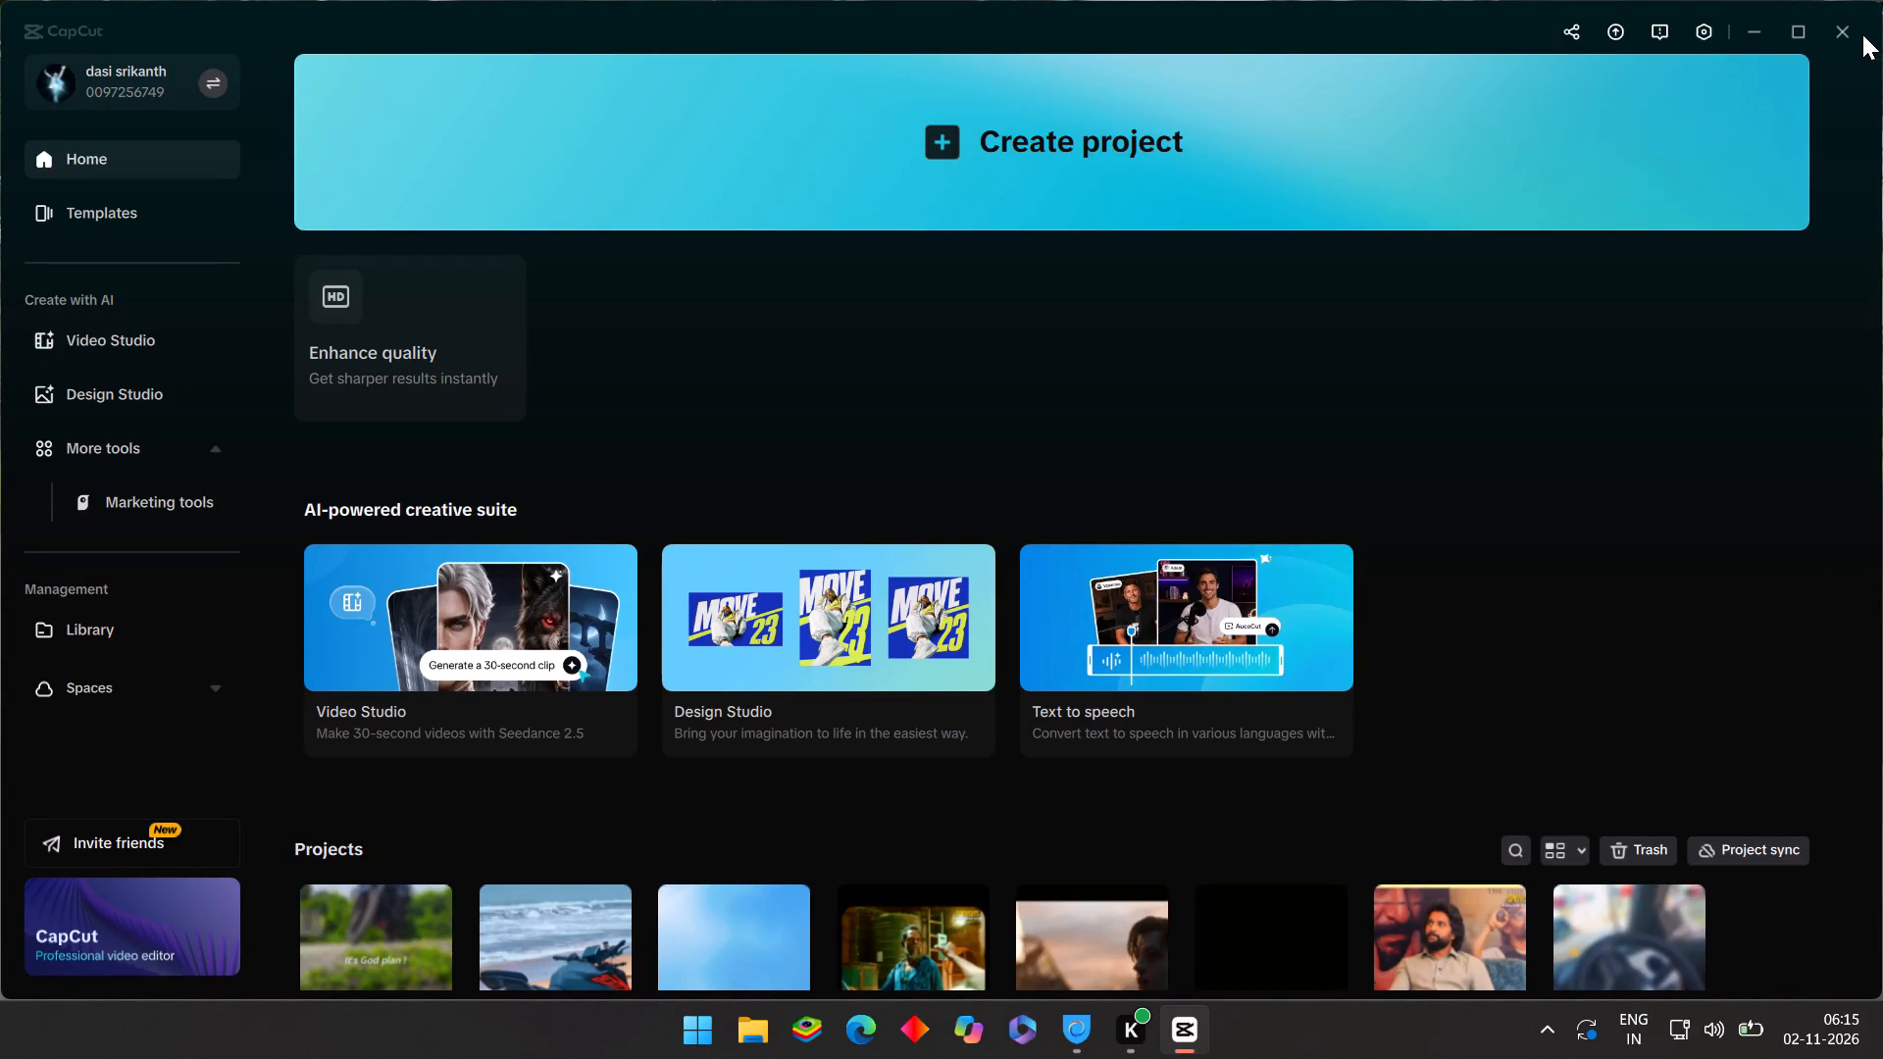